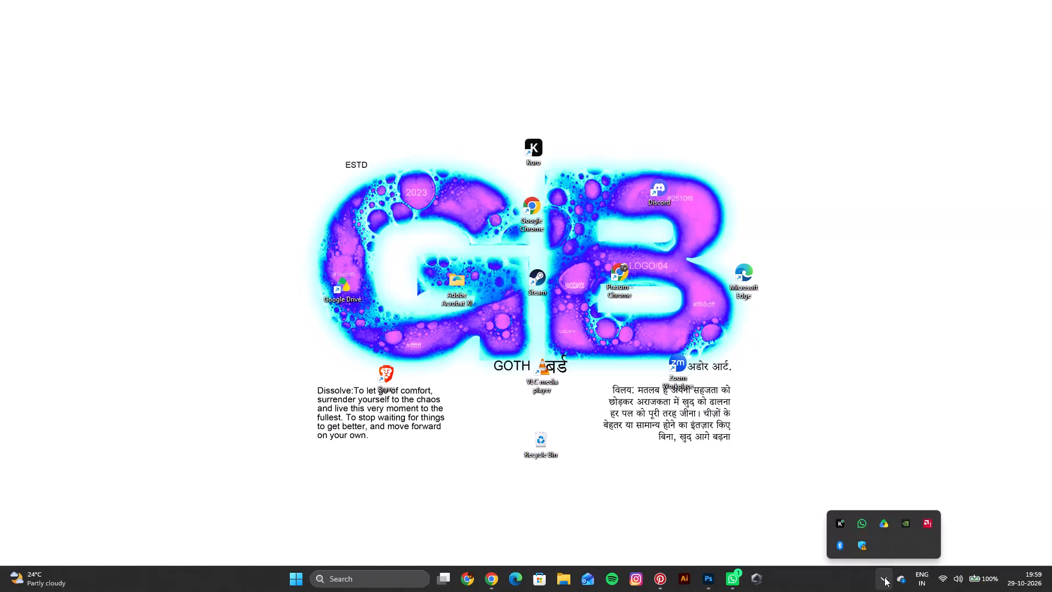
Switch to Photoshop, where the white hoodie mock-up is open.
left_click(884, 579)
left_click(707, 576)
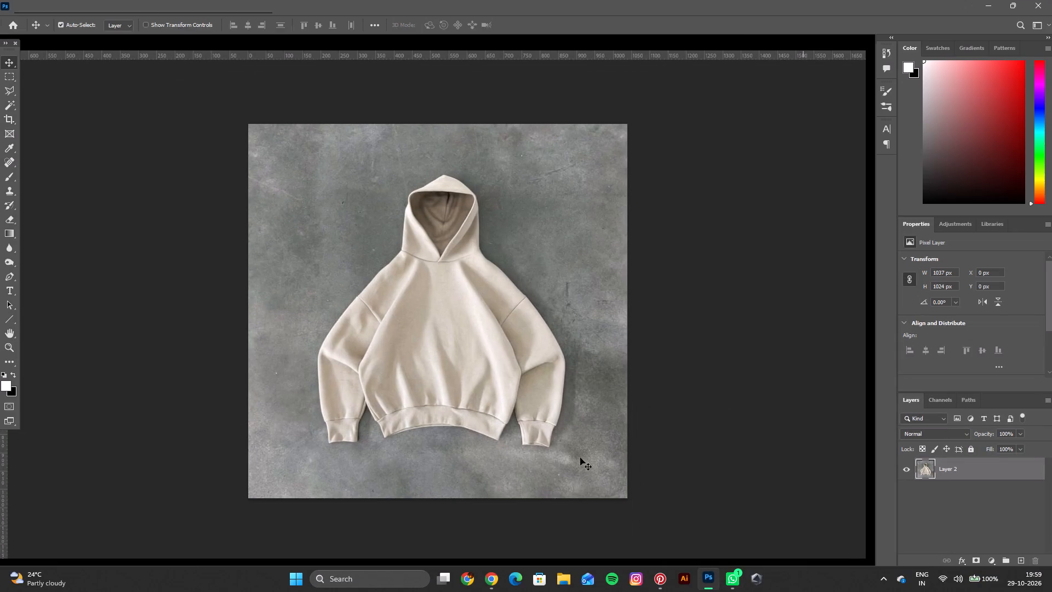
Open the Bio Final artwork image from the Gothbird folder.
scroll(482, 262, "down", 2)
scroll(482, 262, "up", 2)
key("ctrl+o")
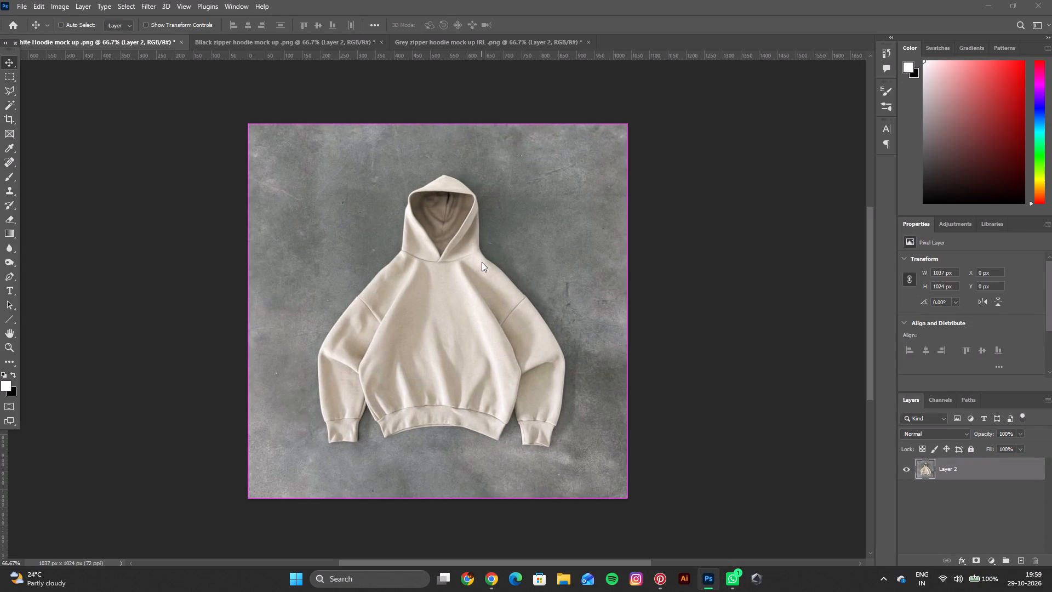
scroll(65, 143, "up", 1)
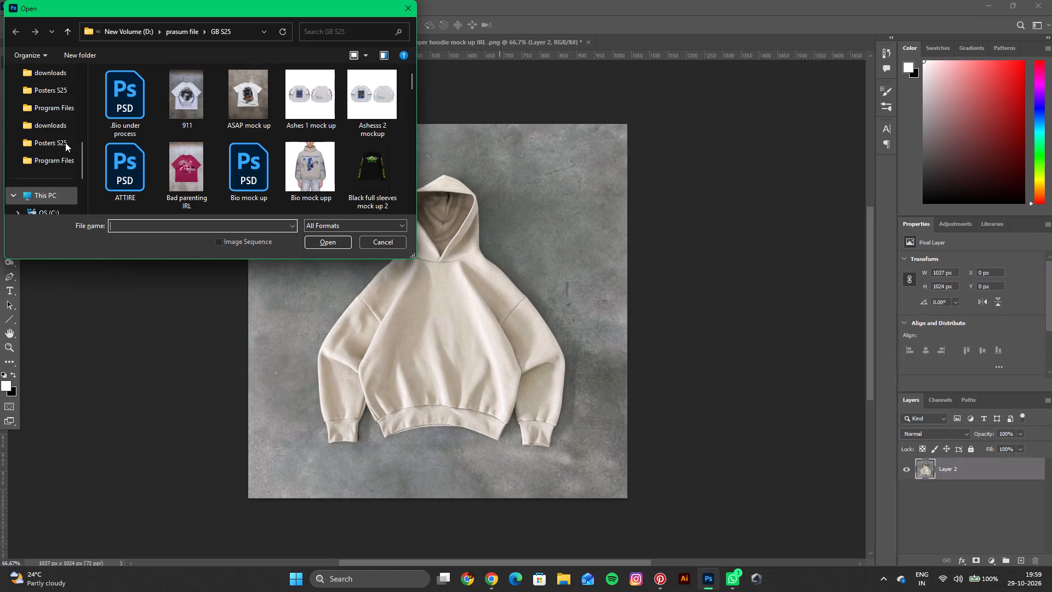
scroll(65, 143, "up", 1)
left_click(48, 122)
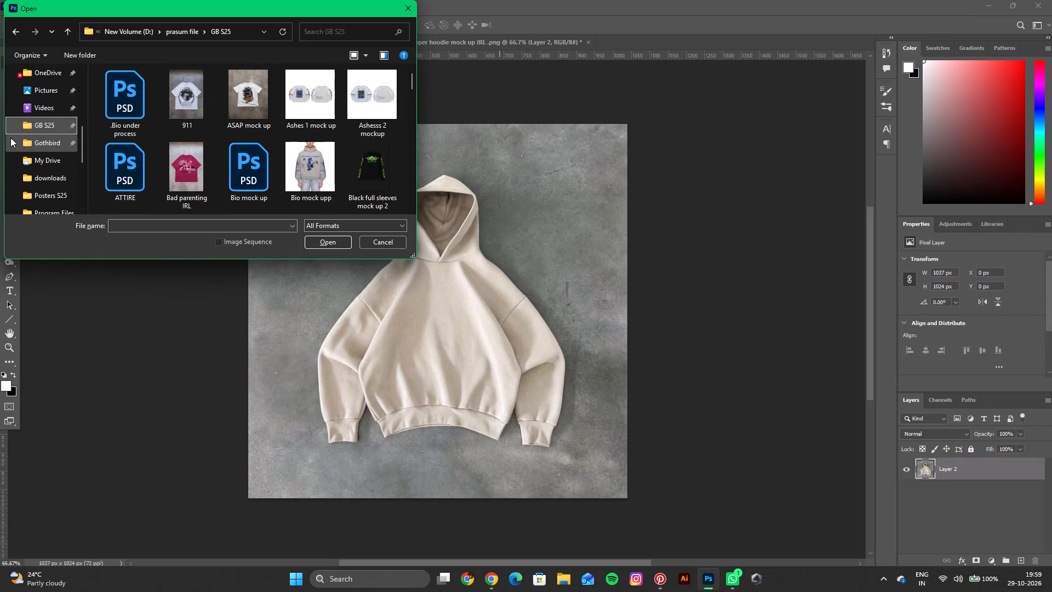
left_click(37, 143)
scroll(199, 165, "down", 2)
scroll(201, 162, "up", 2)
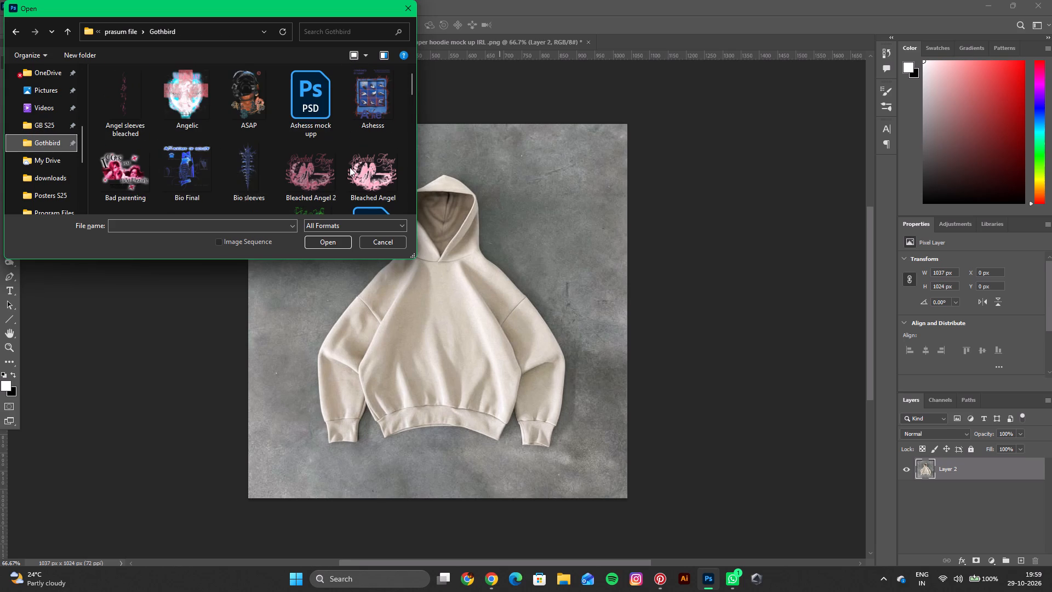
scroll(321, 184, "down", 3)
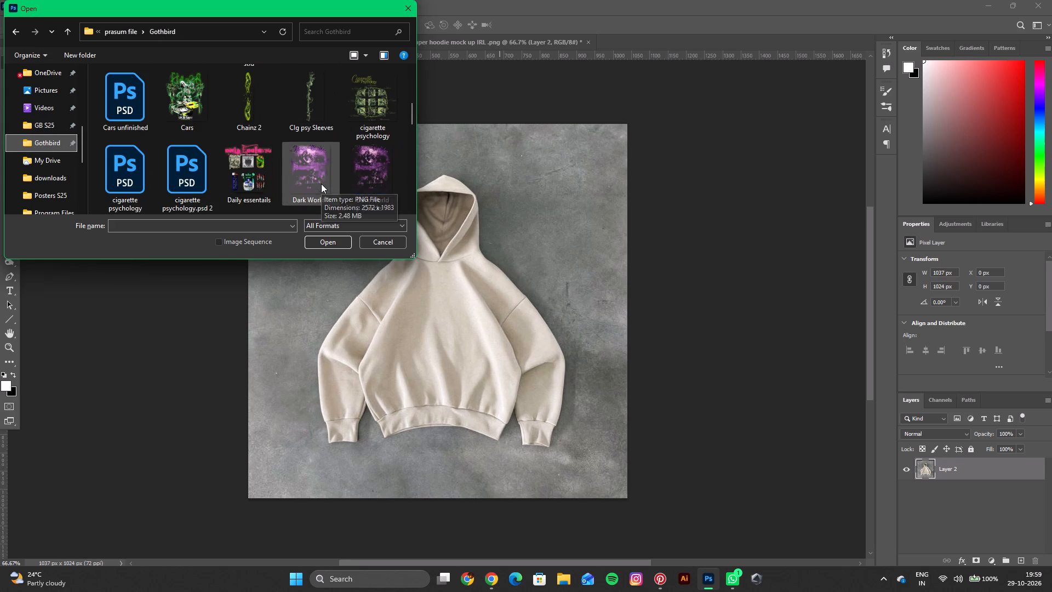
scroll(319, 183, "down", 2)
scroll(233, 162, "down", 1)
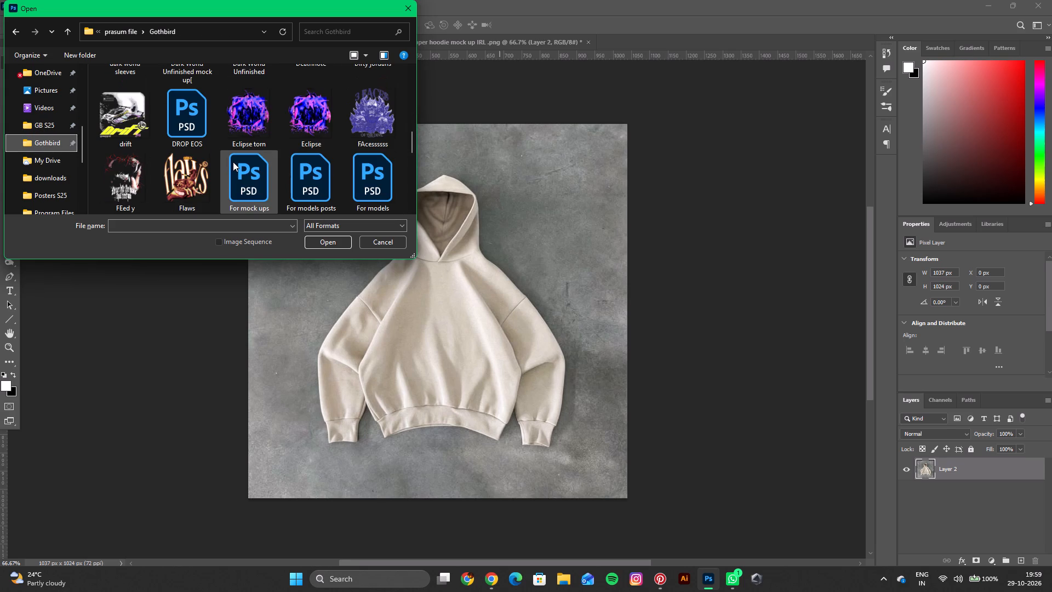
scroll(233, 162, "down", 4)
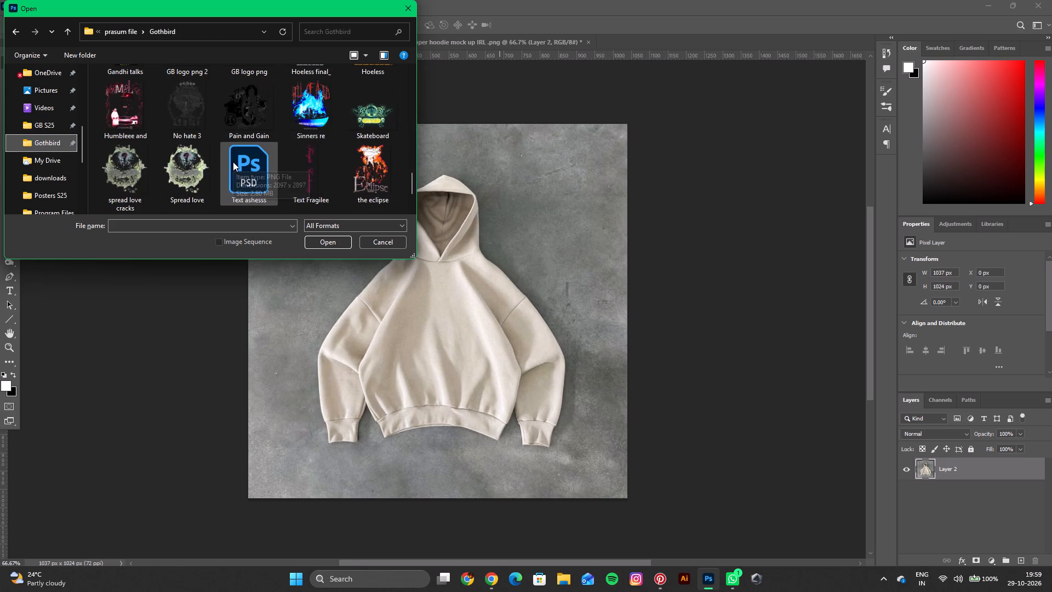
scroll(233, 162, "down", 1)
scroll(233, 161, "up", 10)
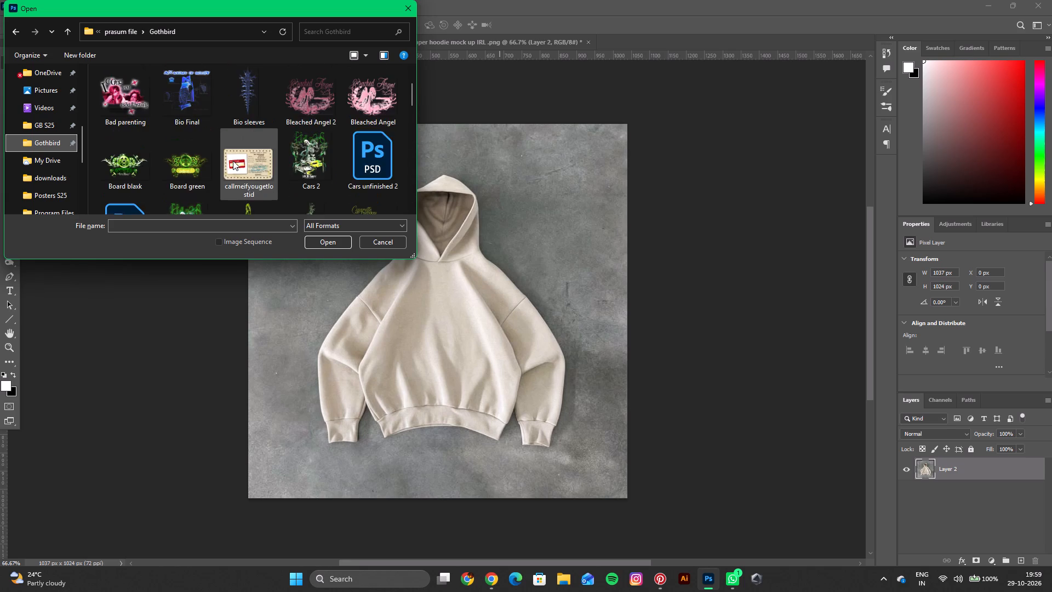
scroll(233, 161, "down", 5)
scroll(233, 161, "up", 4)
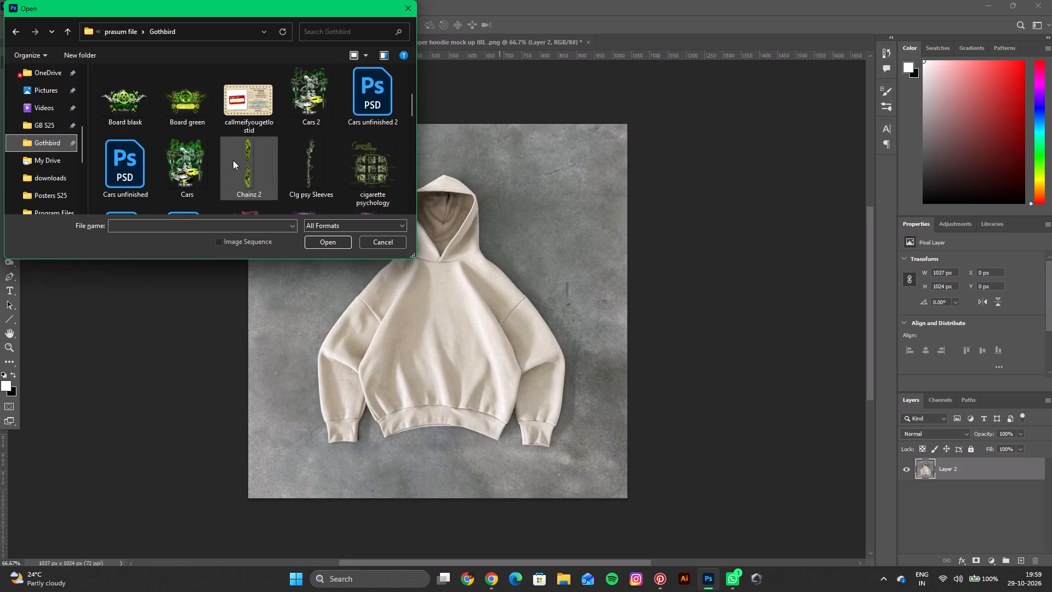
scroll(233, 160, "up", 2)
double_click(180, 170)
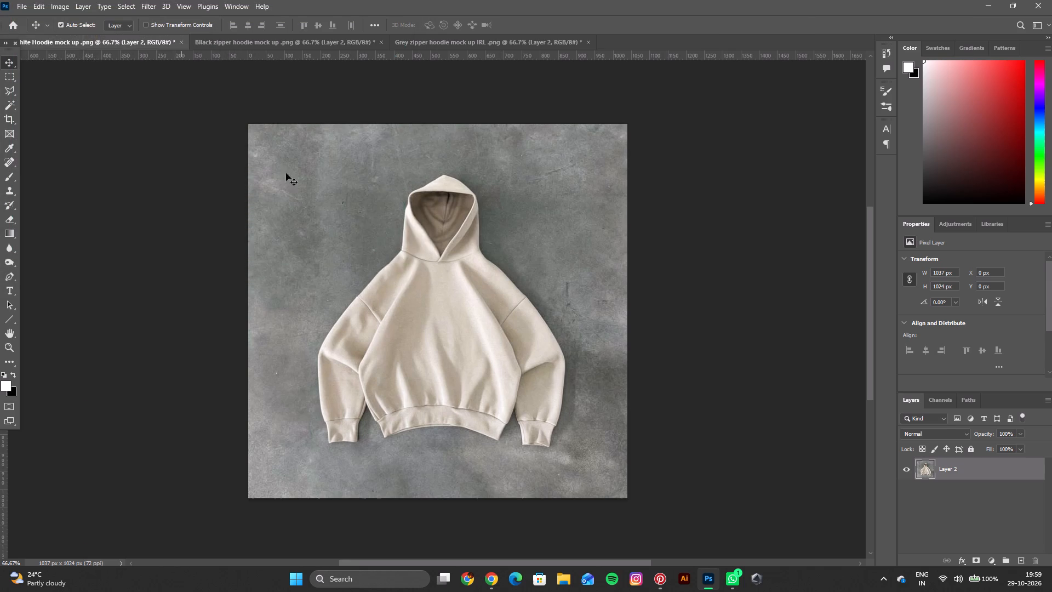
Copy the Anatomy of Decay artwork and paste it into the white hoodie mock-up document.
left_click(442, 252)
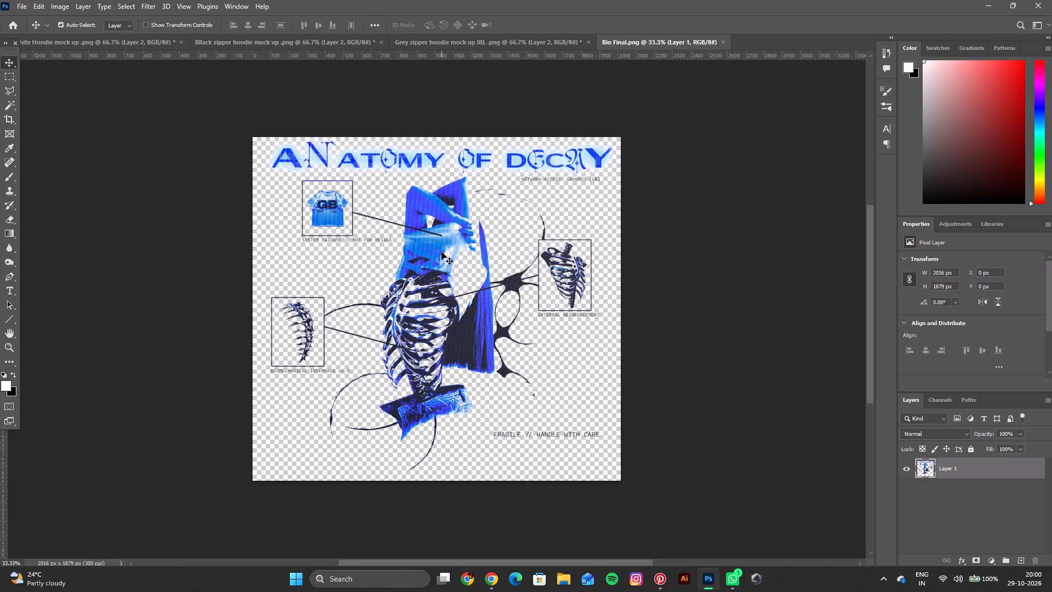
key("ctrl+c")
left_click(118, 49)
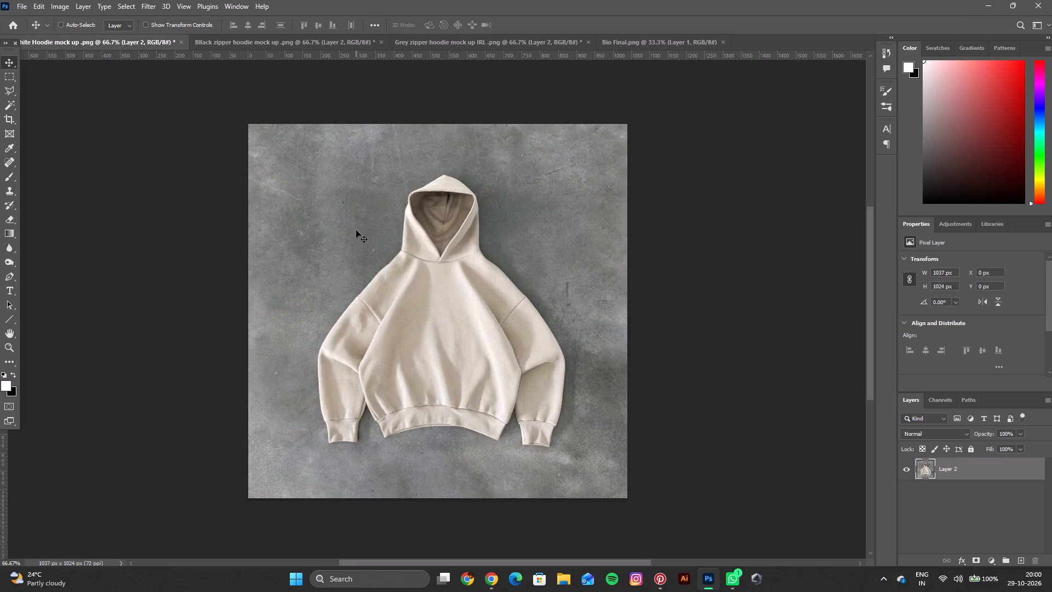
key("ctrl+v")
Scale the pasted artwork down to about 13.7%, roughly 276 by 255 px, and centre it on the hoodie's chest.
key("ctrl+t")
left_click_drag(522, 321, 361, 266)
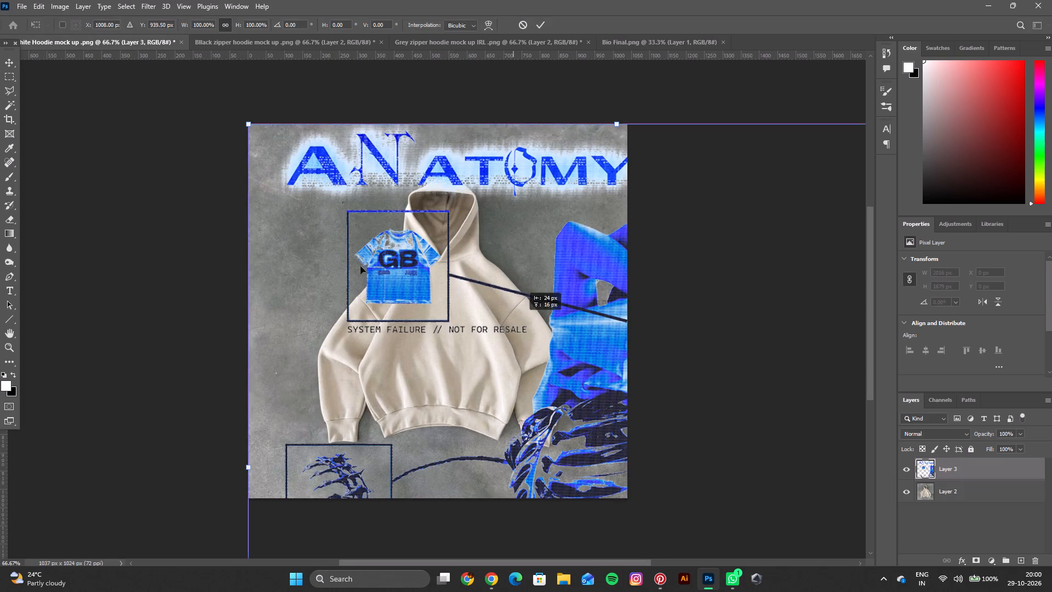
left_click_drag(361, 266, 273, 214)
left_click_drag(735, 363, 659, 356)
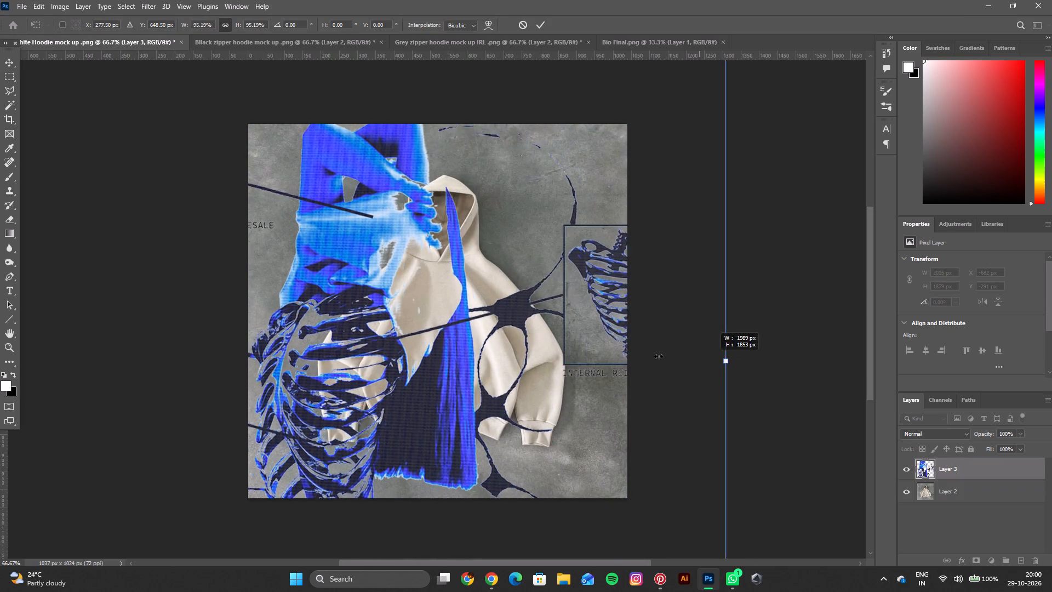
left_click_drag(659, 356, 283, 325)
left_click_drag(258, 340, 551, 314)
left_click(574, 337)
left_click_drag(578, 334, 458, 333)
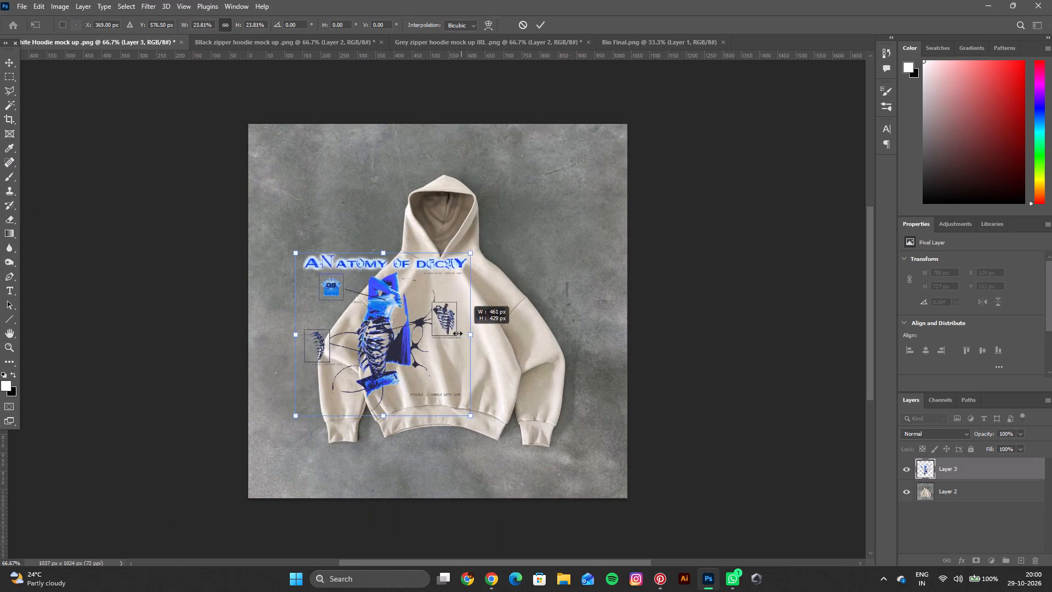
left_click_drag(458, 333, 434, 338)
left_click_drag(366, 340, 436, 341)
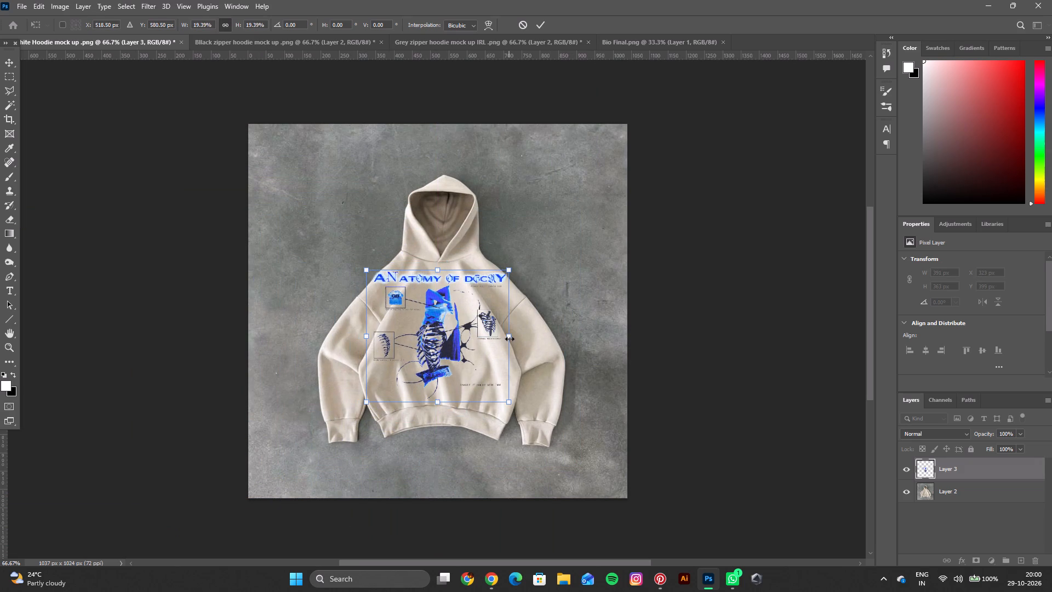
left_click_drag(510, 339, 467, 343)
left_click_drag(402, 335, 430, 336)
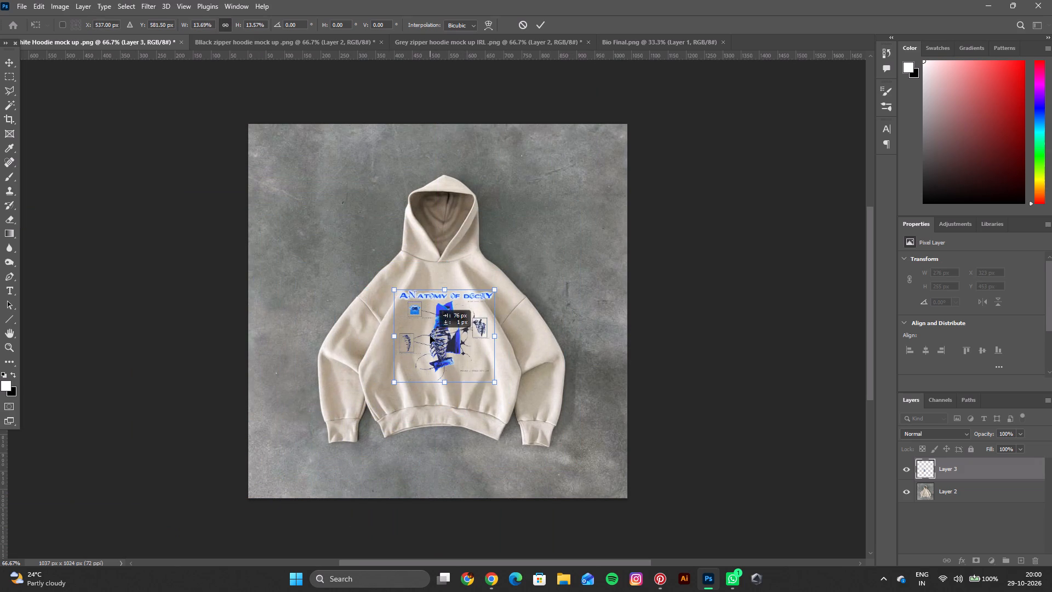
left_click_drag(430, 336, 426, 337)
key("ctrl+equal")
key("ctrl+equal")
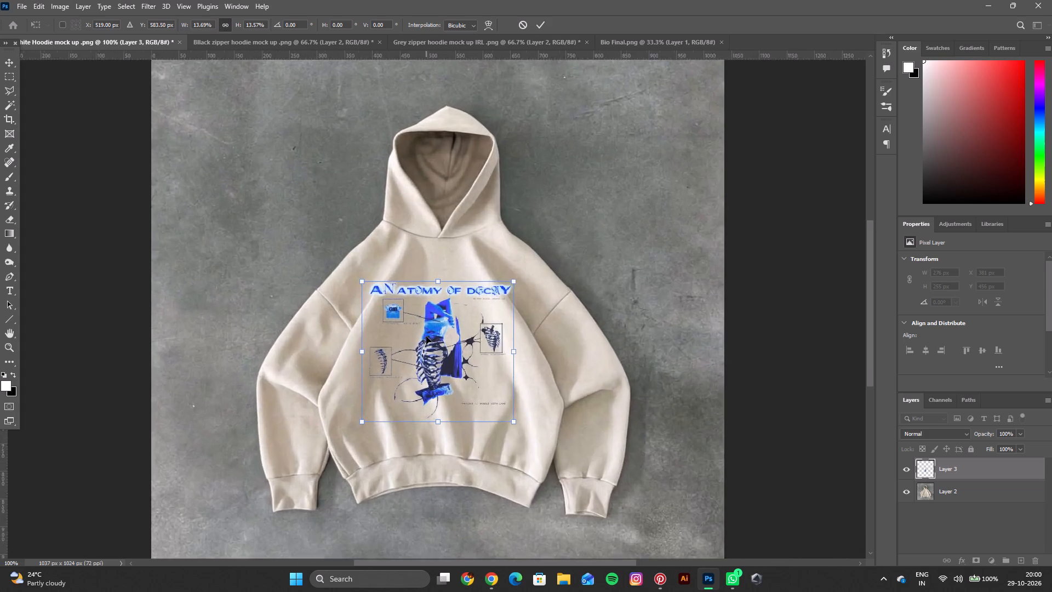
key("space")
key("space")
key("space")
key("space")
key("space")
key("space")
key("space")
key("space")
key("space")
key("space")
key("space")
key("space")
key("space")
key("space")
key("space")
key("space")
left_click_drag(431, 346, 436, 319)
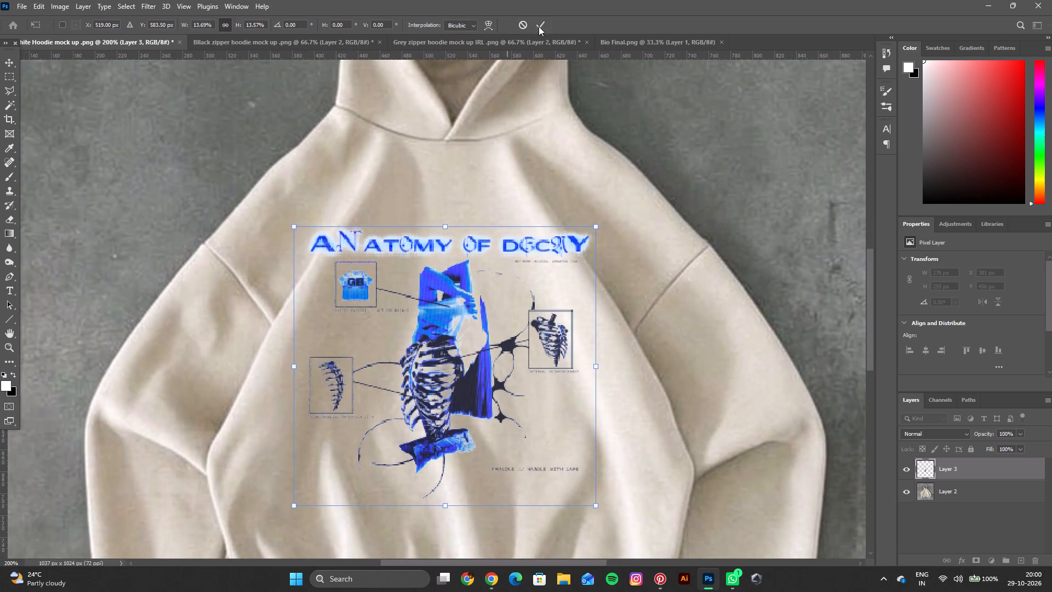
left_click(539, 26)
Move the artwork straight down on the hoodie front to a Y position of about 492 px.
left_click_drag(479, 247, 480, 252)
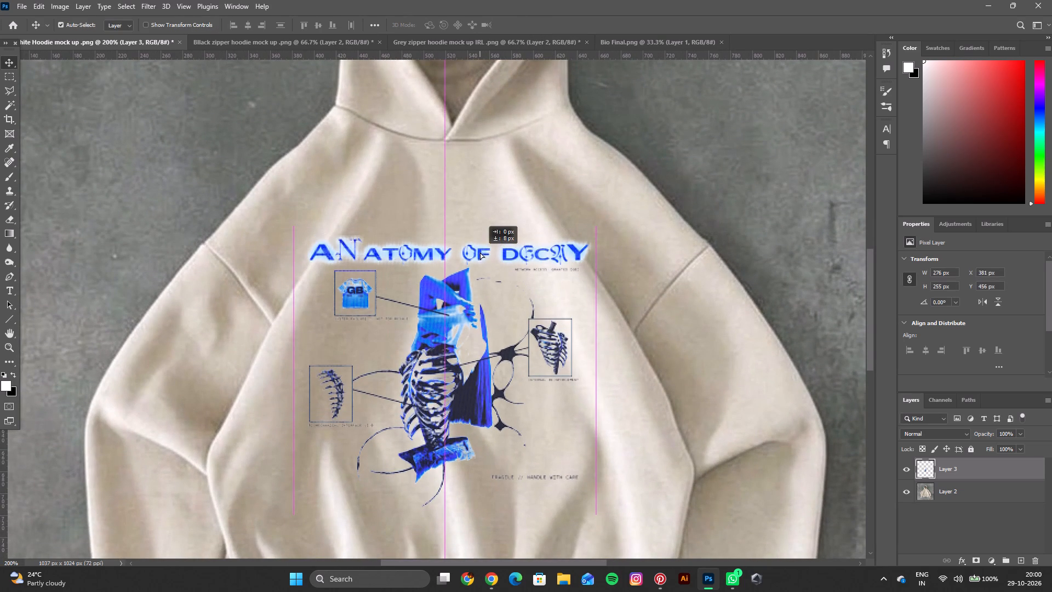
left_click_drag(480, 252, 476, 288)
scroll(496, 286, "down", 7)
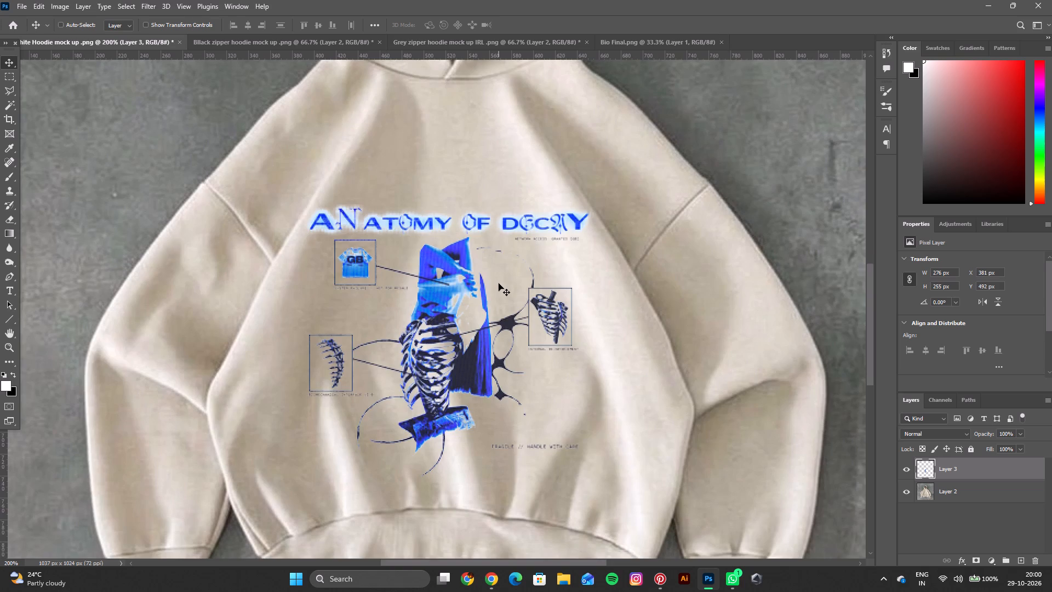
key("ctrl+minus")
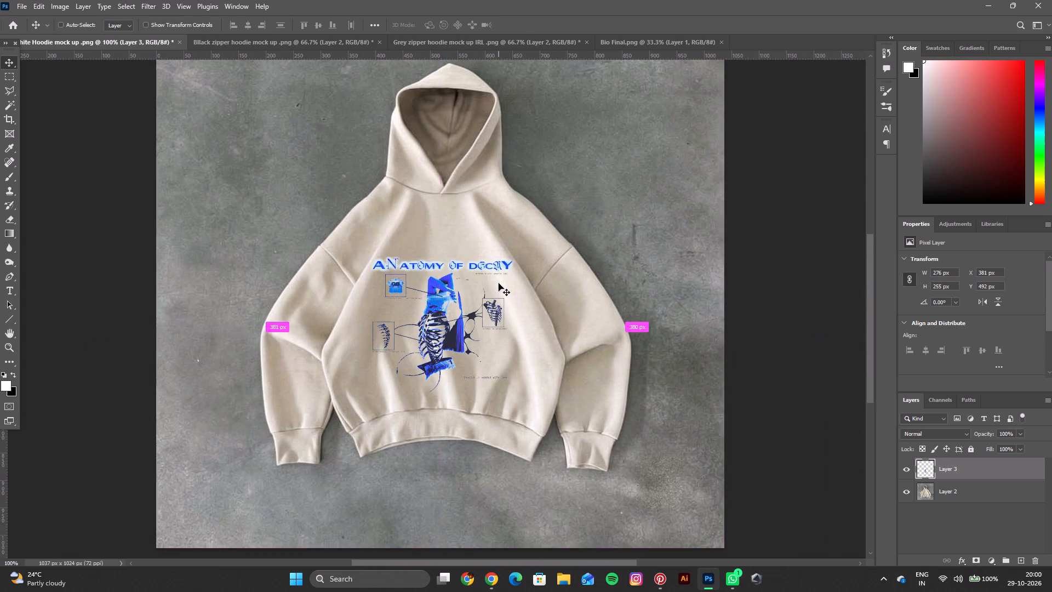
key("ctrl+t")
left_click(538, 27)
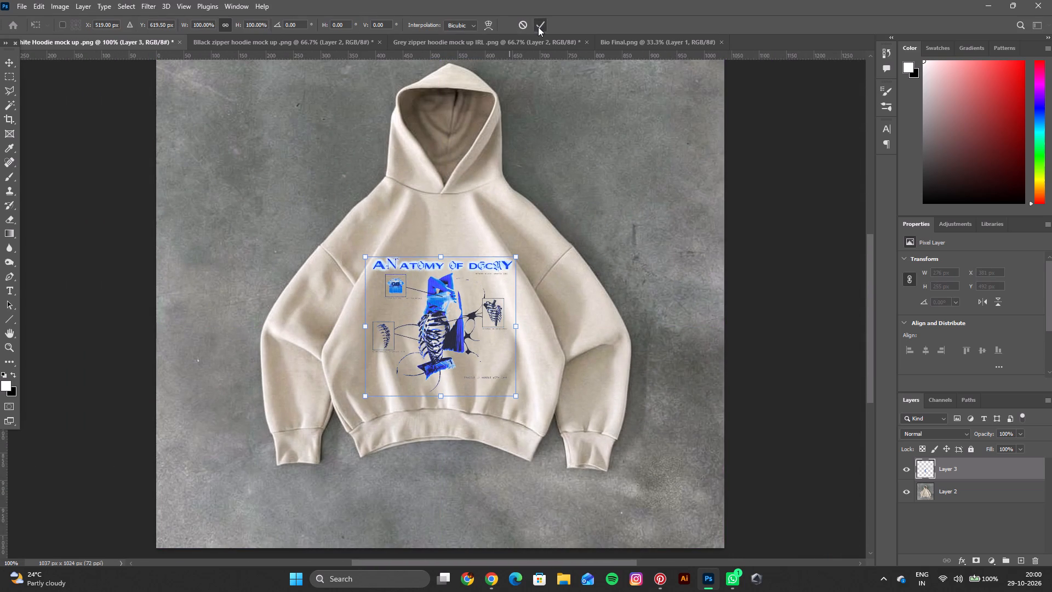
Set the artwork layer's blend mode to Linear Burn.
left_click(944, 432)
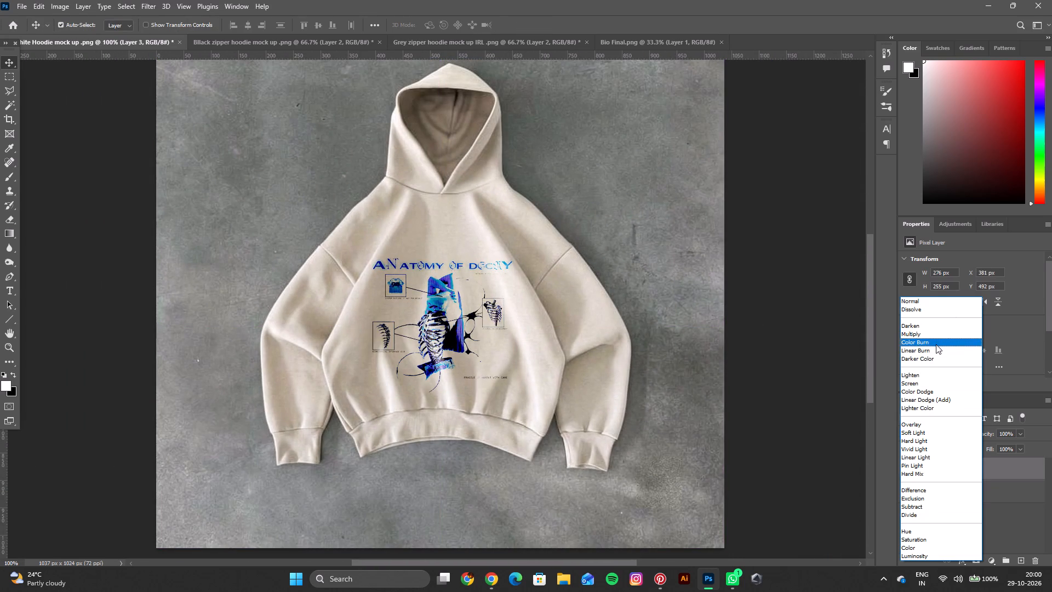
left_click(935, 352)
scroll(522, 356, "up", 3)
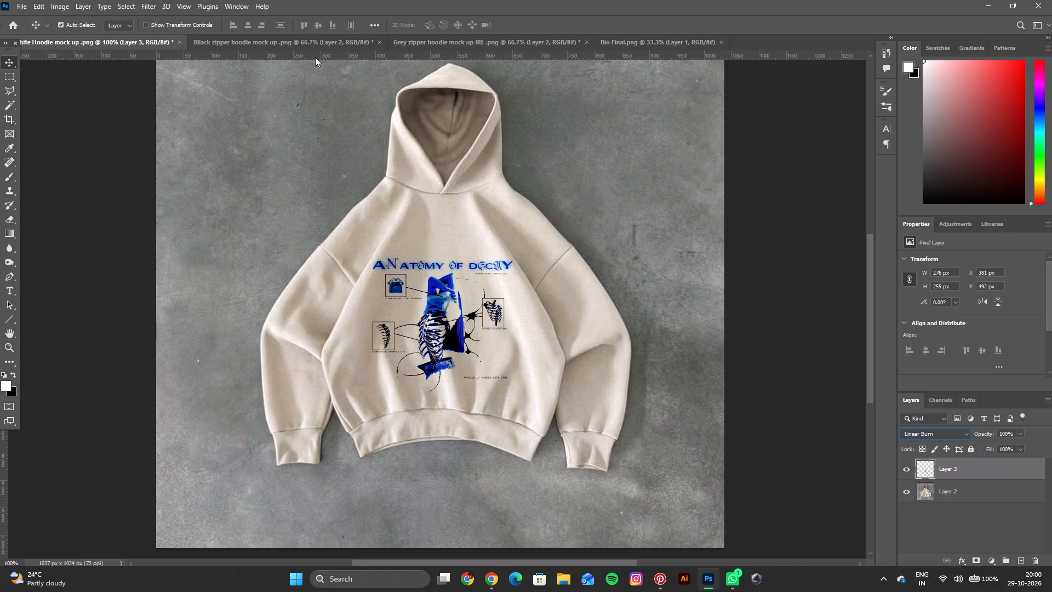
Look at the black and grey zipper hoodie mock-ups and return to the white hoodie document.
left_click(287, 42)
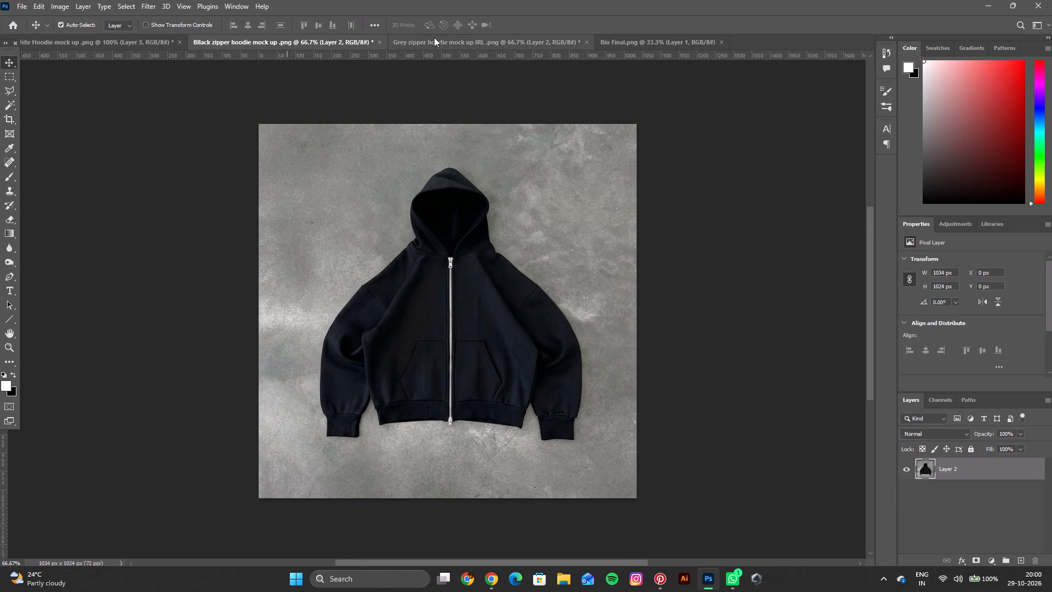
left_click(434, 37)
left_click(158, 42)
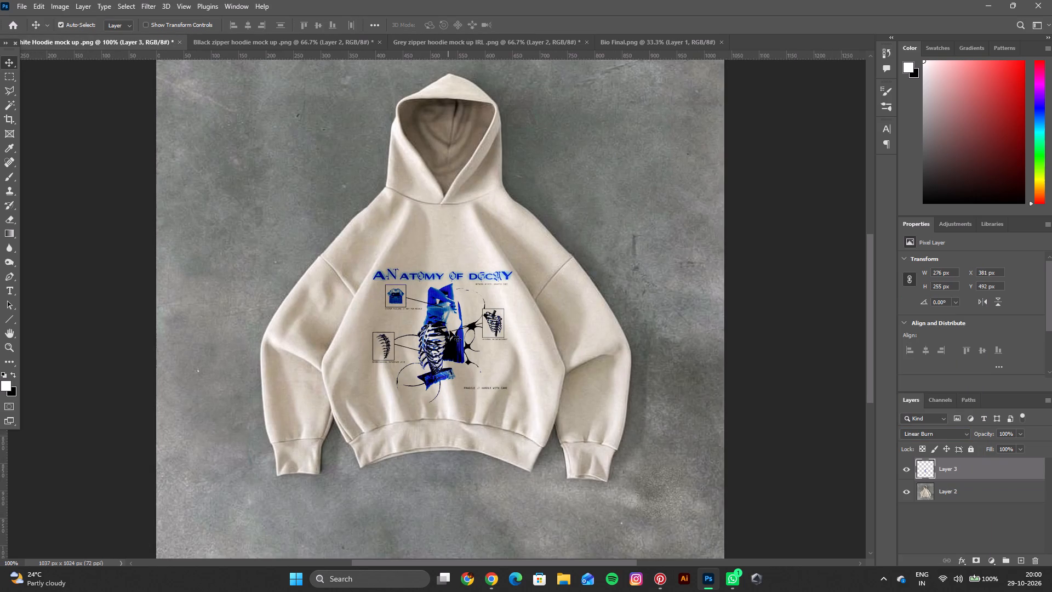
Examine the print's size, placement and blending on the white hoodie at different magnifications.
scroll(450, 331, "down", 2)
scroll(450, 331, "up", 4)
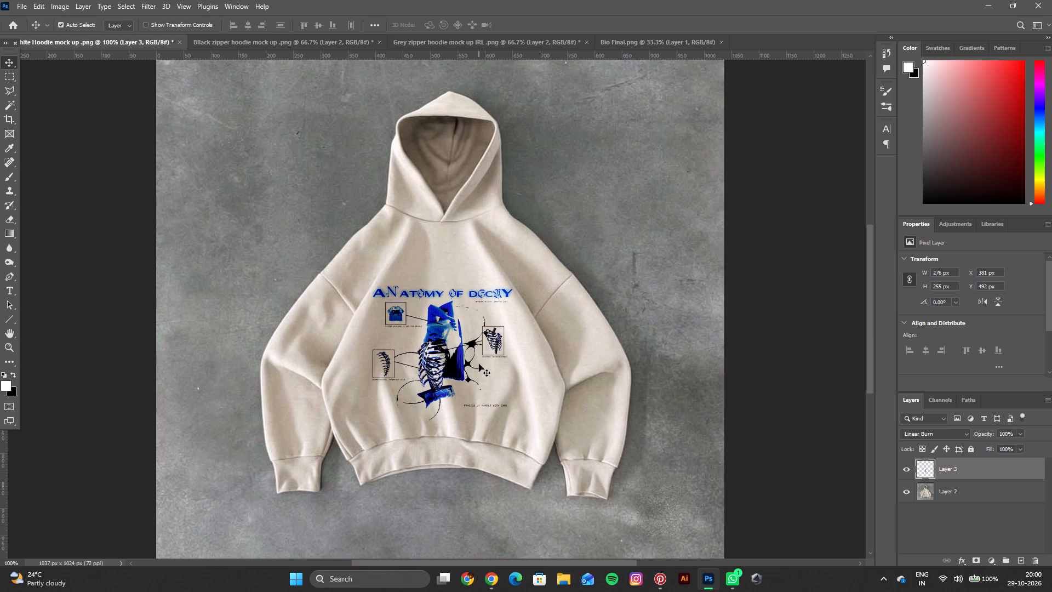
scroll(479, 364, "down", 1)
key("ctrl+minus")
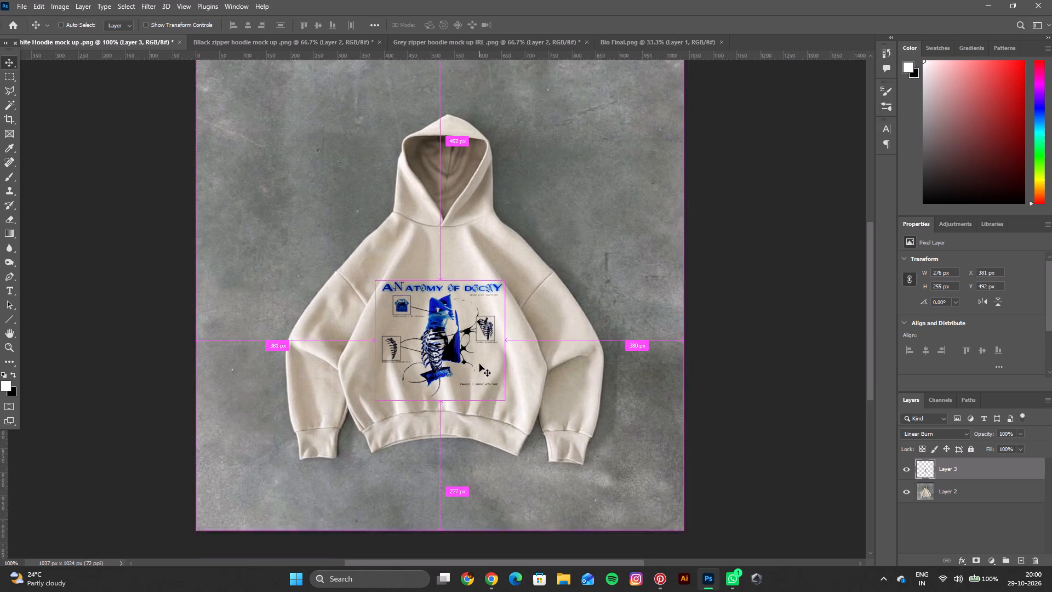
key("space")
key("space")
key("space")
key("space")
key("space")
key("space")
key("space")
key("space")
key("space")
key("space")
key("space")
key("space")
key("space")
key("space")
key("space")
key("space")
key("space")
key("space")
key("space")
key("space")
left_click(479, 364)
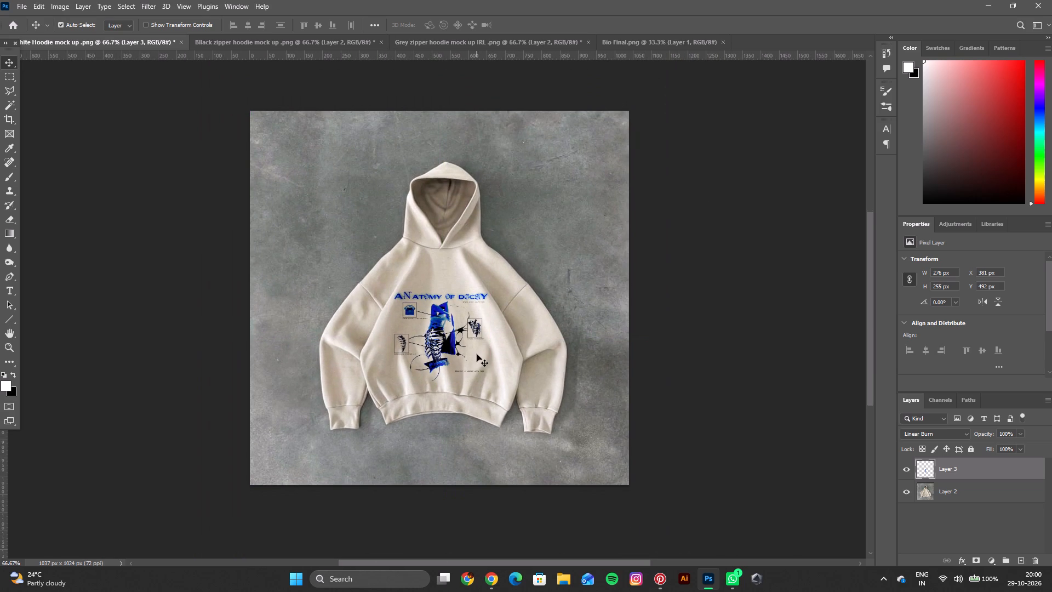
Enlarge and slightly skew the front artwork to about 287 × 282 px, placed at about X 374, Y 482 px.
key("ctrl+equal")
key("ctrl+equal")
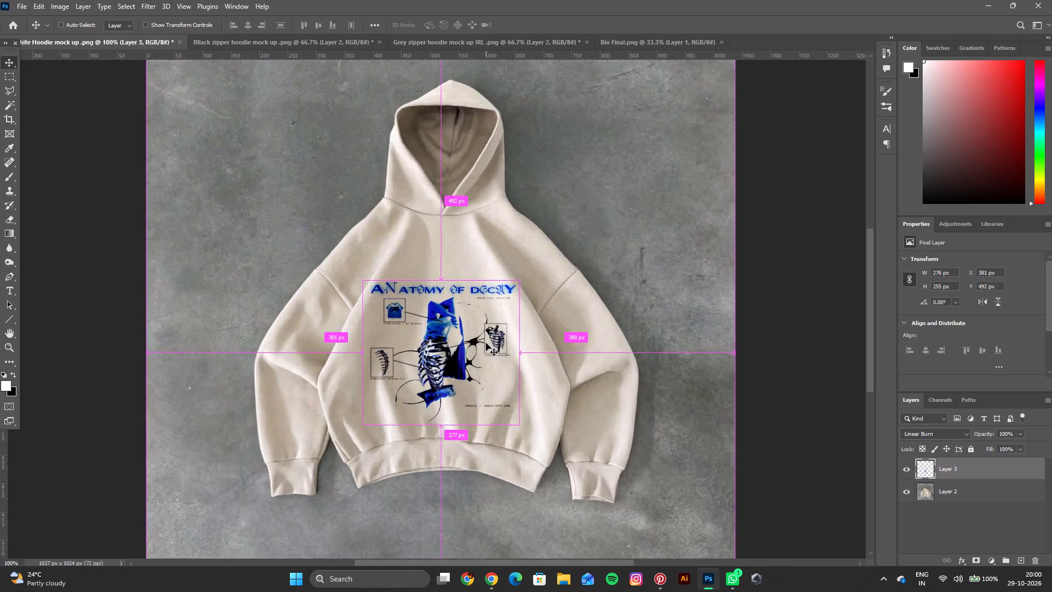
key("ctrl+t")
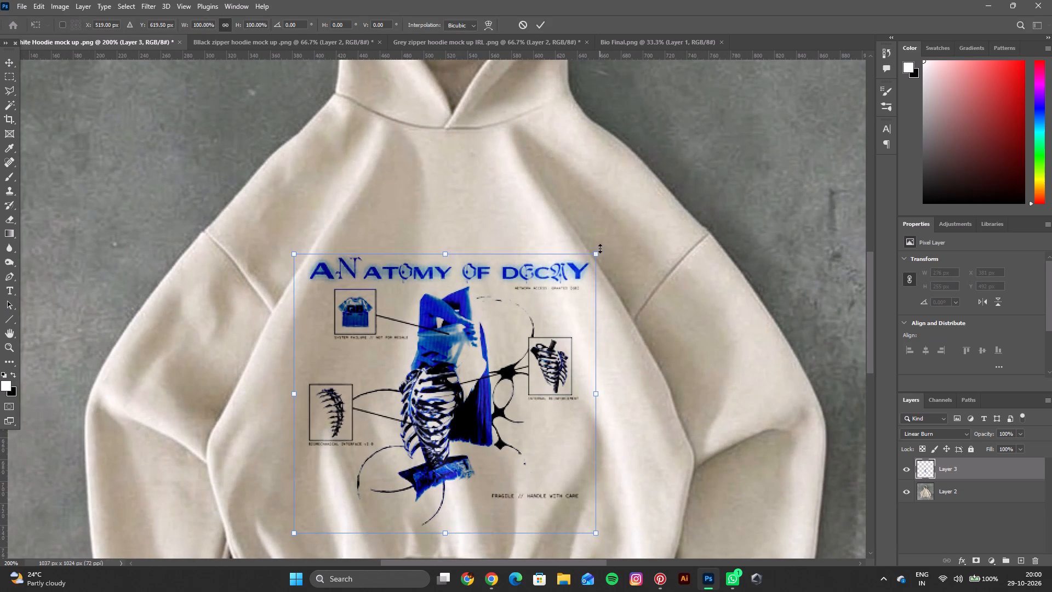
left_click_drag(598, 251, 601, 237)
left_click_drag(534, 312, 524, 316)
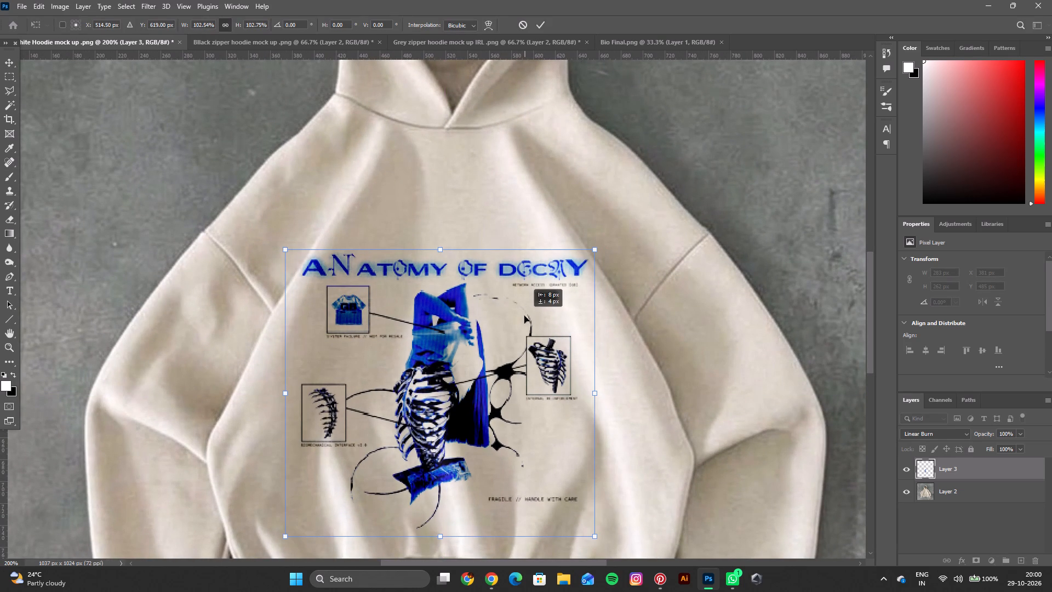
left_click_drag(524, 316, 527, 315)
scroll(527, 312, "down", 7)
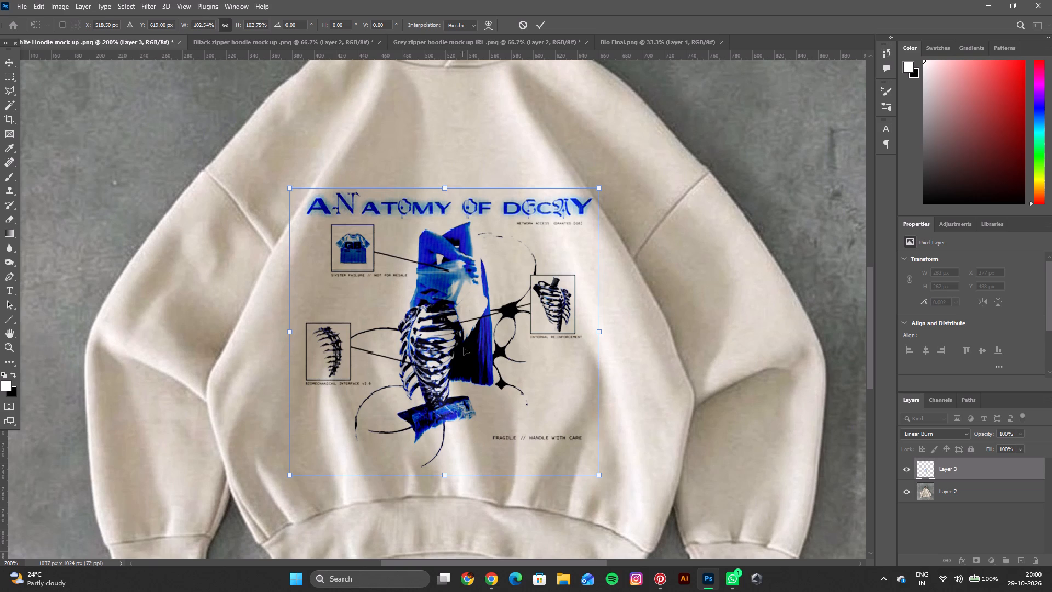
left_click_drag(442, 474, 442, 482, "ctrl")
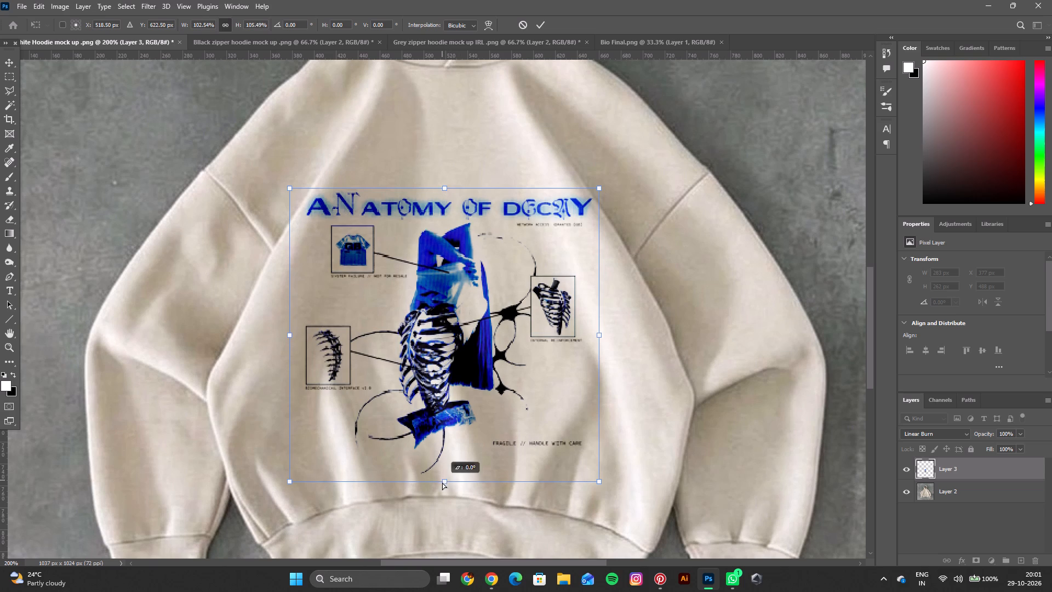
left_click_drag(442, 482, 443, 489, "ctrl")
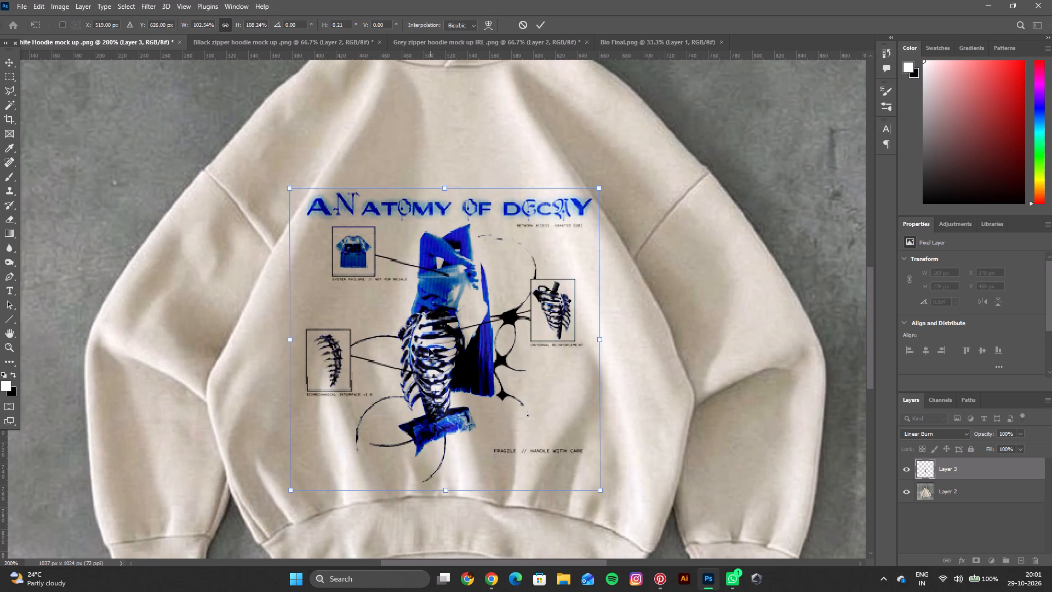
left_click_drag(443, 185, 443, 175, "ctrl")
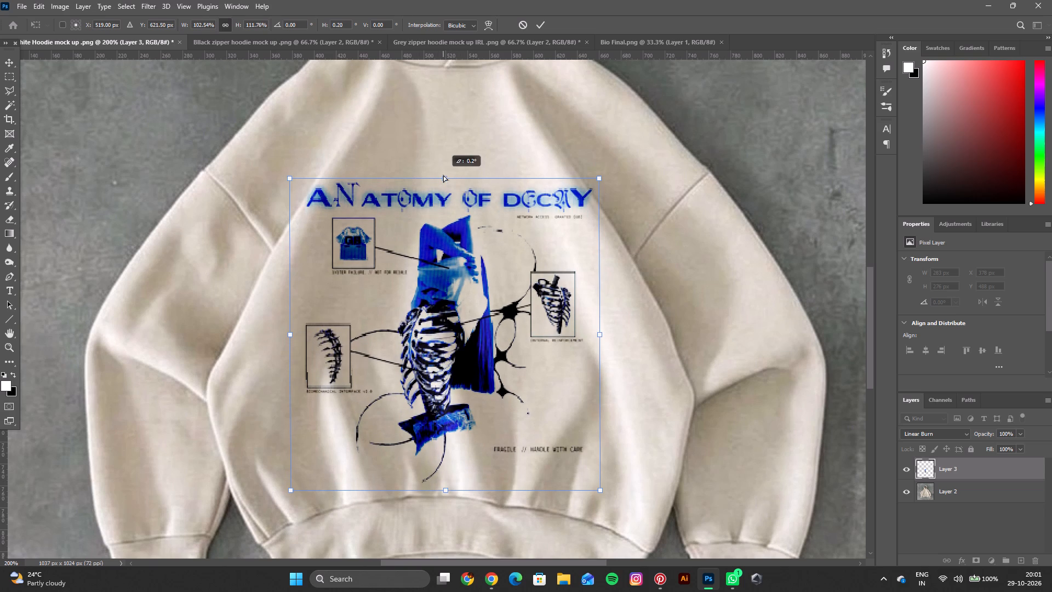
left_click_drag(443, 175, 441, 180, "ctrl")
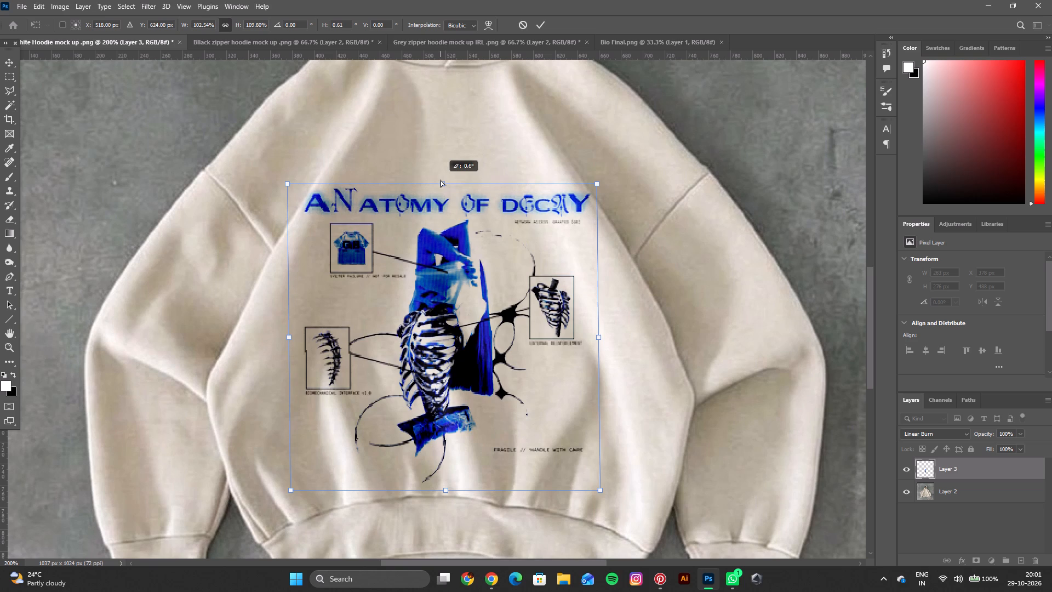
left_click_drag(441, 180, 440, 178, "ctrl")
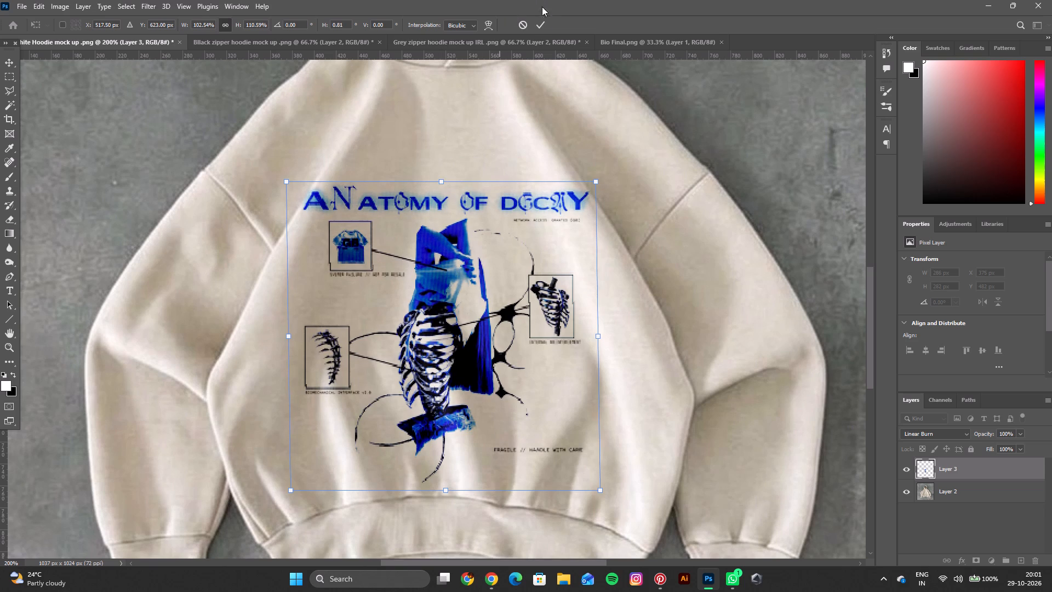
left_click(541, 21)
Examine the enlarged front print's size and placement against the whole white hoodie.
scroll(563, 300, "up", 1)
scroll(567, 299, "down", 1)
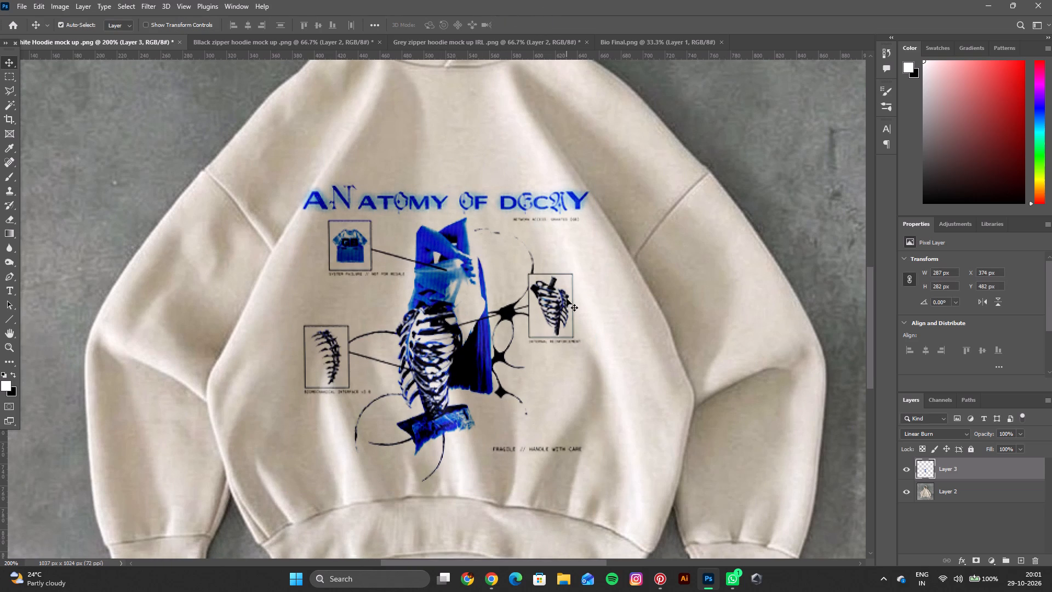
key("ctrl+minus")
key("ctrl+minus")
key("space")
key("space")
key("space")
key("space")
key("space")
key("space")
key("space")
key("space")
key("space")
key("space")
key("space")
key("space")
key("space")
key("space")
key("space")
key("space")
key("space")
key("space")
key("space")
key("space")
left_click_drag(570, 299, 573, 284)
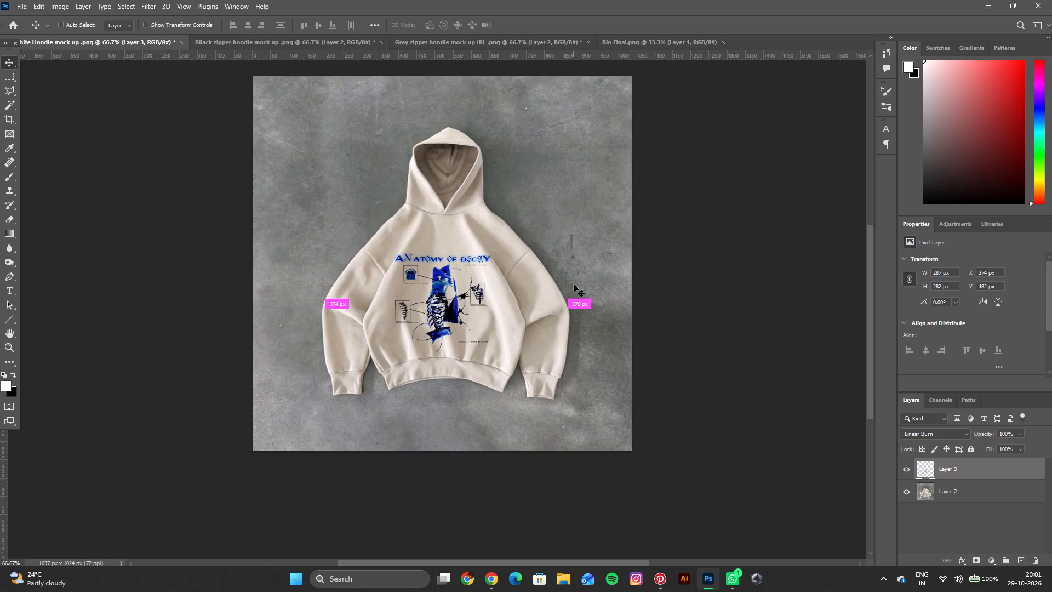
key("ctrl+equal")
key("ctrl+minus")
Open the Bio sleeves artwork and copy it into the white hoodie document as a new layer.
key("ctrl+o")
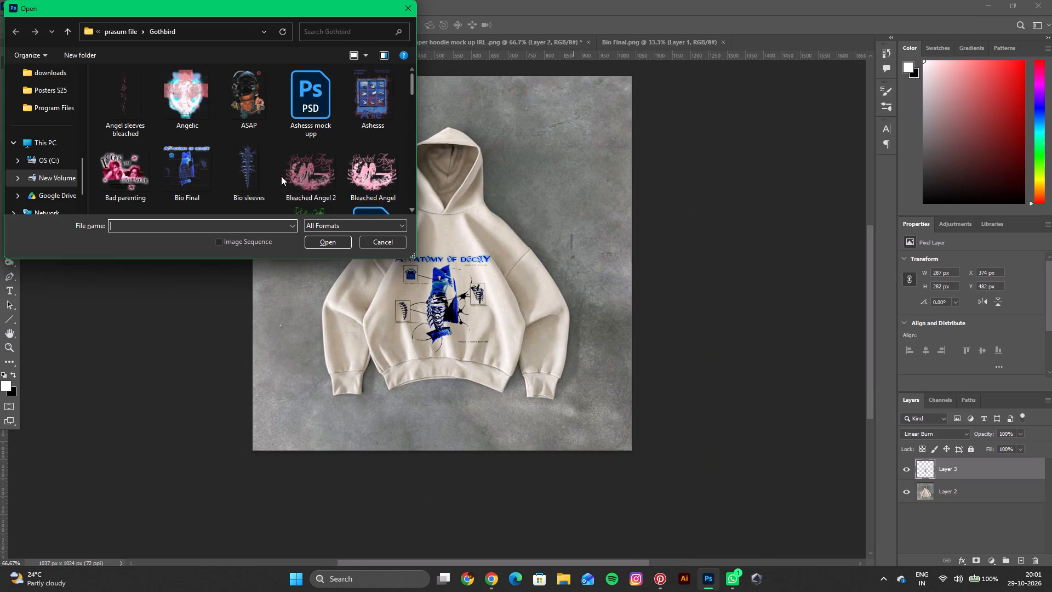
double_click(242, 180)
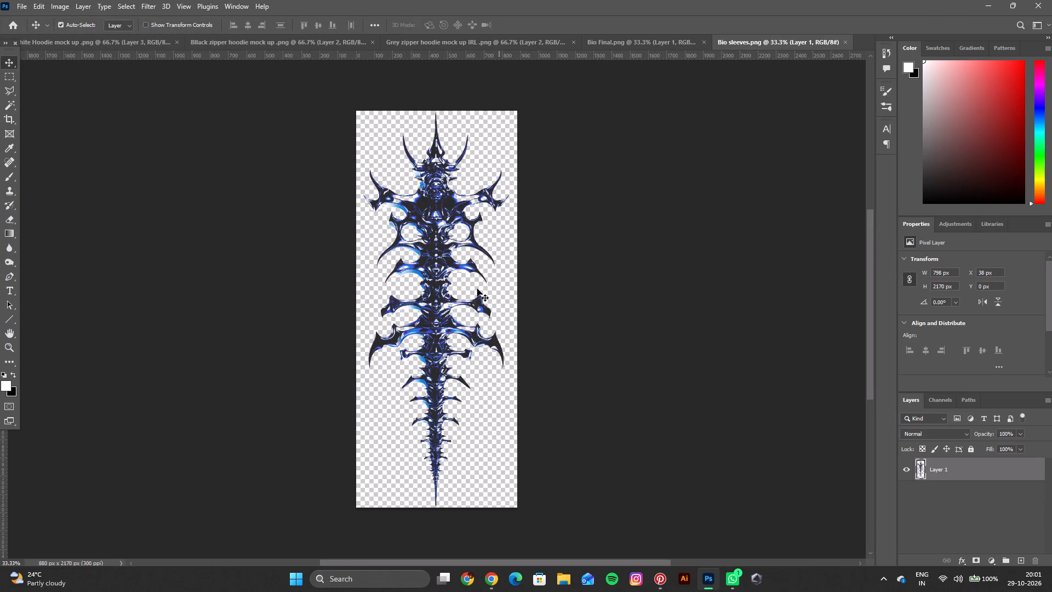
left_click(432, 273)
key("ctrl+c")
left_click(110, 42)
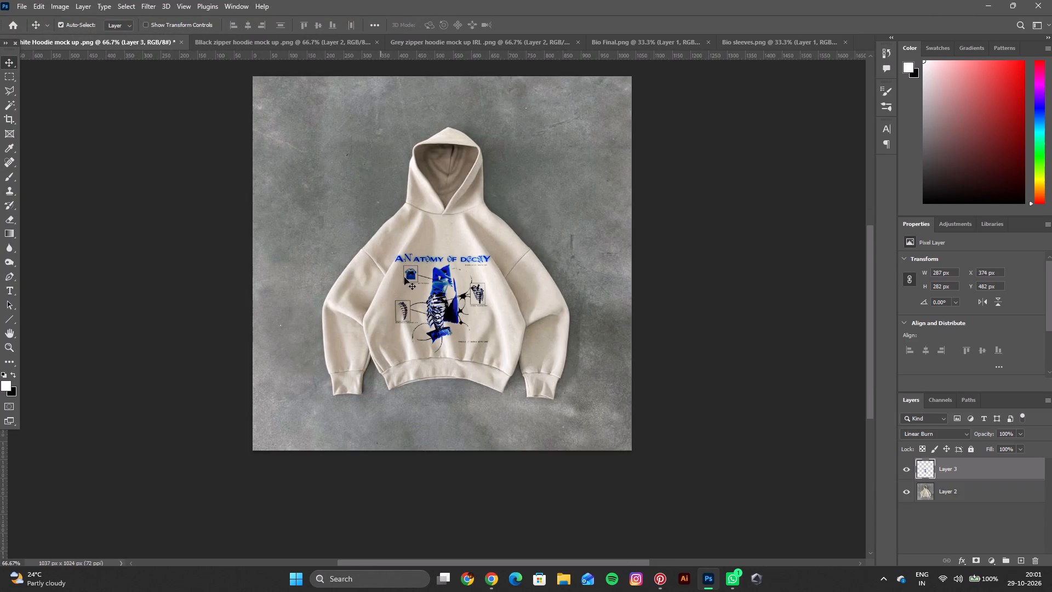
key("ctrl+v")
Scale the spine artwork proportionally to about 21% and place it over the sleeve on the hoodie's left side.
key("ctrl+t")
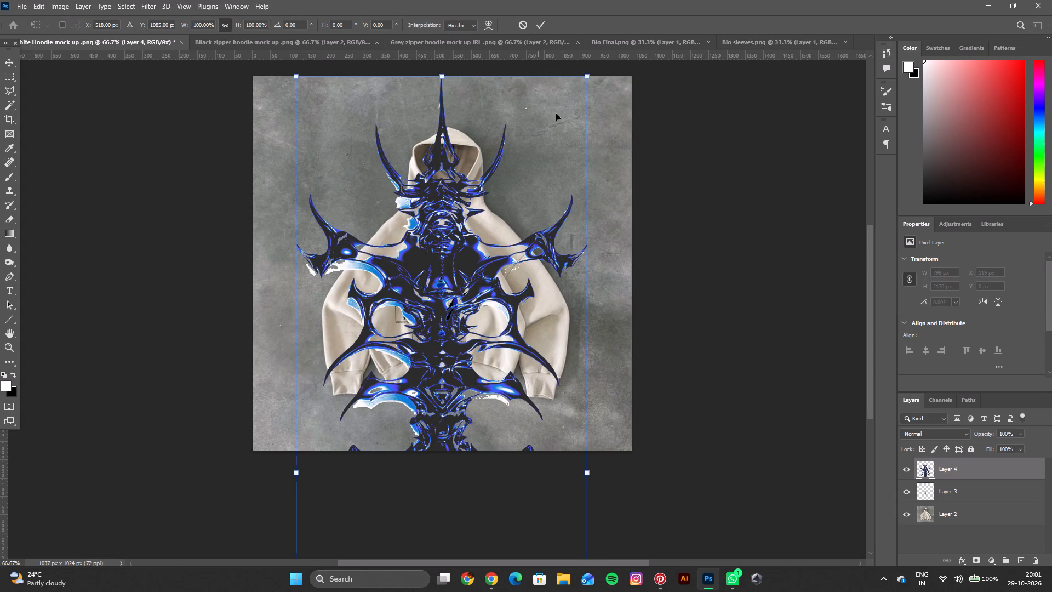
left_click_drag(590, 79, 438, 326)
left_click_drag(408, 388, 428, 231)
left_click_drag(512, 184, 405, 341)
left_click_drag(395, 411, 411, 251)
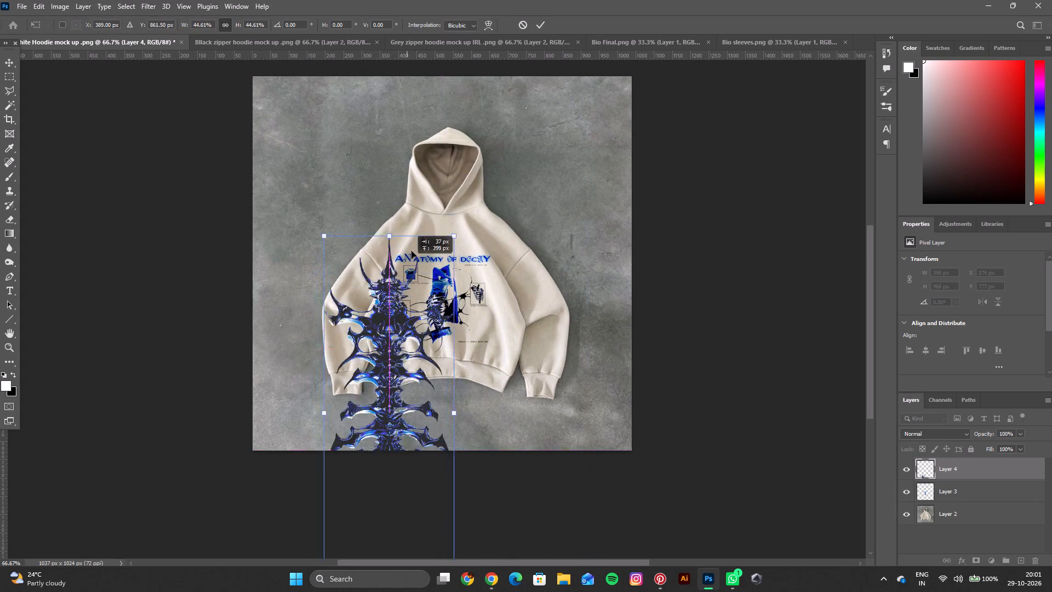
left_click_drag(411, 251, 427, 209)
left_click_drag(482, 157, 409, 254)
left_click_drag(395, 319, 382, 292)
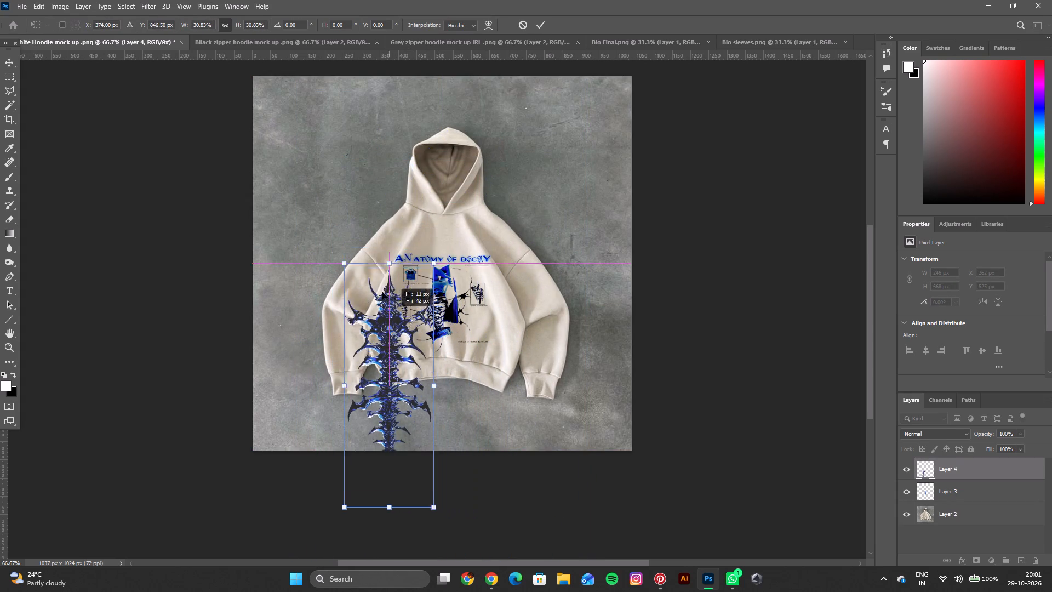
left_click_drag(382, 292, 361, 241)
left_click_drag(407, 190, 358, 261)
left_click_drag(358, 312, 350, 289)
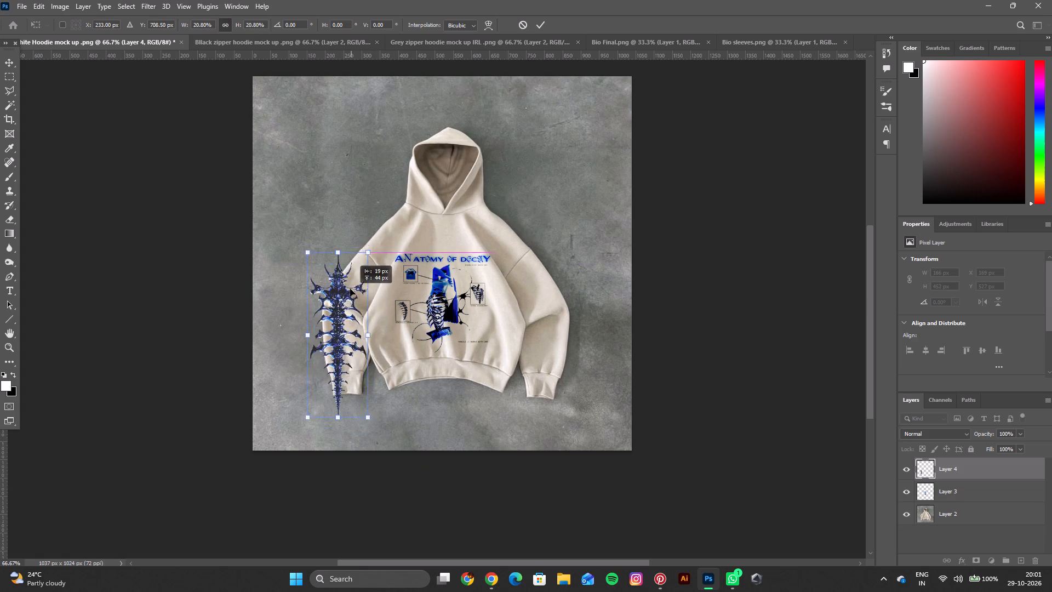
left_click_drag(350, 289, 345, 253)
Rotate the spine artwork about 17° clockwise along the sleeve and shrink it to about 14%, at X 152, Y 496 px.
left_click_drag(369, 209, 363, 213)
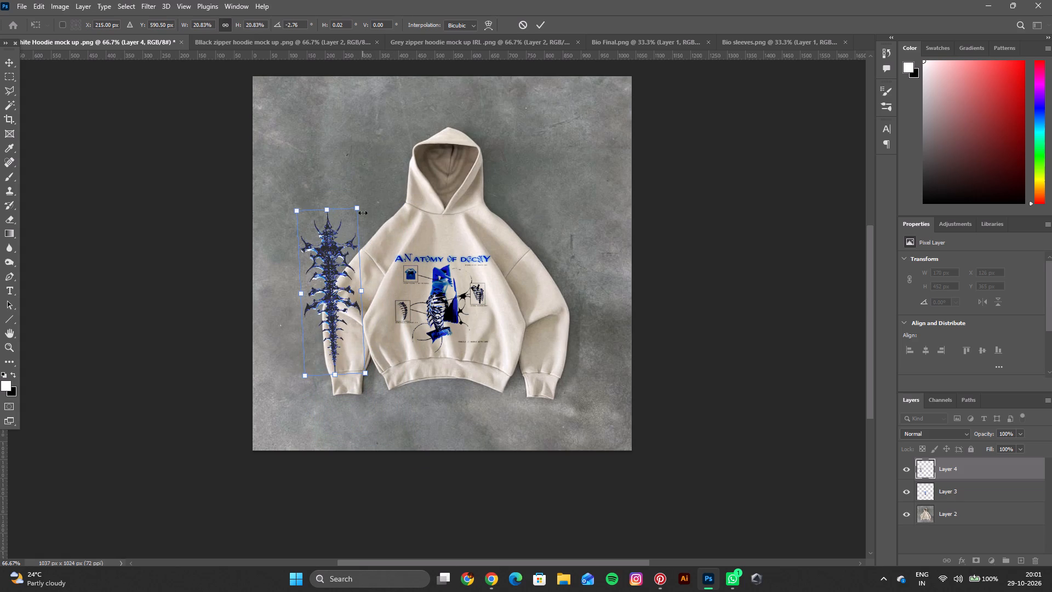
left_click_drag(359, 204, 350, 243)
left_click_drag(372, 223, 378, 242)
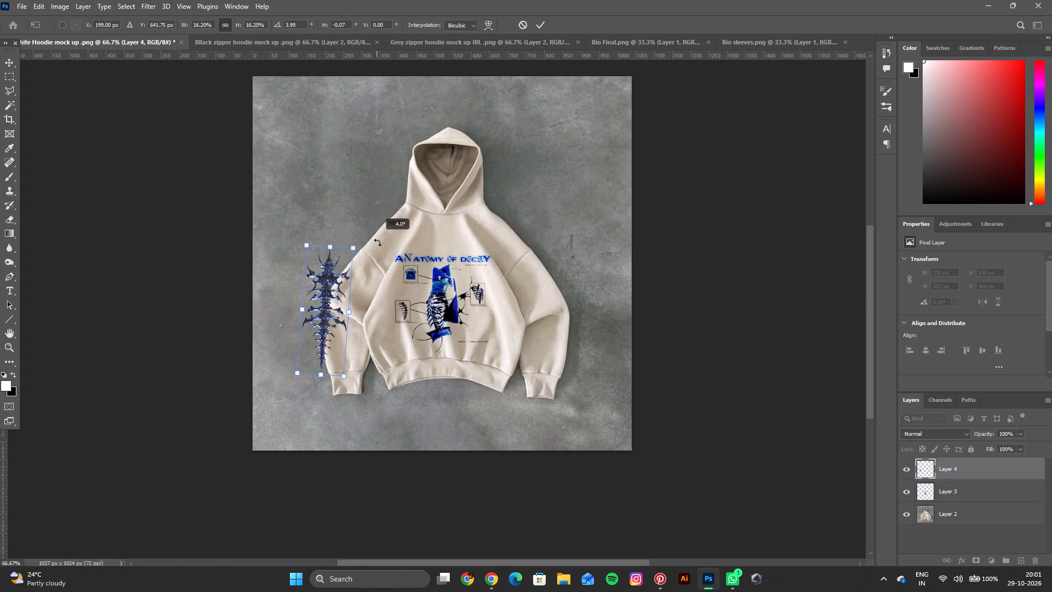
left_click_drag(378, 242, 382, 258)
left_click_drag(370, 254, 356, 267)
left_click_drag(324, 286, 336, 277)
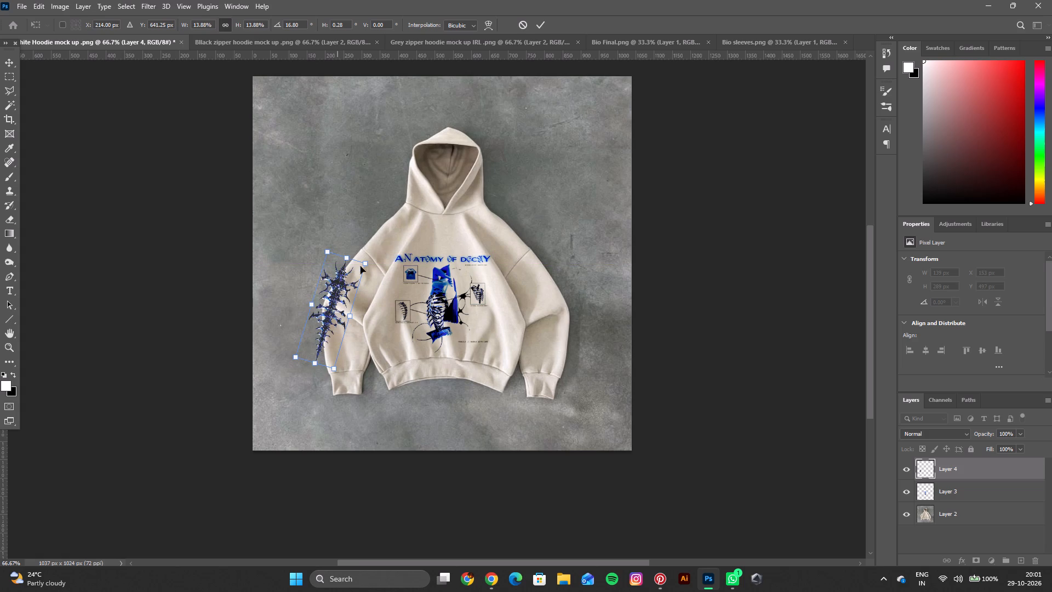
left_click(536, 29)
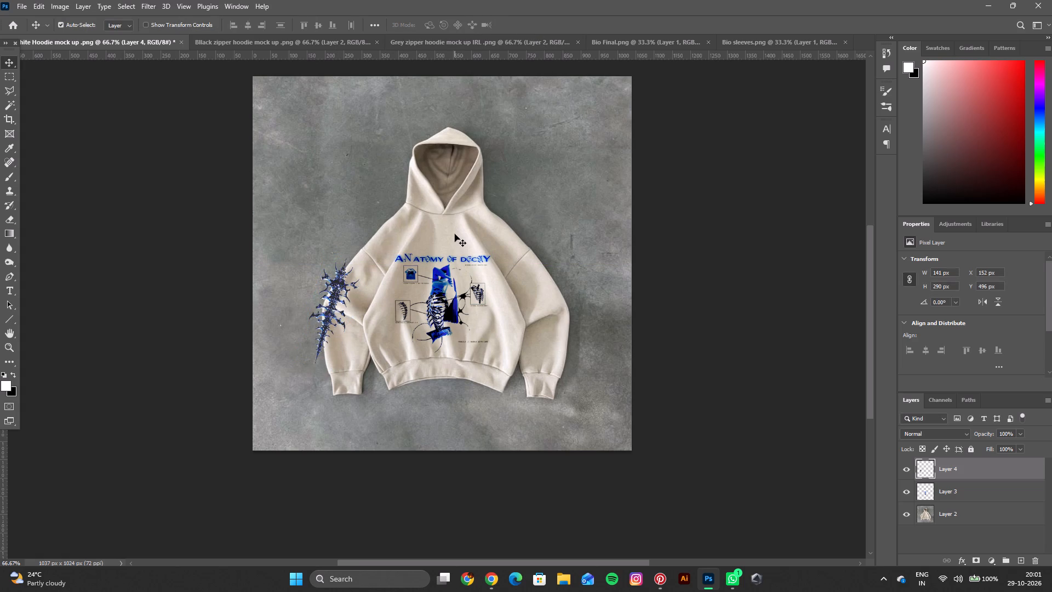
Move the spine artwork straight down the sleeve to a Y position of about 512 px.
key("ctrl+equal")
key("ctrl+equal")
key("space")
key("space")
key("space")
key("space")
key("space")
key("space")
key("space")
key("space")
key("space")
key("space")
key("space")
key("space")
key("space")
key("space")
key("space")
key("space")
key("space")
key("space")
key("space")
key("space")
left_click_drag(470, 299, 573, 301)
left_click_drag(237, 237, 236, 247)
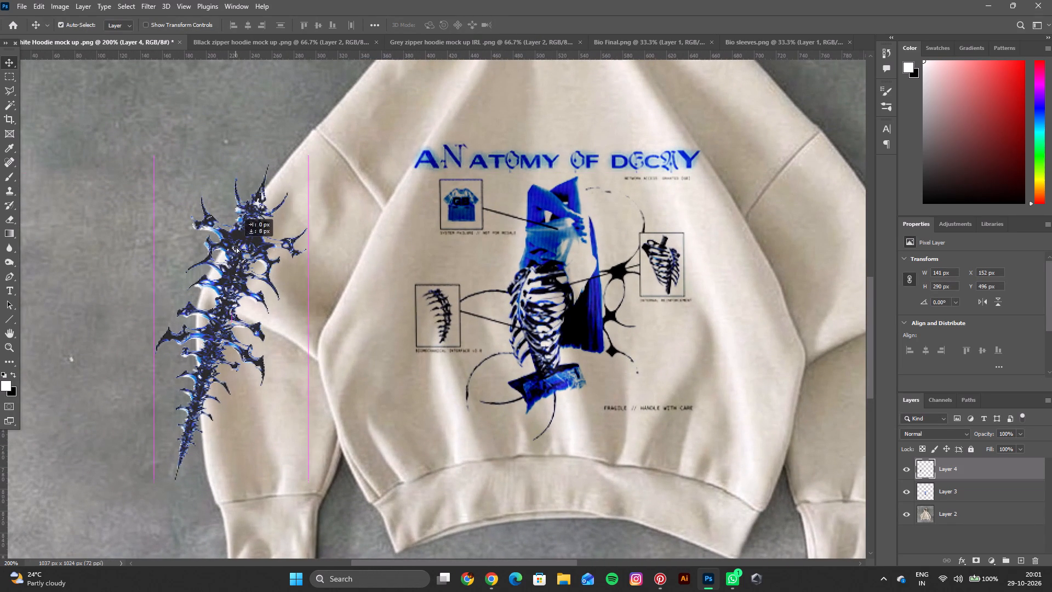
left_click_drag(236, 247, 238, 254)
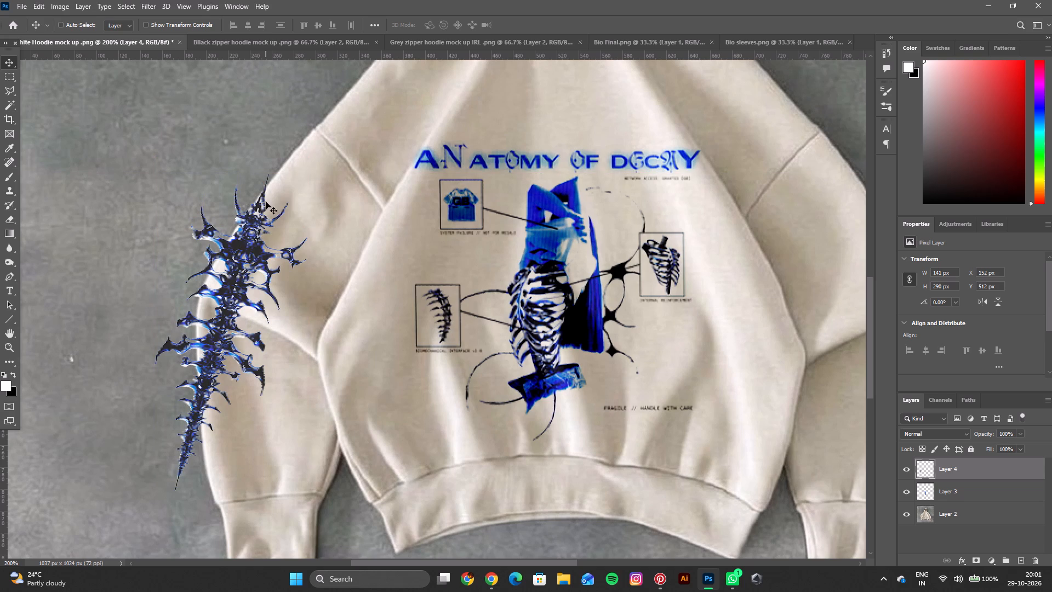
Warp the spine artwork along the sleeve's curve, pulling its tail and top tip inward and its middle outward.
key("ctrl+t")
left_click(494, 27)
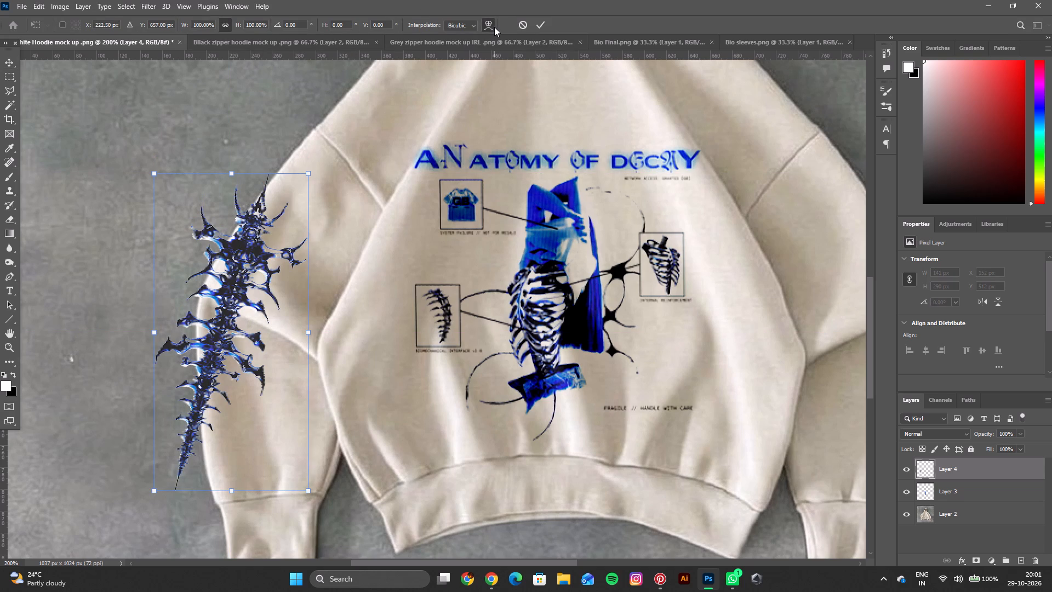
left_click_drag(180, 467, 216, 469)
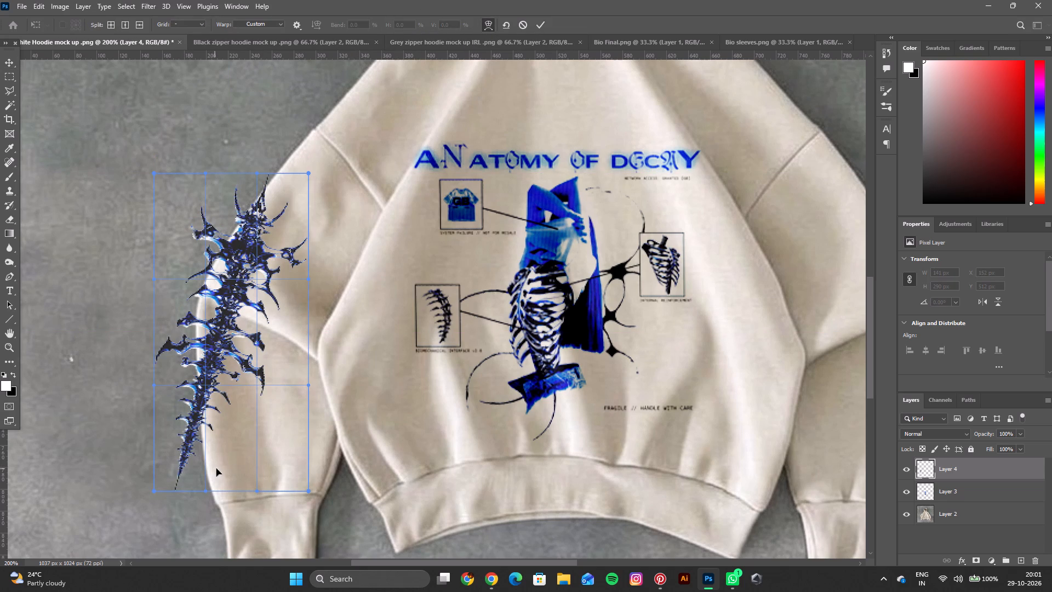
left_click_drag(216, 469, 239, 467)
left_click_drag(203, 473, 237, 473)
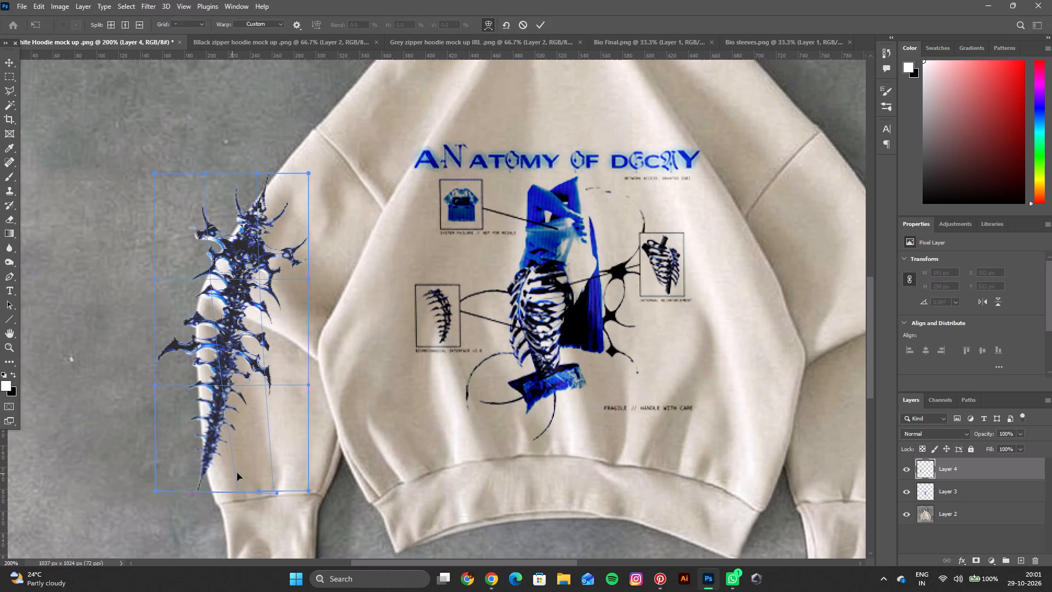
left_click_drag(237, 473, 233, 468)
left_click_drag(233, 352, 222, 341)
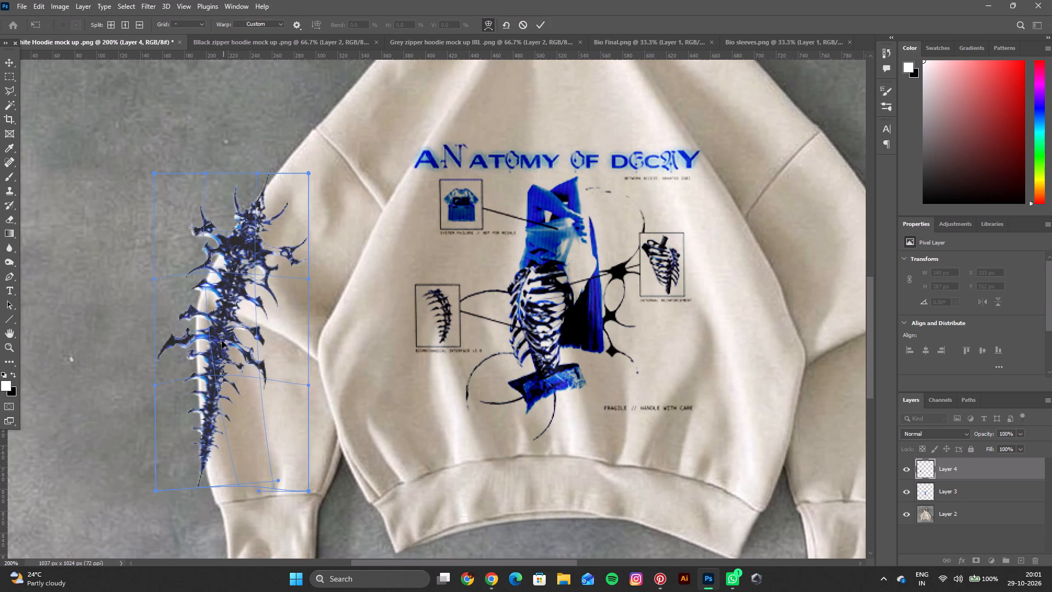
left_click_drag(222, 341, 209, 347)
left_click_drag(260, 193, 268, 192)
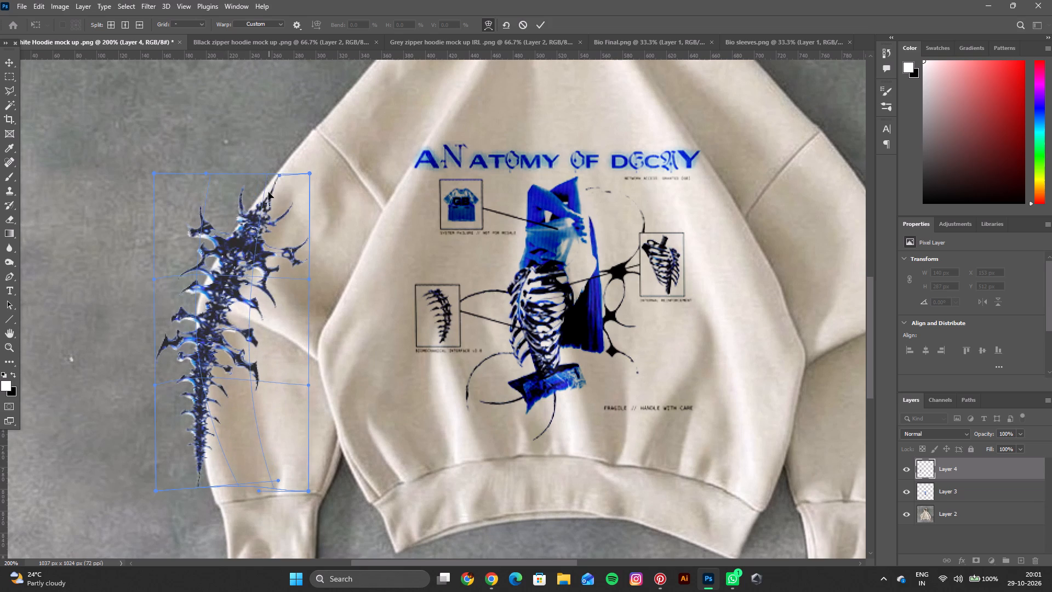
left_click_drag(268, 192, 269, 193)
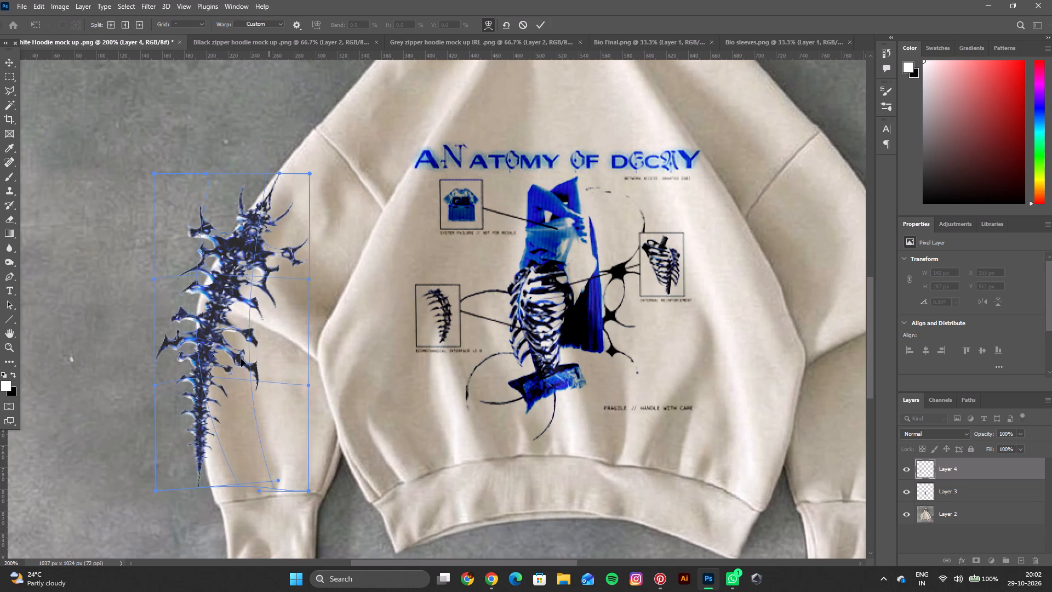
Refine and apply the spine artwork's warp so its tail follows the sleeve's outer edge, adjusting the middle and top tip.
left_click_drag(209, 441, 215, 438)
left_click(201, 391)
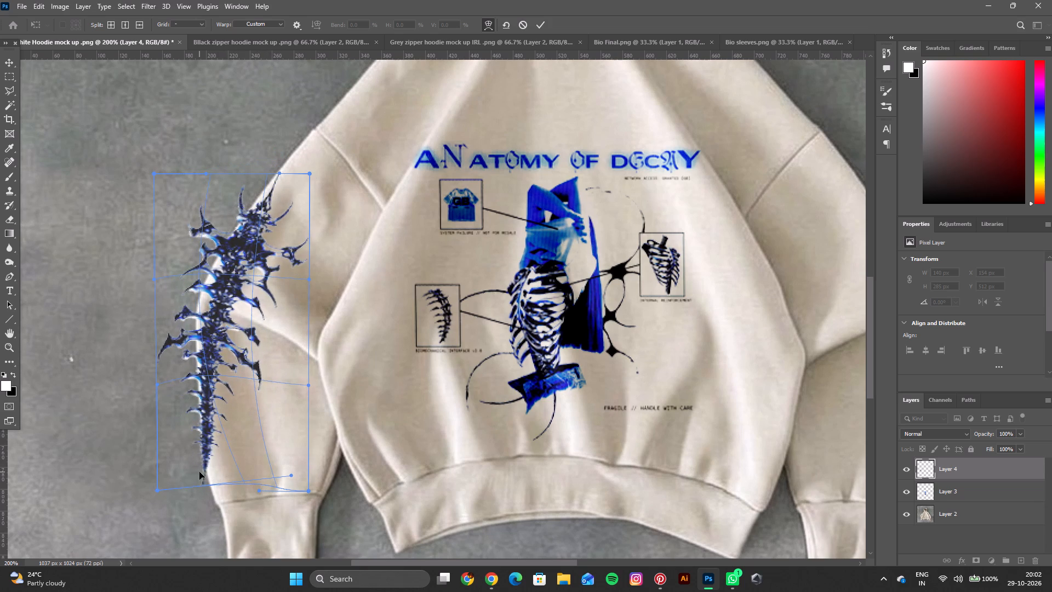
left_click_drag(203, 480, 228, 481)
left_click_drag(219, 408, 212, 413)
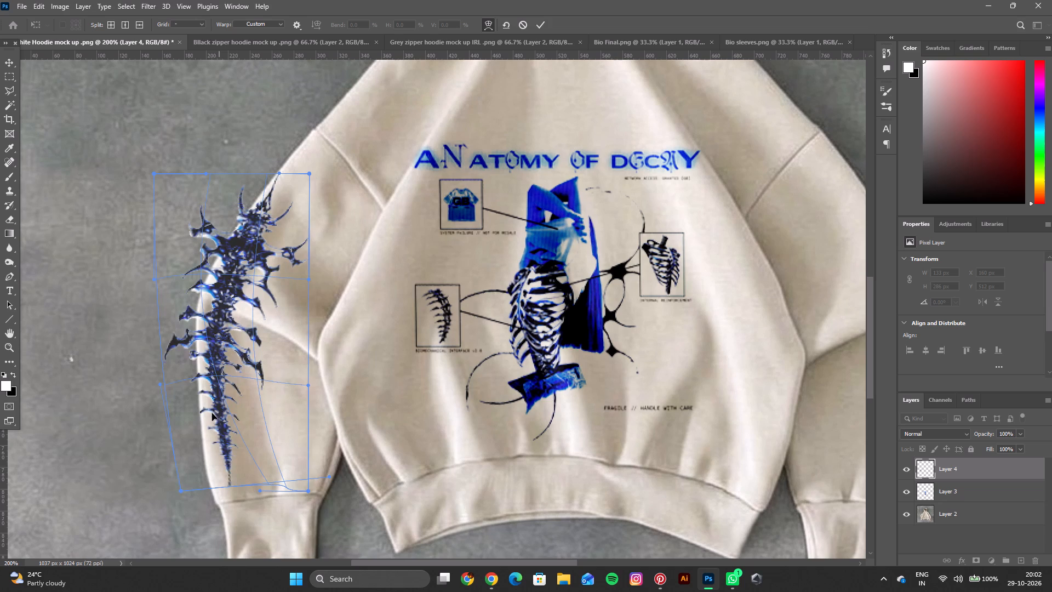
left_click_drag(212, 413, 205, 419)
left_click_drag(213, 465, 210, 466)
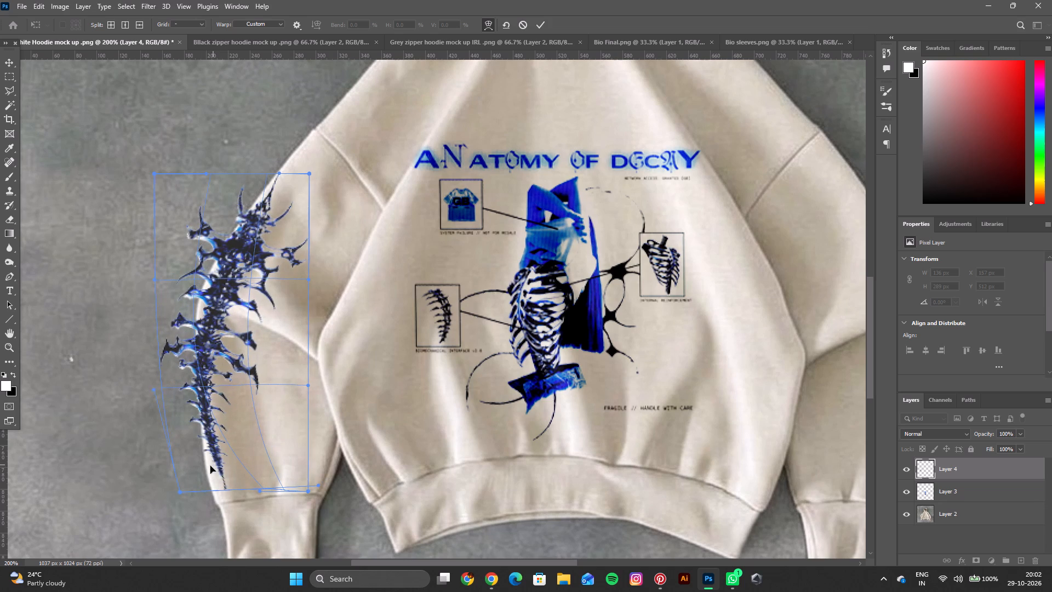
left_click_drag(210, 466, 203, 463)
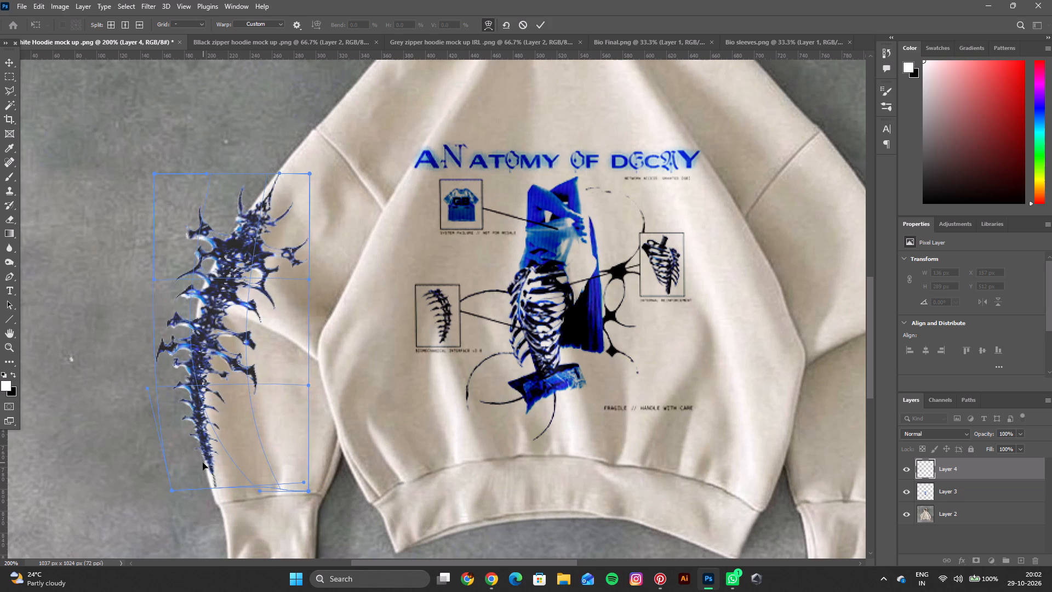
left_click_drag(203, 463, 203, 463)
left_click_drag(219, 309, 215, 306)
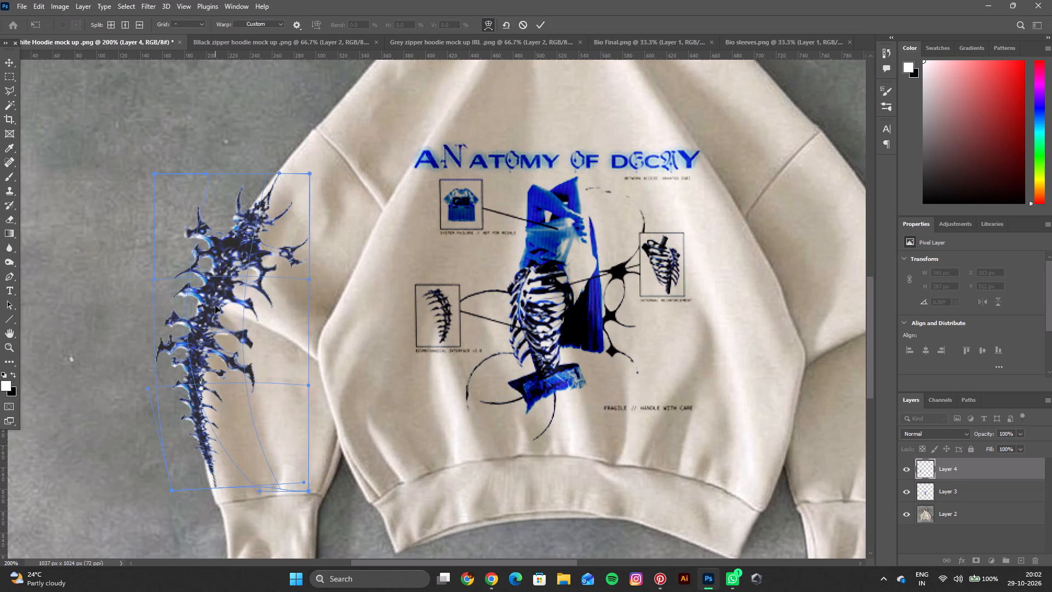
left_click_drag(215, 306, 218, 301)
left_click(266, 193)
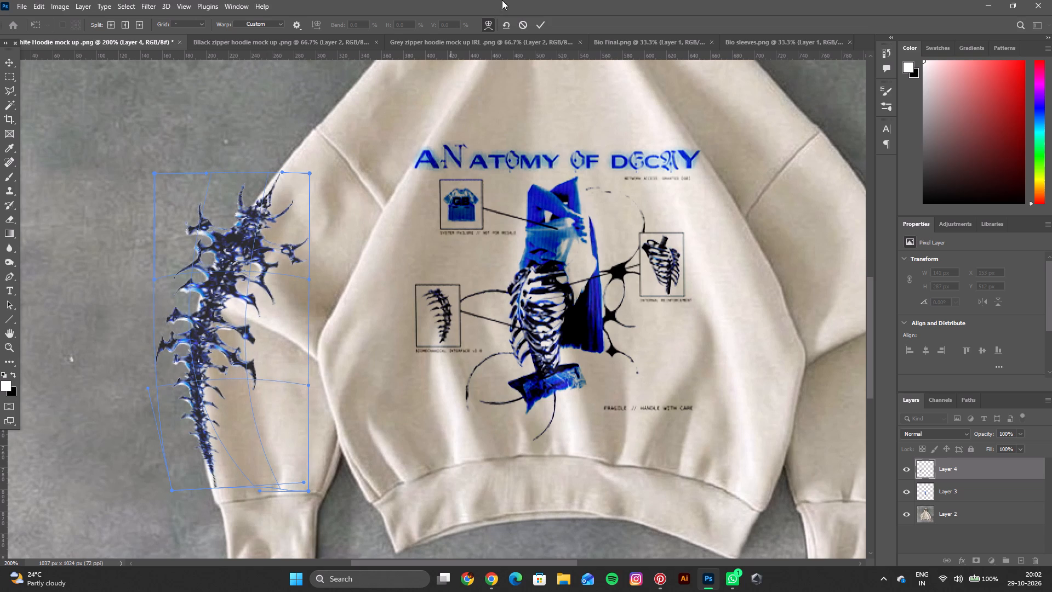
left_click(538, 27)
Create a new 3000 × 3000 px document at 300 ppi with a white background.
scroll(510, 303, "down", 3)
scroll(510, 301, "up", 3)
key("ctrl+minus")
key("ctrl+minus")
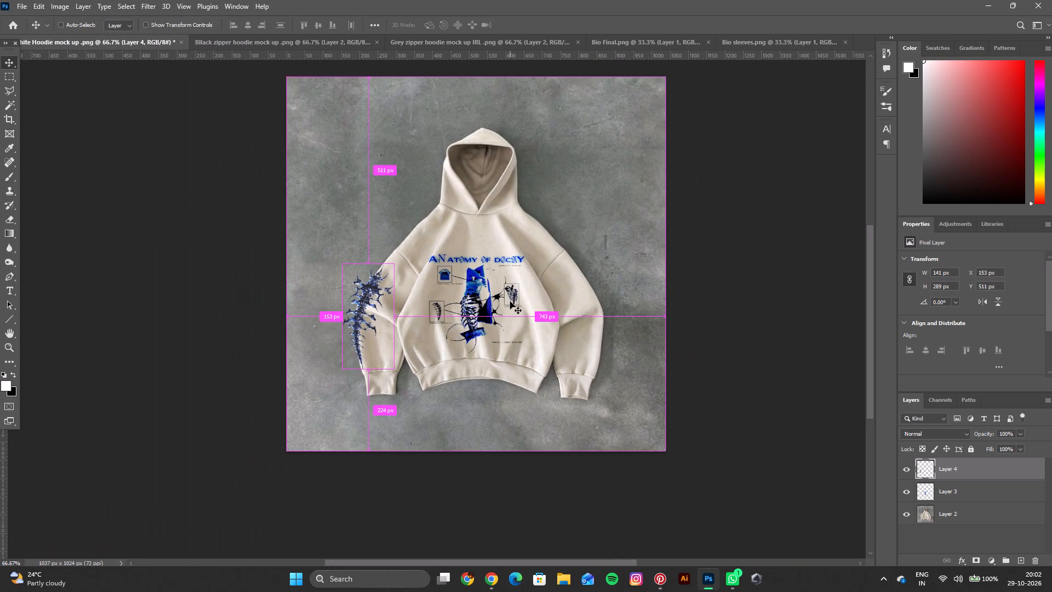
key("ctrl+n")
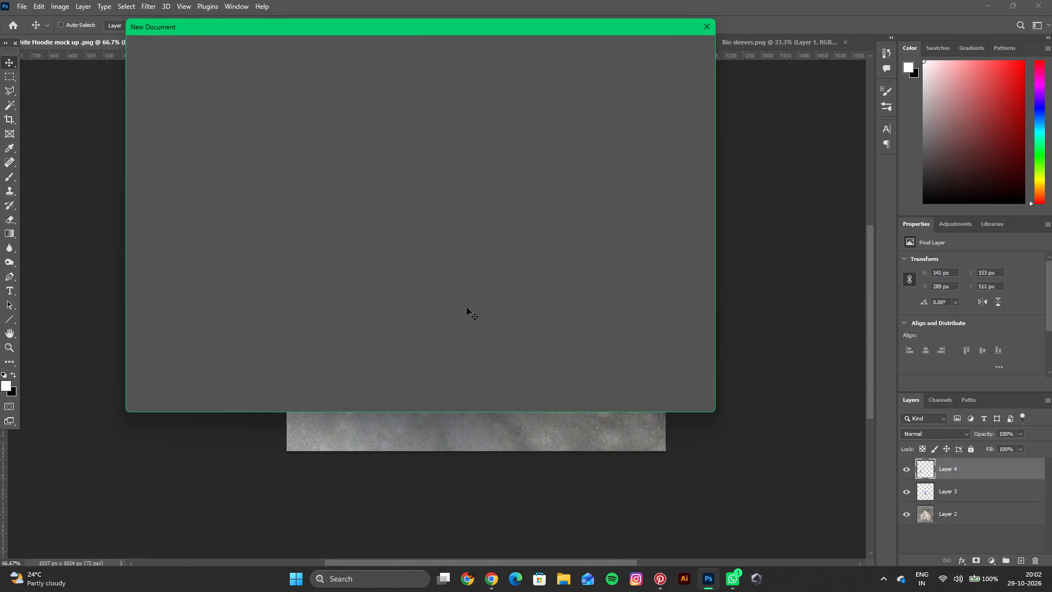
double_click(296, 172)
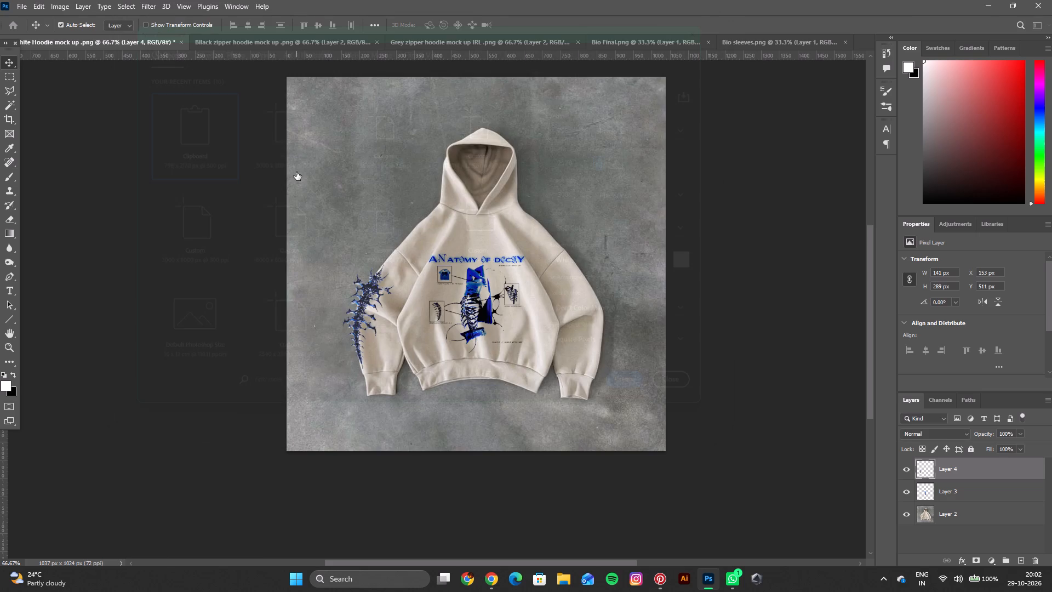
scroll(346, 261, "up", 4)
key("space")
key("space")
key("space")
key("space")
key("space")
key("space")
key("space")
key("space")
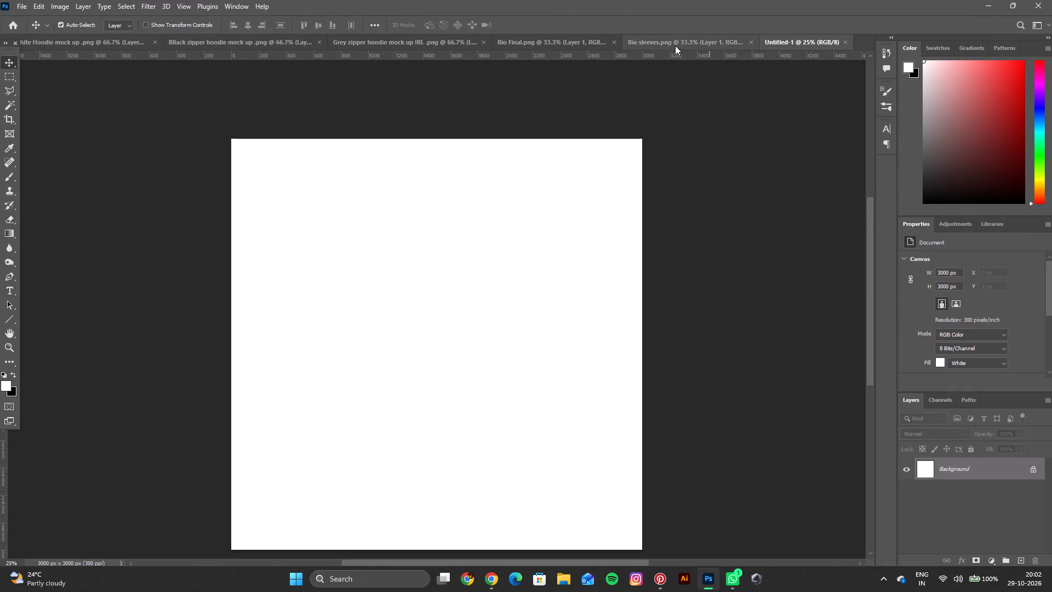
Close the Bio Final and Bio sleeves documents and return to the white hoodie mock-up.
left_click(675, 45)
left_click(565, 45)
left_click(96, 42)
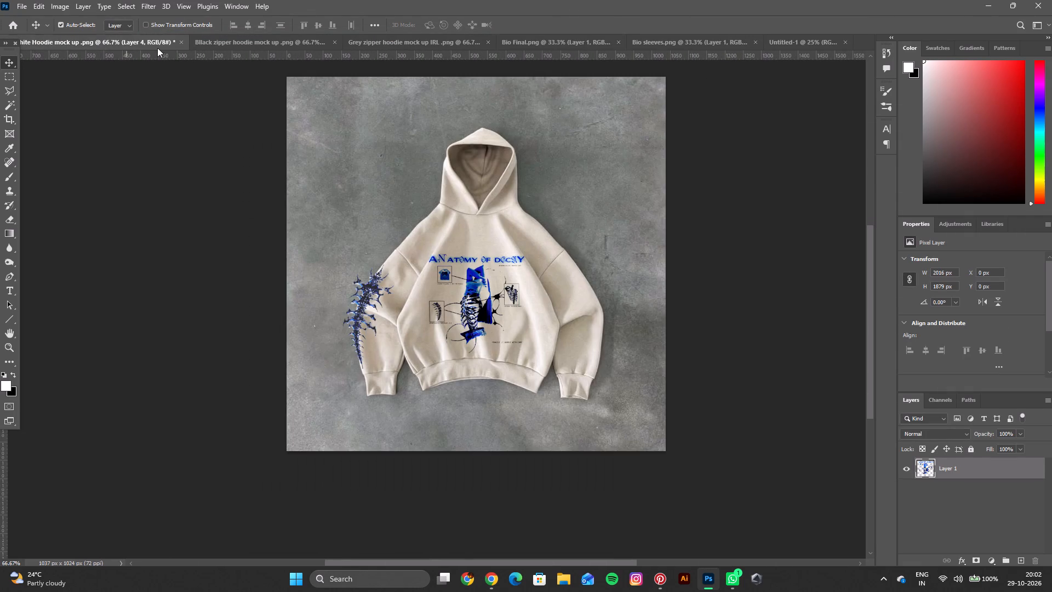
left_click(616, 42)
left_click(637, 34)
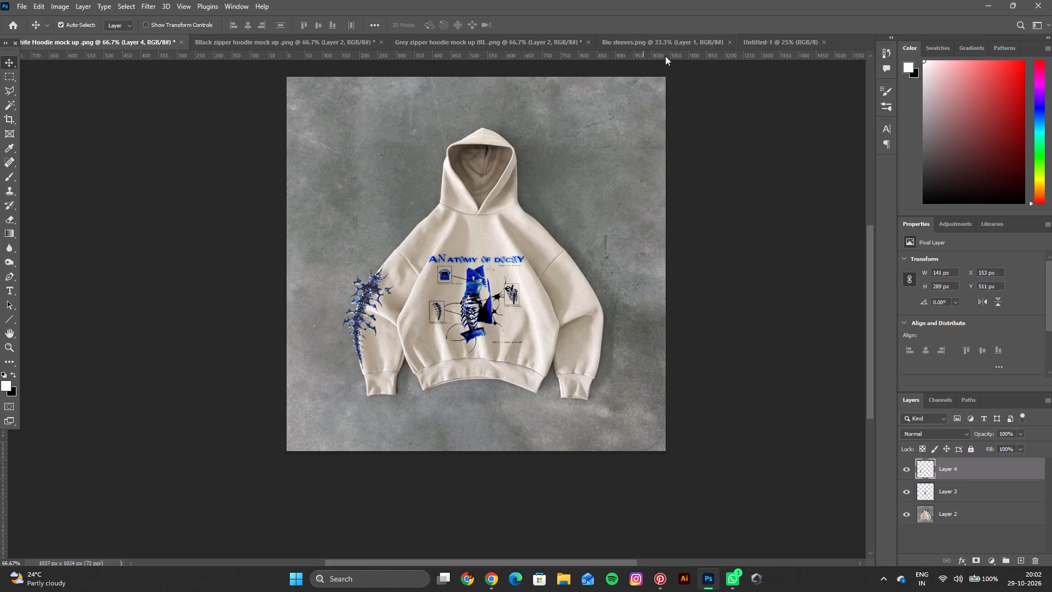
left_click(677, 47)
left_click(729, 42)
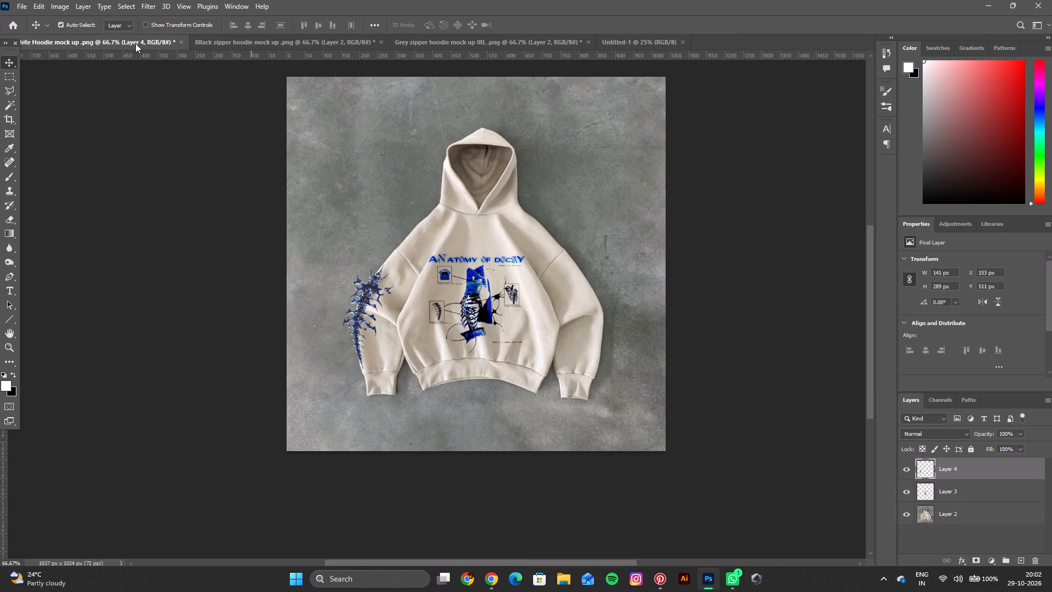
Copy the hoodie photo and both artwork layers from the white hoodie mock-up into the new document.
left_click(989, 521, "shift")
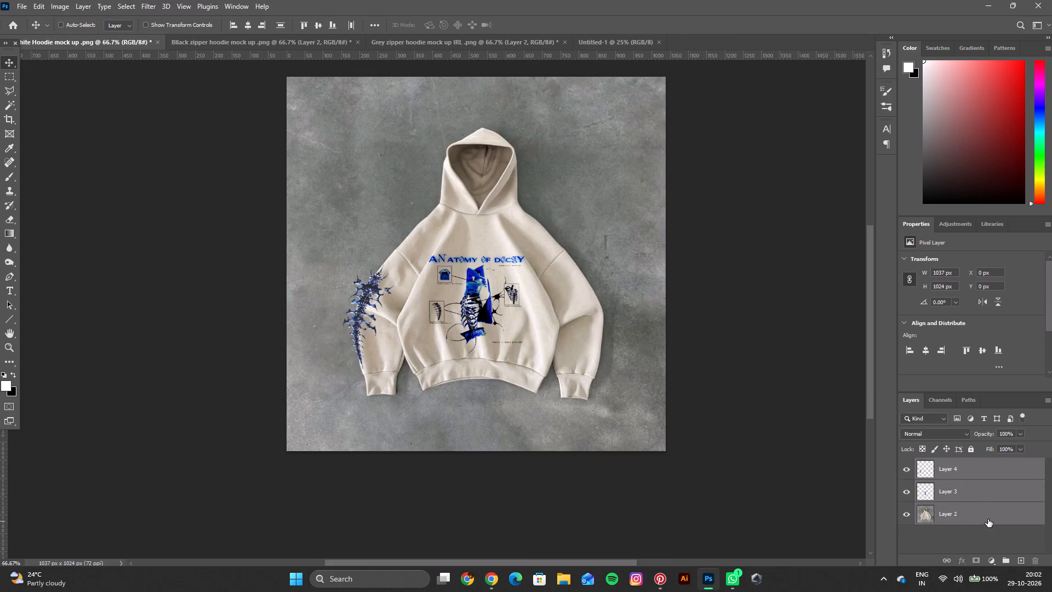
key("ctrl+c")
left_click(620, 50)
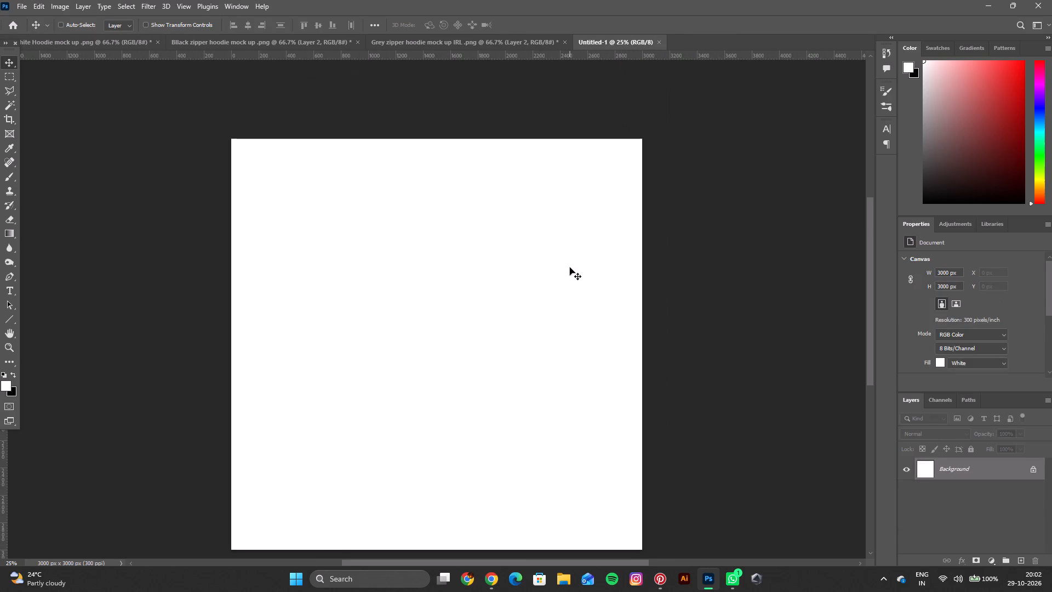
key("ctrl+v")
Scale the pasted hoodie layers together from the canvas's upper-left corner to about 290% width and 293% height, filling the canvas.
scroll(904, 556, "down", 2)
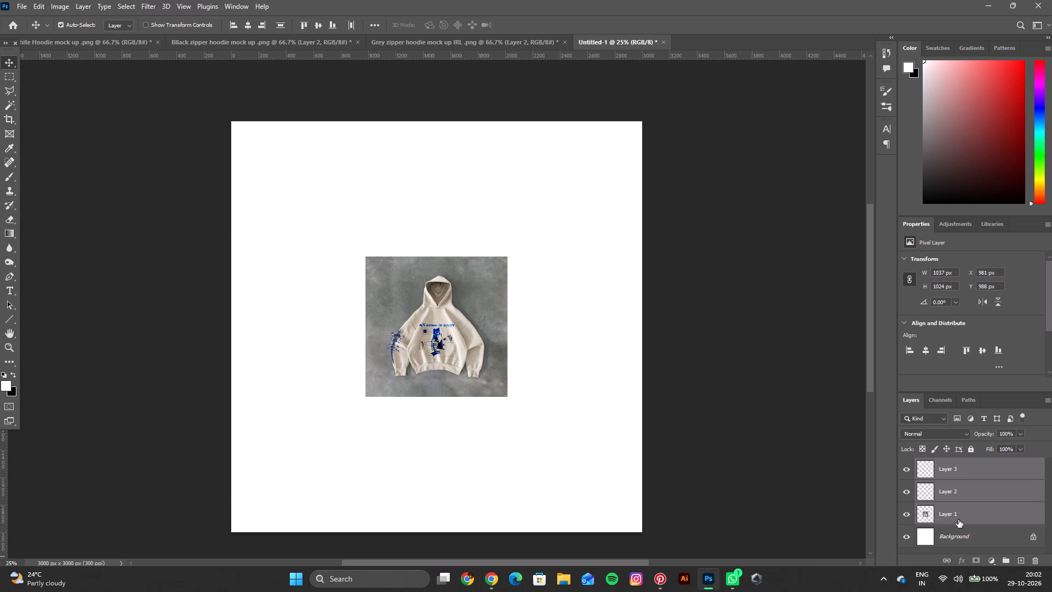
key("ctrl+t")
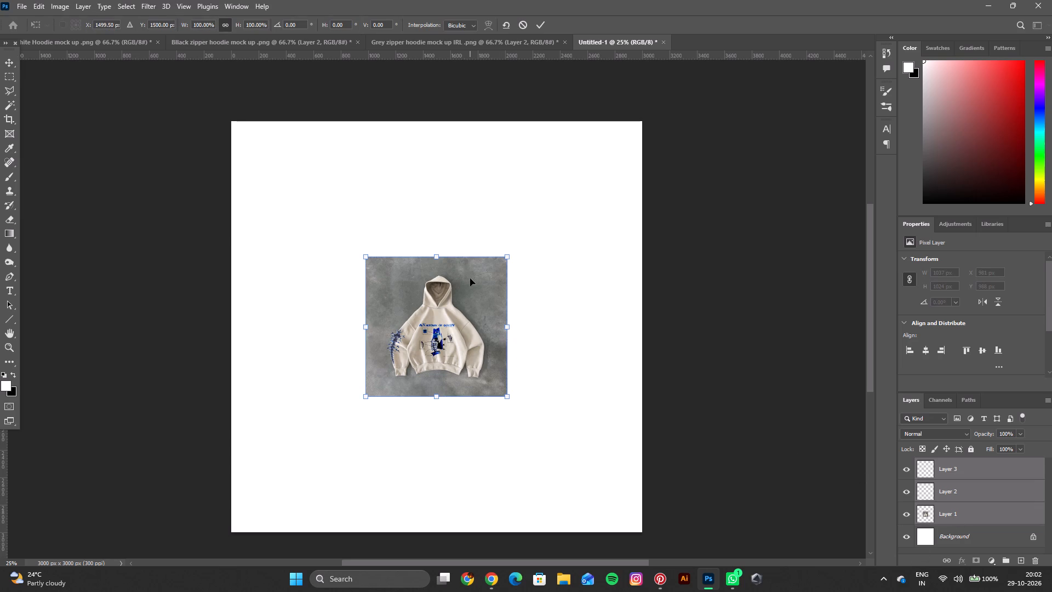
left_click_drag(470, 278, 338, 146)
left_click_drag(374, 261, 585, 540)
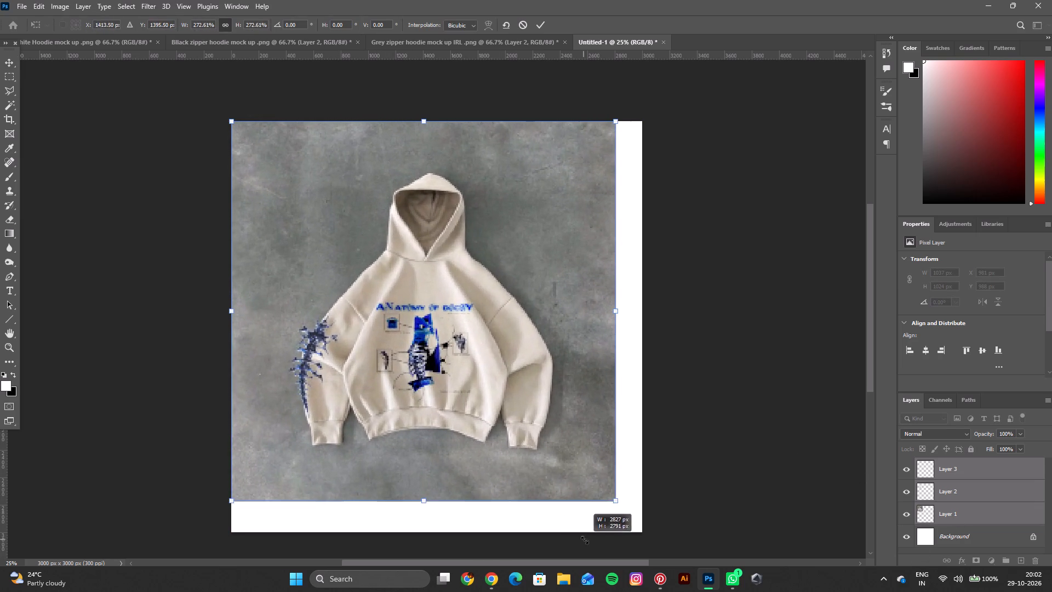
left_click_drag(585, 540, 615, 557)
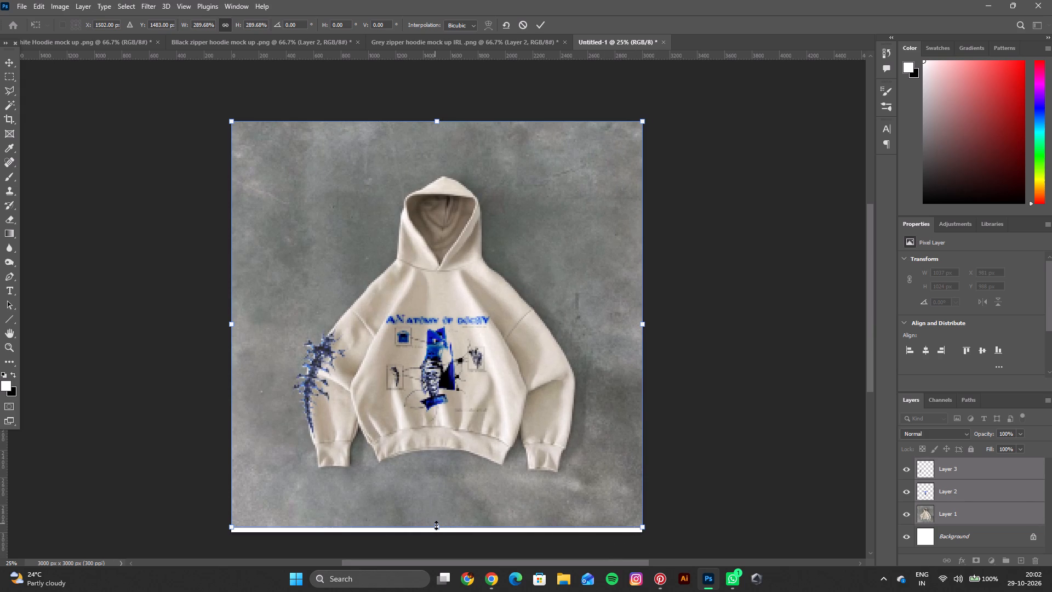
left_click(436, 528)
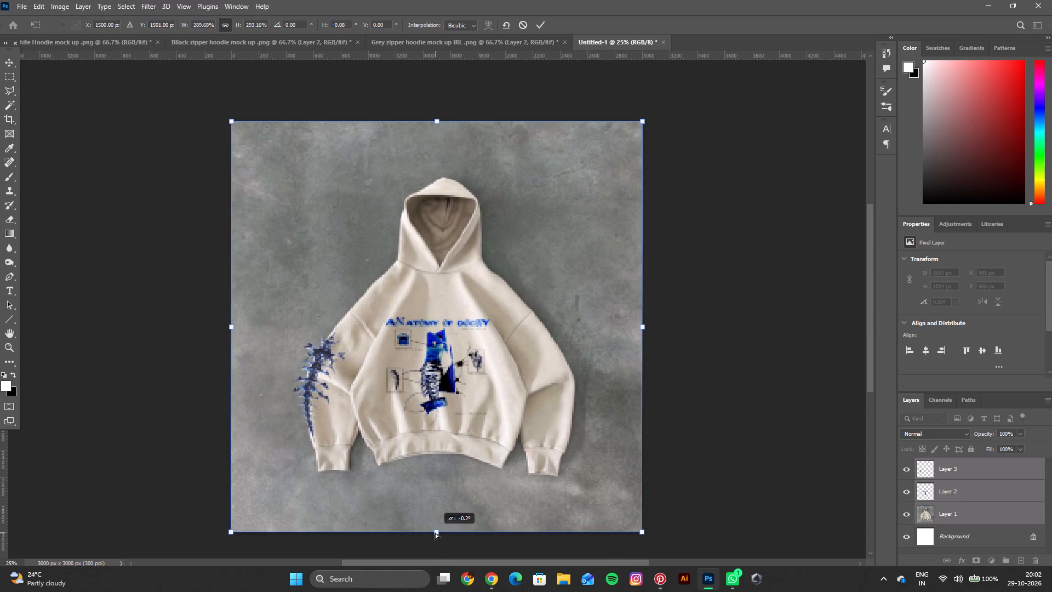
left_click(544, 29)
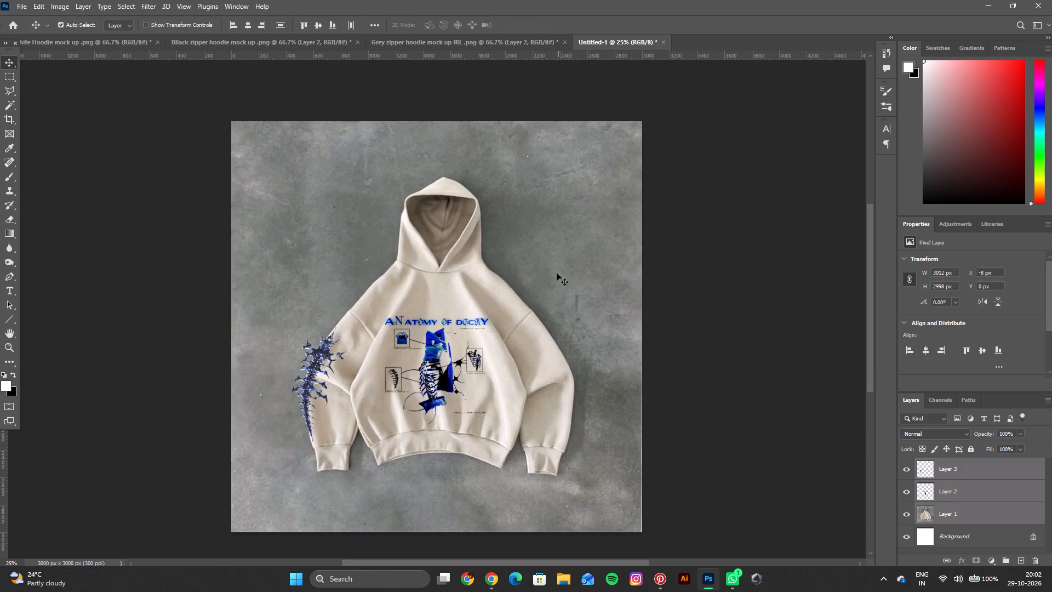
Examine the spine artwork on the sleeve and the front print up close in the enlarged mock-up.
scroll(443, 326, "down", 5)
scroll(441, 315, "up", 2)
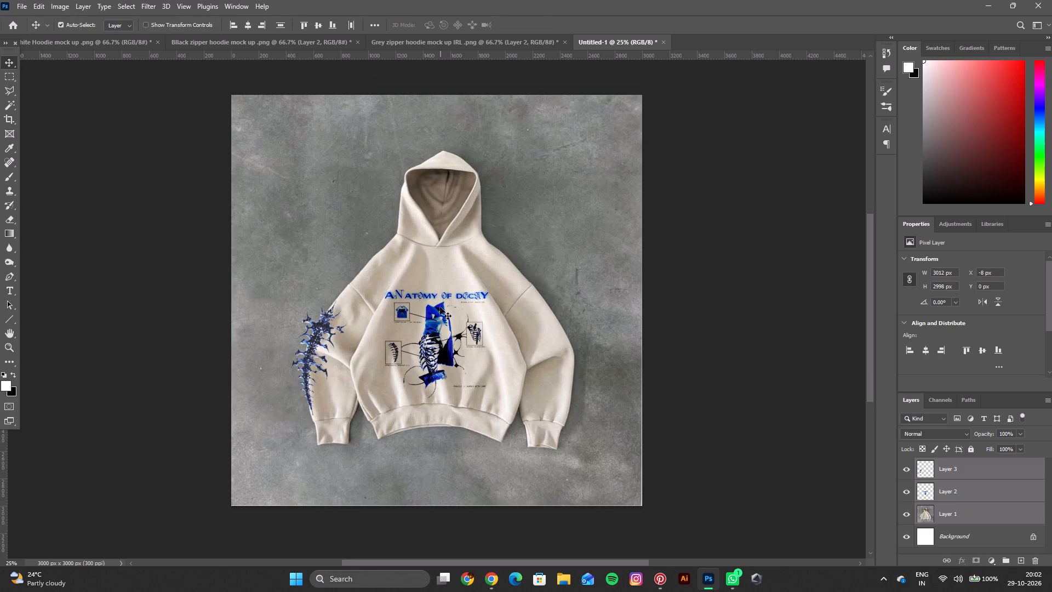
key("ctrl+equal")
key("space")
key("space")
key("space")
key("space")
key("space")
key("space")
key("space")
key("space")
key("space")
key("space")
key("space")
key("space")
key("space")
key("space")
key("space")
key("space")
key("space")
key("space")
key("space")
key("space")
left_click_drag(461, 355, 578, 322)
key("ctrl+equal")
key("ctrl+equal")
key("ctrl+equal")
key("space")
key("space")
key("space")
key("space")
key("space")
key("space")
key("space")
key("space")
key("space")
key("space")
key("space")
key("space")
key("space")
key("space")
key("space")
key("space")
key("space")
key("space")
key("space")
key("space")
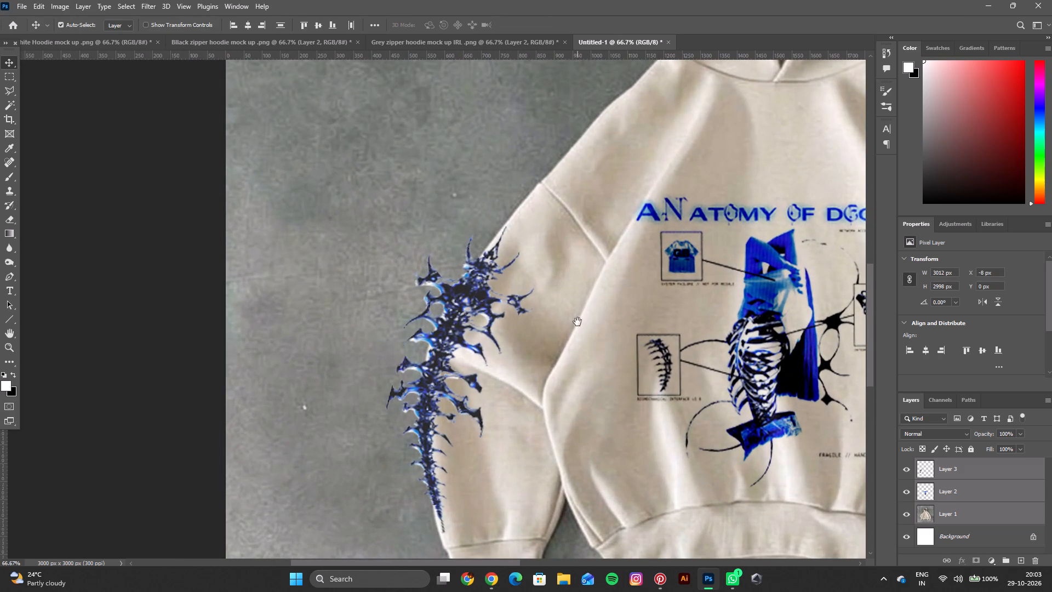
left_click_drag(578, 322, 356, 289)
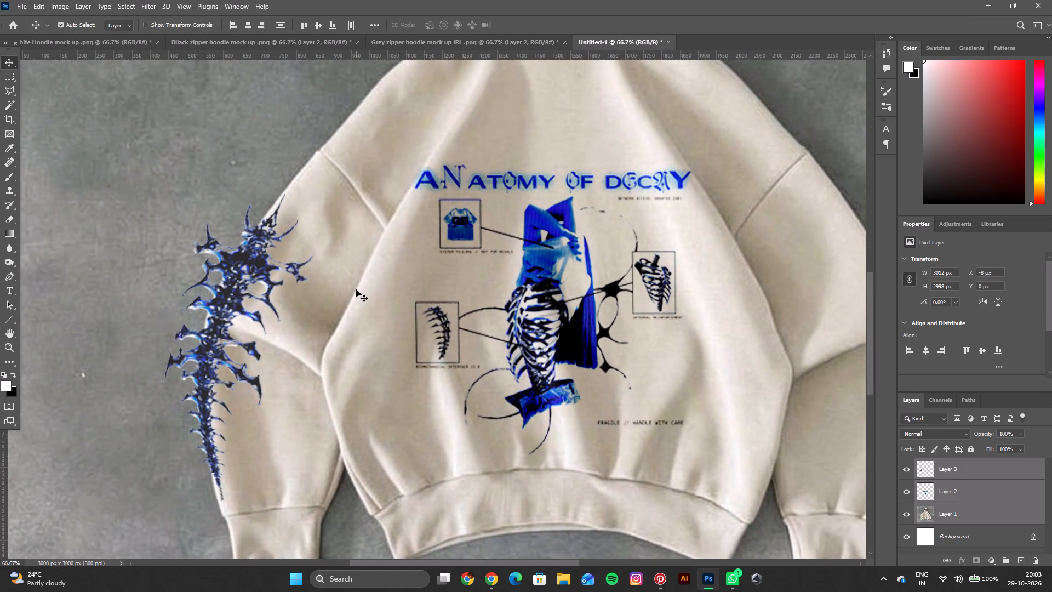
key("ctrl+minus")
key("ctrl+minus")
key("space")
key("space")
key("space")
key("space")
key("space")
key("space")
key("space")
key("space")
key("space")
key("space")
key("space")
key("space")
key("space")
key("space")
key("space")
key("space")
key("space")
key("space")
key("space")
key("space")
left_click_drag(357, 288, 347, 304)
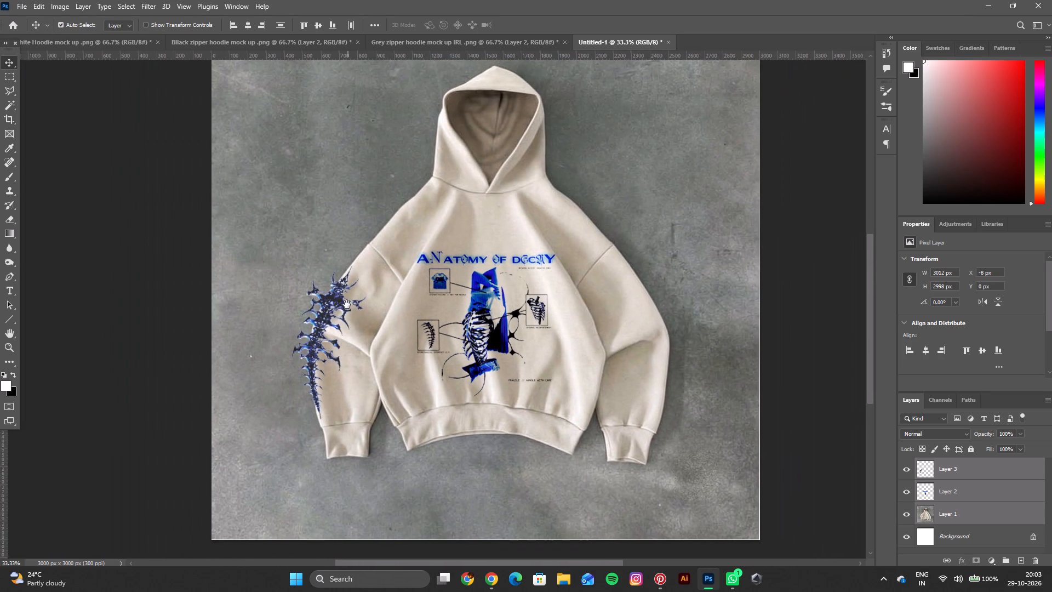
left_click_drag(347, 304, 315, 348)
Delete the enlarged spine artwork layer, Layer 3, from the new document.
left_click(937, 470)
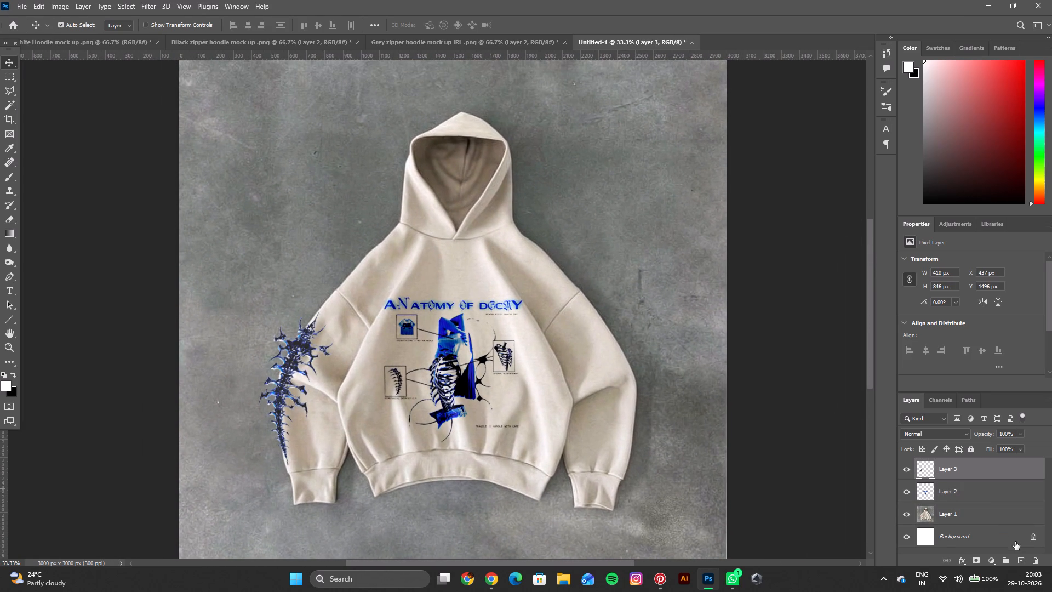
left_click(1037, 561)
left_click(477, 213)
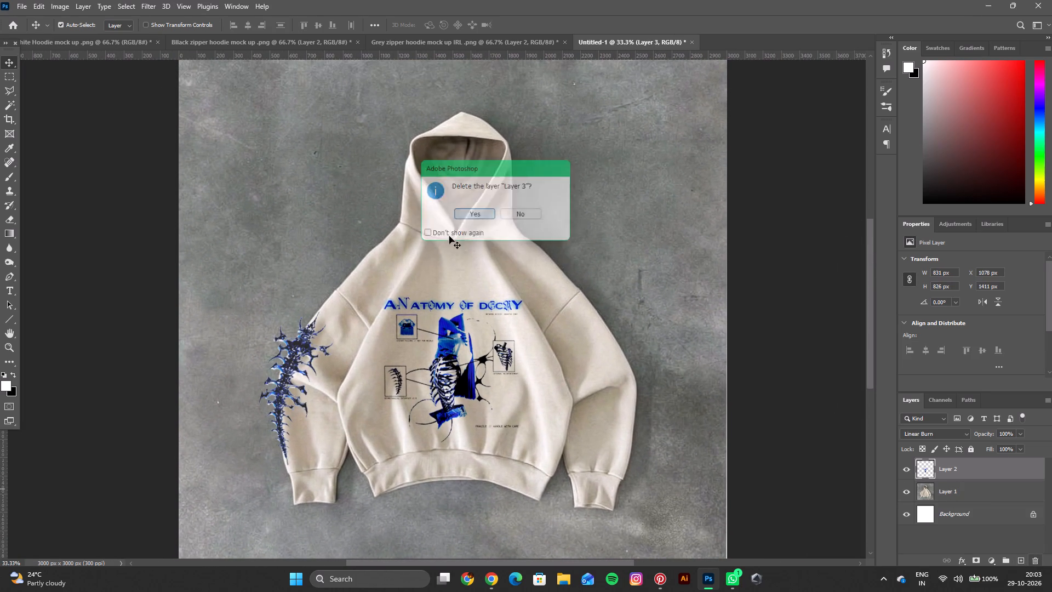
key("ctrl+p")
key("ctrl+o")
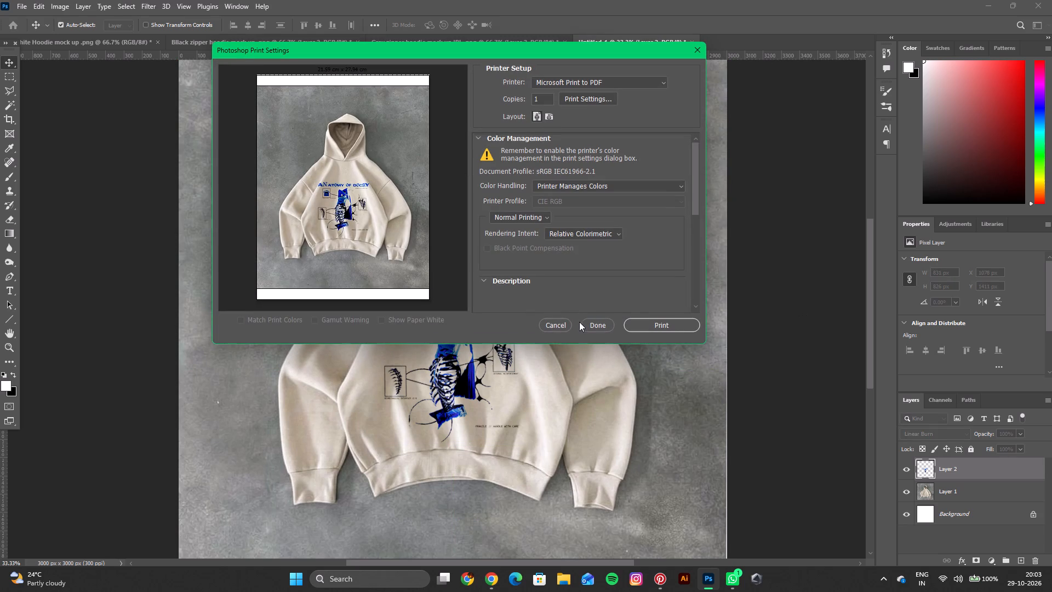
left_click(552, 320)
Open the Bio sleeves file from the Gothbird folder and copy its spine artwork into the 3000 px hoodie document.
key("ctrl+o")
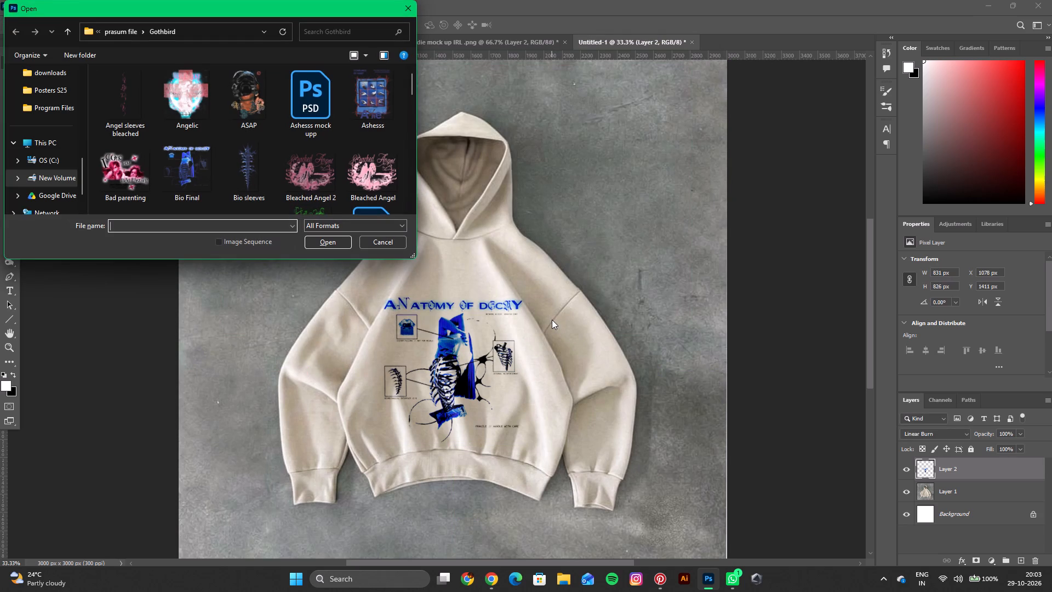
double_click(267, 156)
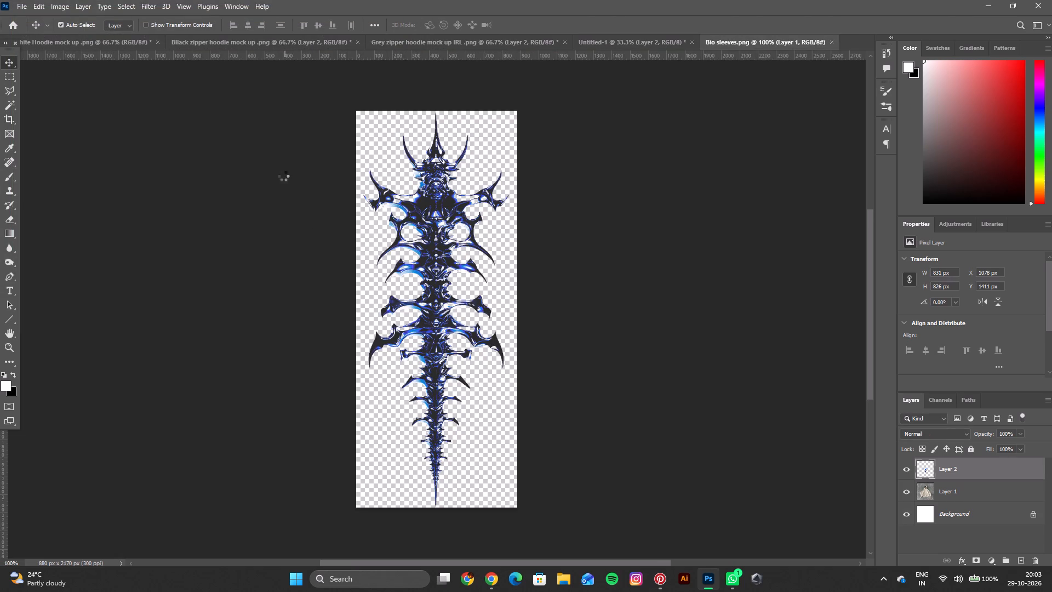
left_click(443, 210)
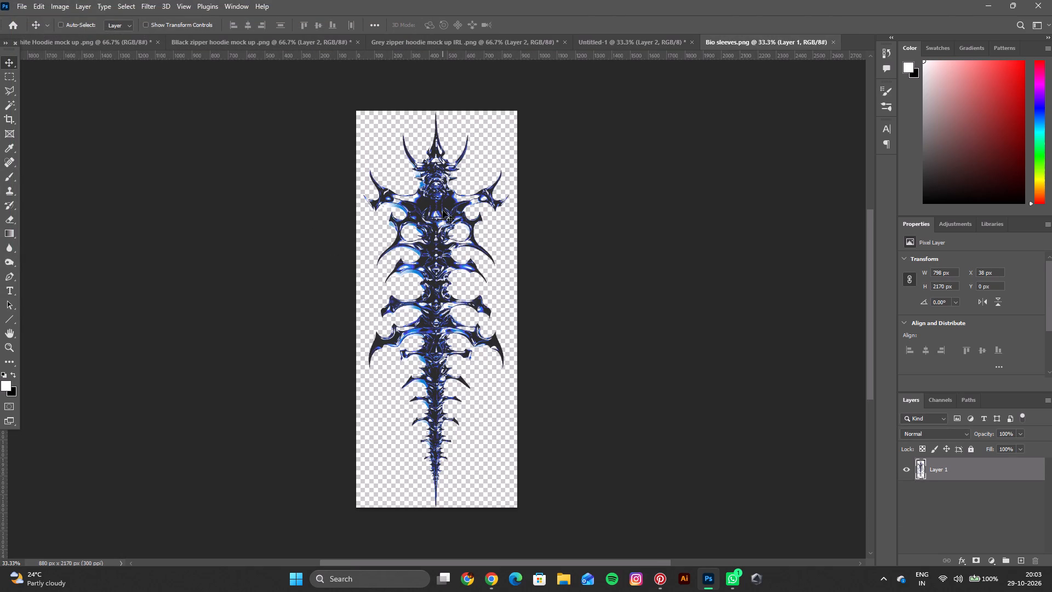
key("ctrl+c")
left_click(627, 43)
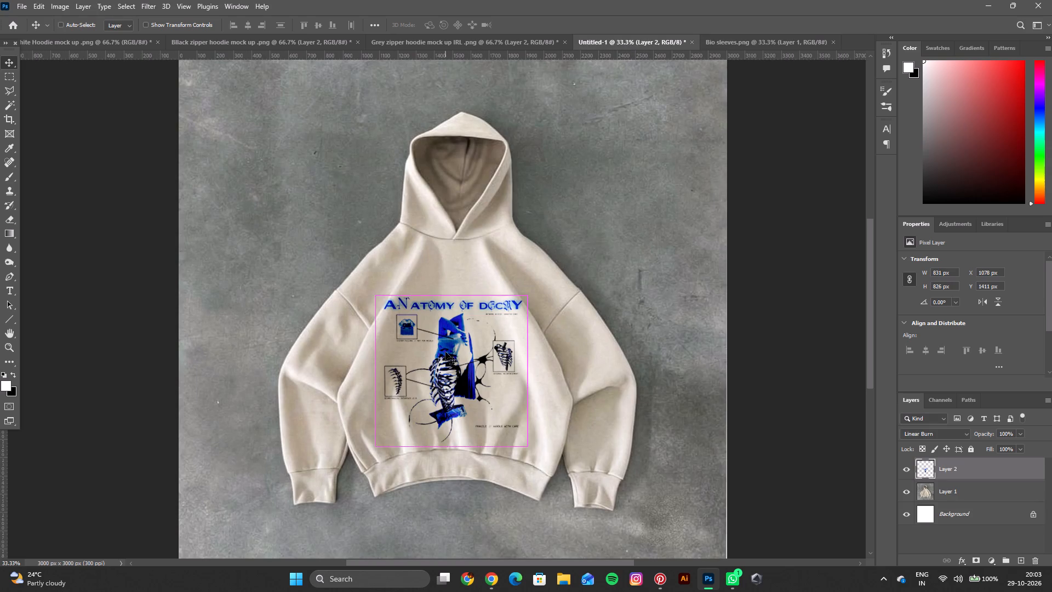
key("ctrl+v")
Scale the pasted spine artwork to about 40%, rotate it about 13° and place it along the sleeve beside the framed shirt graphic.
left_click_drag(454, 316, 311, 341)
key("ctrl+r")
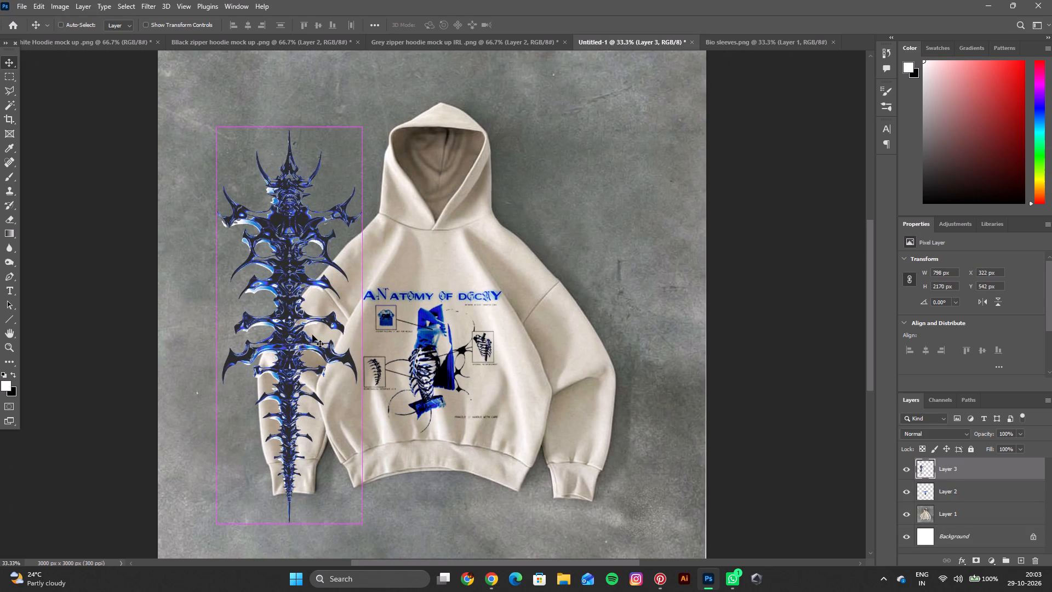
key("ctrl+t")
left_click_drag(365, 121, 331, 158)
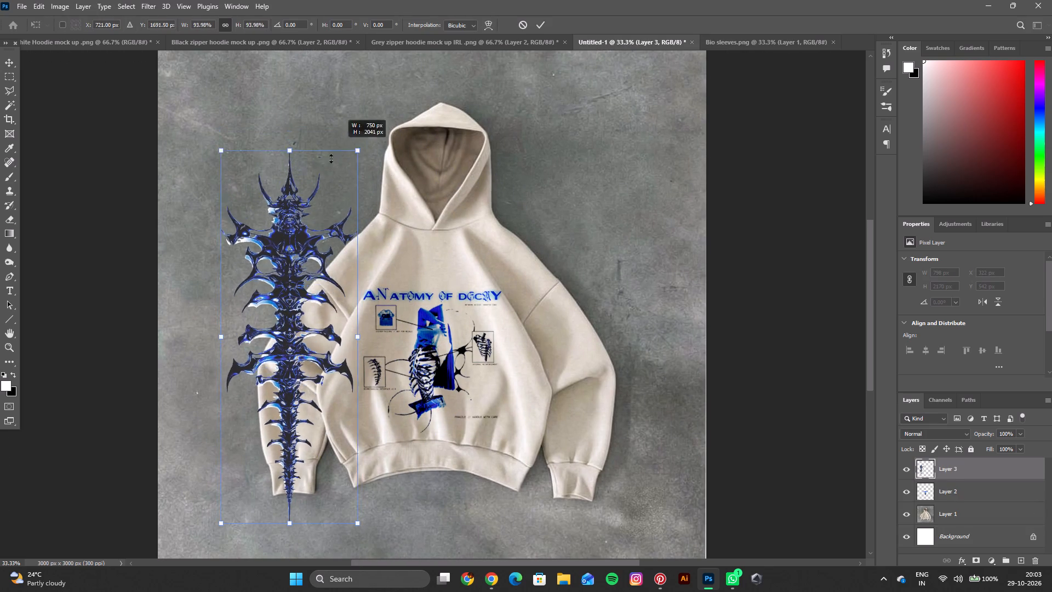
left_click_drag(331, 158, 283, 338)
left_click_drag(325, 307, 340, 341)
left_click_drag(311, 384, 298, 309)
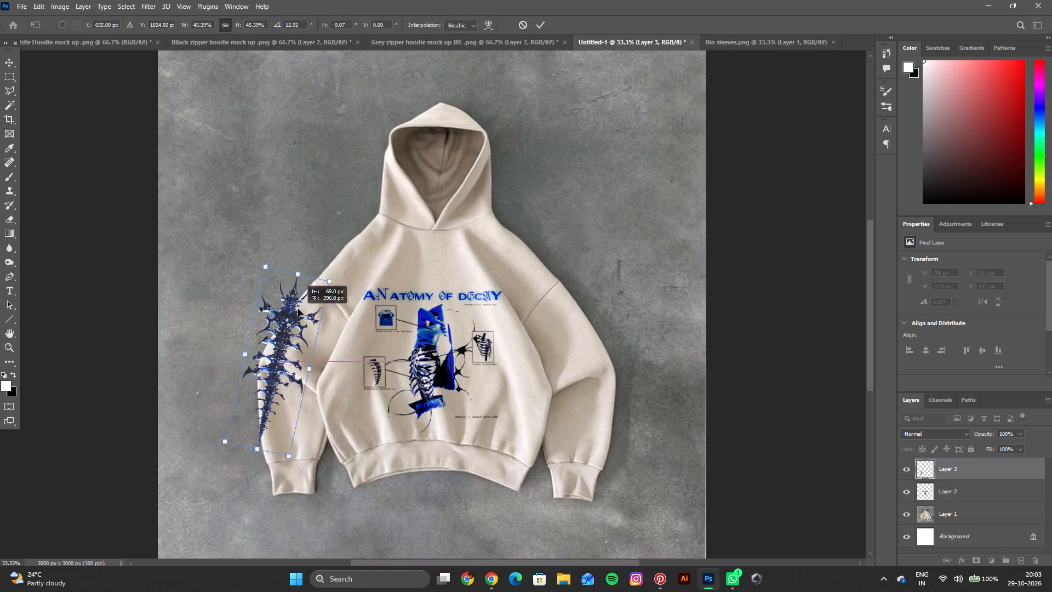
left_click_drag(298, 309, 299, 327)
left_click_drag(330, 301, 312, 315)
left_click_drag(302, 333, 311, 318)
left_click(541, 22)
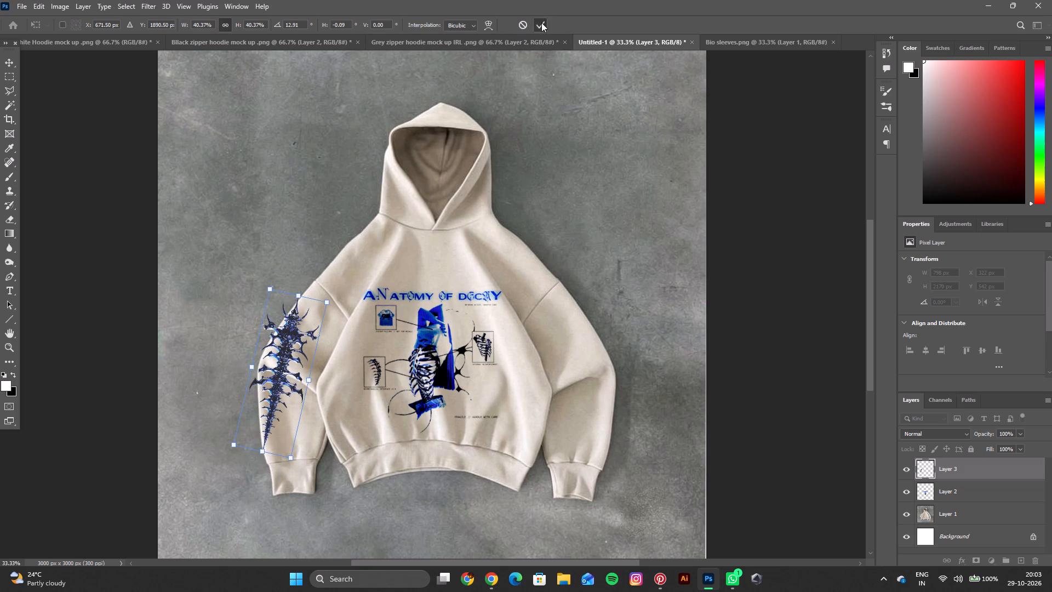
Rotate the spine artwork on the sleeve slightly further clockwise.
key("ctrl+equal")
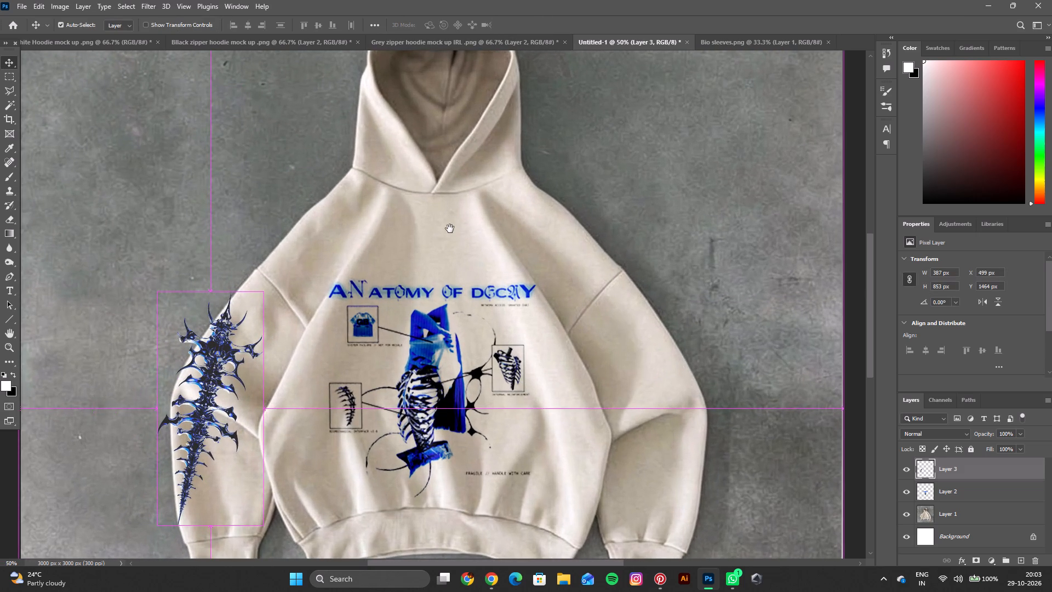
key("space")
key("space")
key("space")
key("space")
key("space")
key("space")
key("space")
key("space")
key("space")
key("space")
key("space")
key("space")
key("space")
key("space")
key("space")
key("space")
key("space")
key("space")
key("space")
key("space")
left_click_drag(450, 229, 666, 126)
key("ctrl+equal")
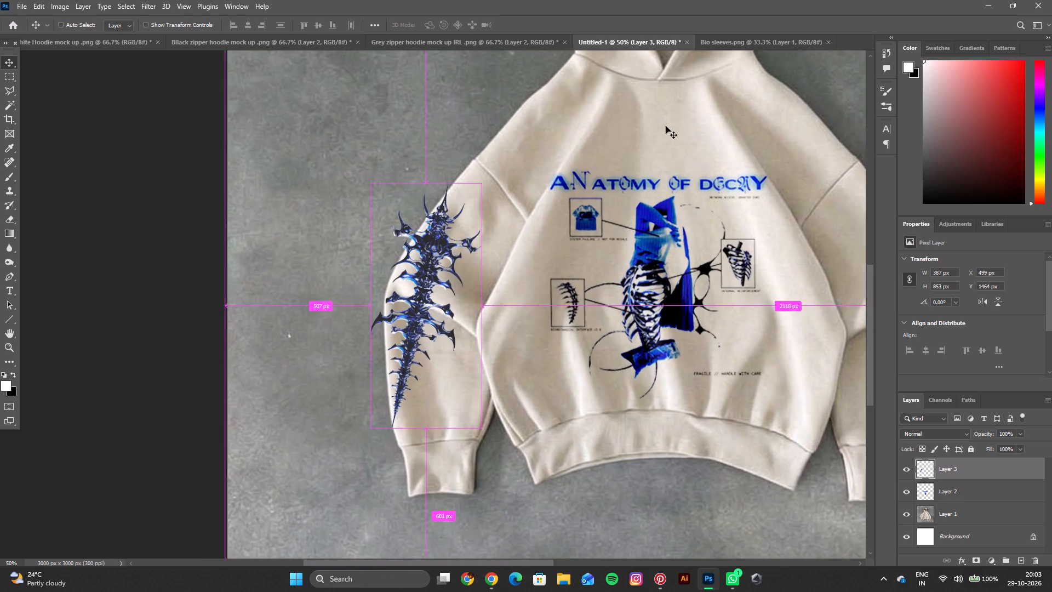
key("space")
key("space")
key("space")
key("space")
key("space")
key("space")
key("space")
key("space")
key("space")
key("space")
key("space")
key("space")
key("space")
key("space")
key("space")
key("space")
key("space")
key("space")
key("space")
key("space")
left_click_drag(637, 217, 557, 208)
left_click(366, 215)
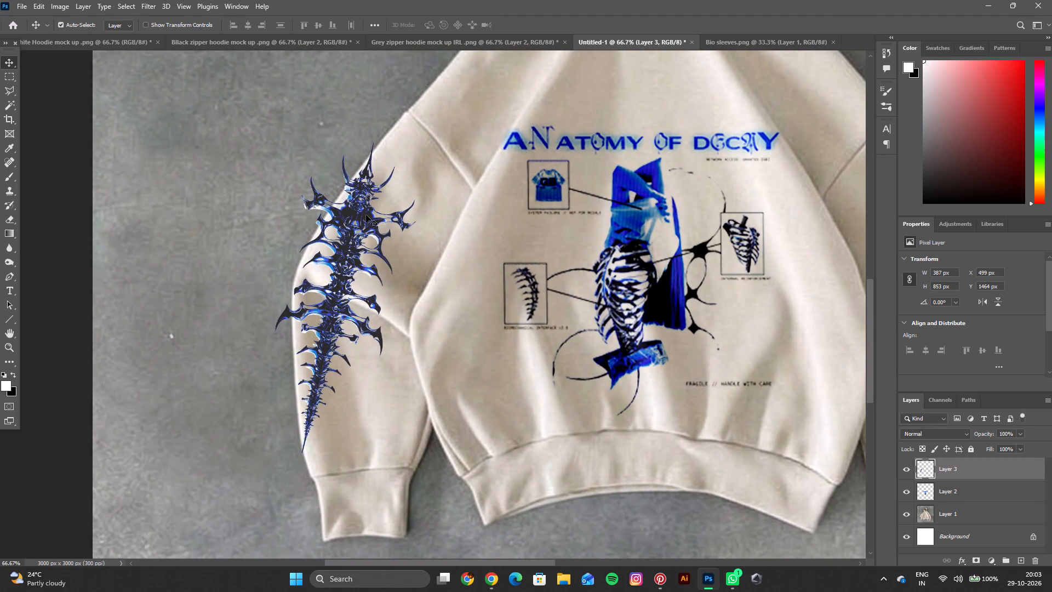
key("ctrl+t")
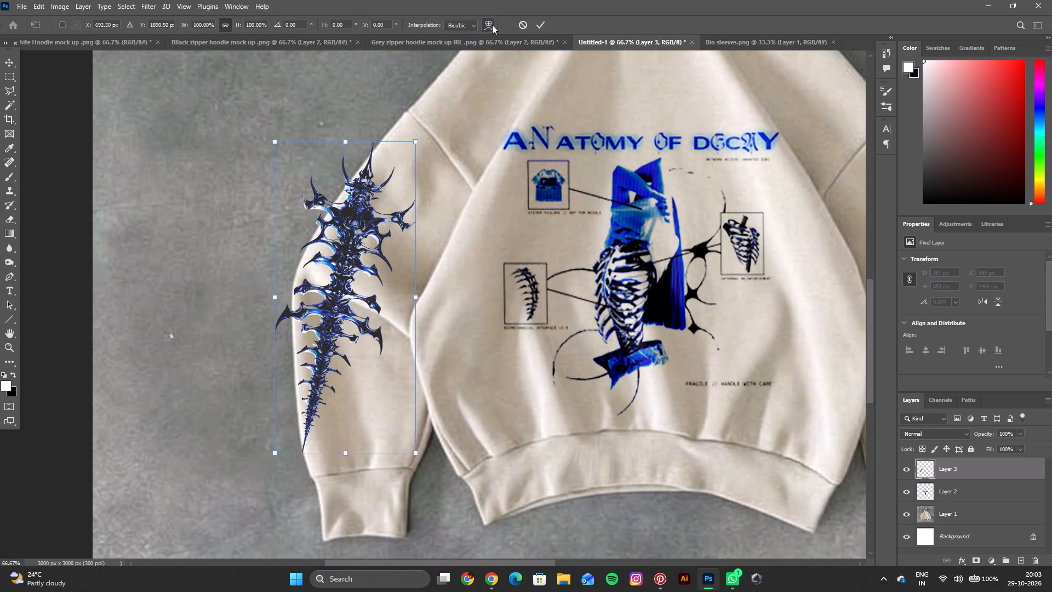
left_click(492, 25)
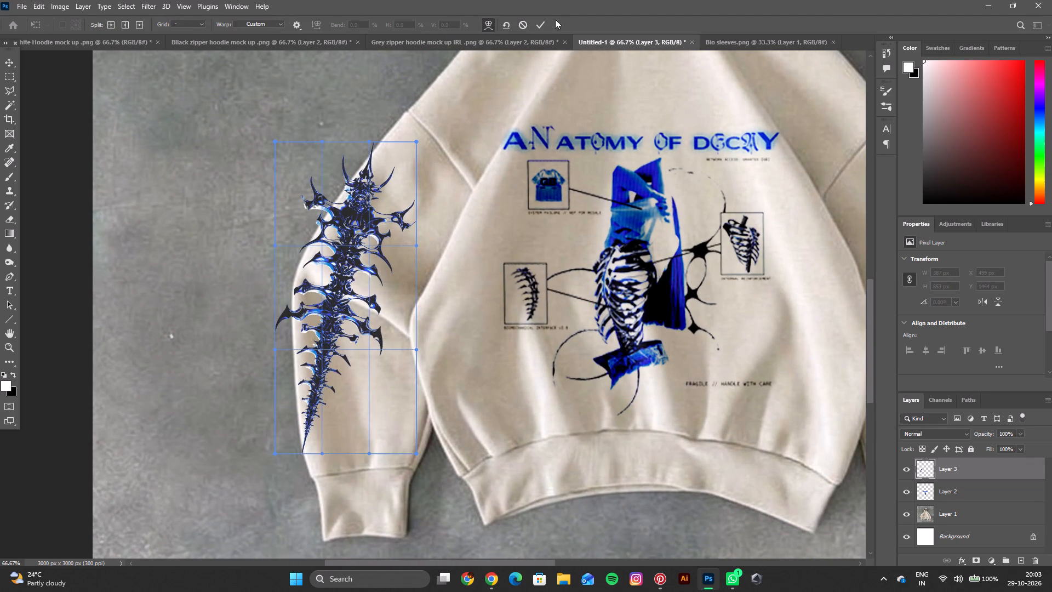
left_click(538, 29)
key("ctrl+t")
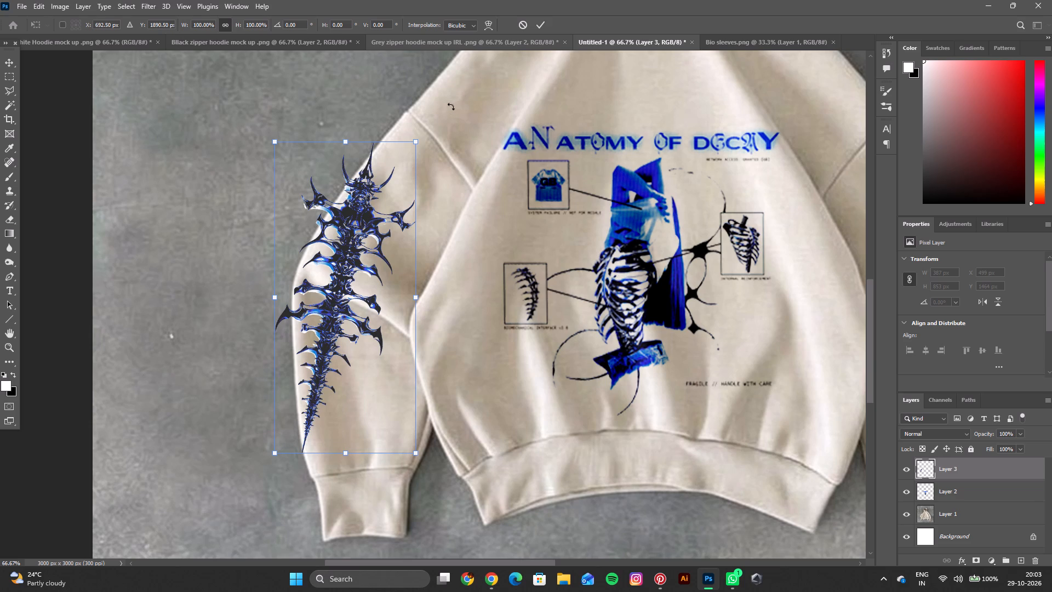
left_click_drag(431, 134, 437, 139)
left_click(547, 26)
Warp the spine artwork so it bends along the sleeve's outer curve, from the shoulder seam down towards the cuff.
key("ctrl+t")
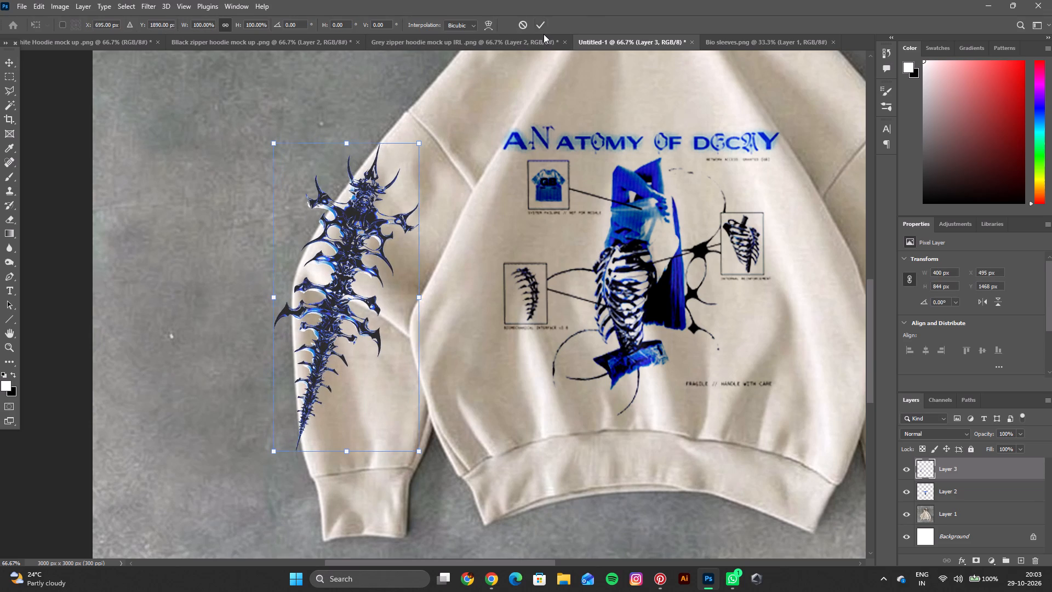
left_click(489, 27)
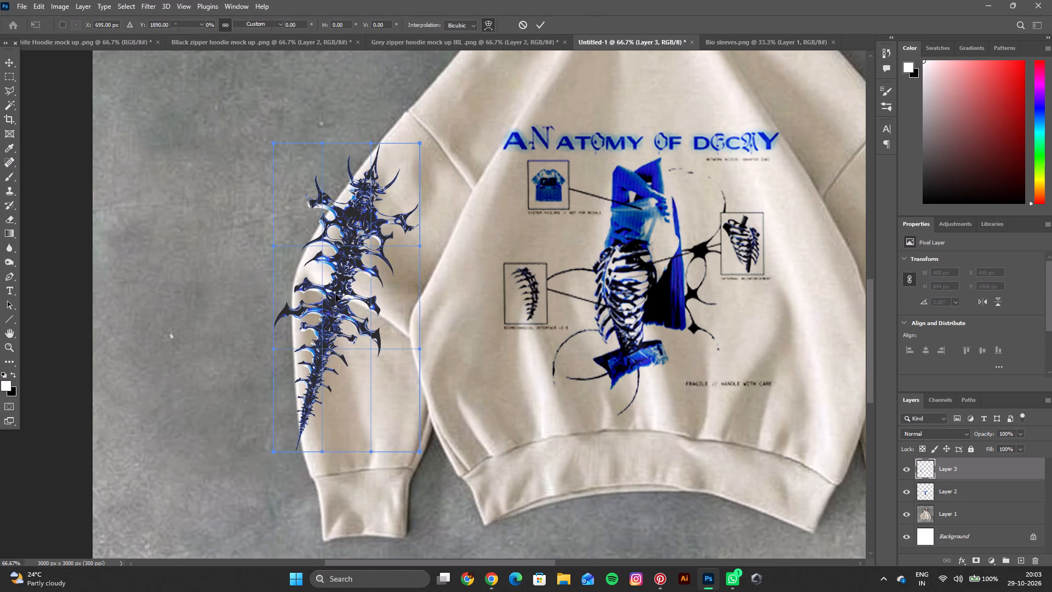
left_click_drag(336, 293, 319, 290)
left_click_drag(340, 264, 322, 271)
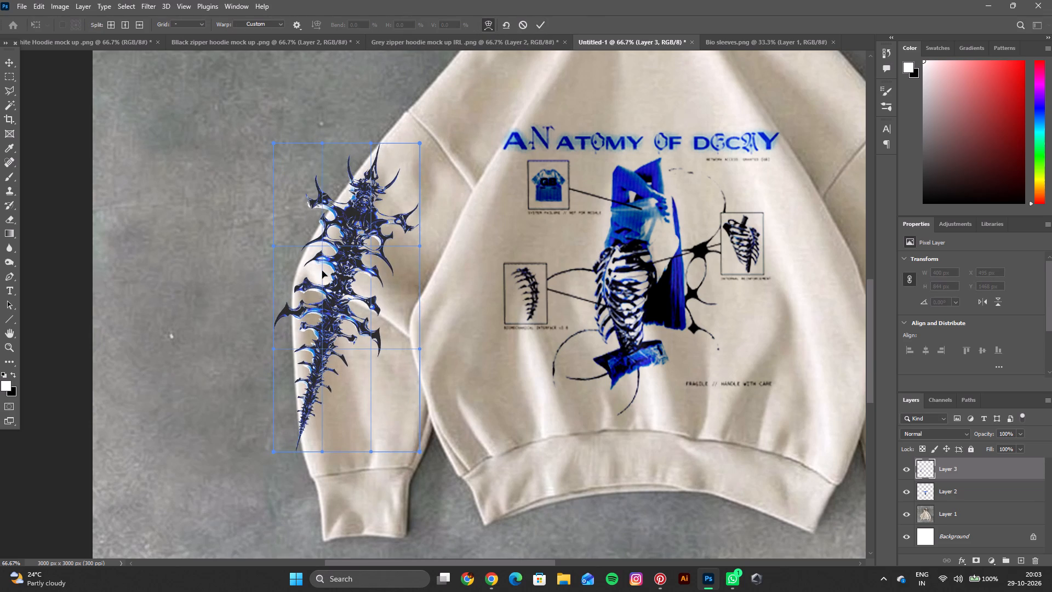
left_click_drag(322, 271, 313, 270)
left_click_drag(314, 419, 326, 419)
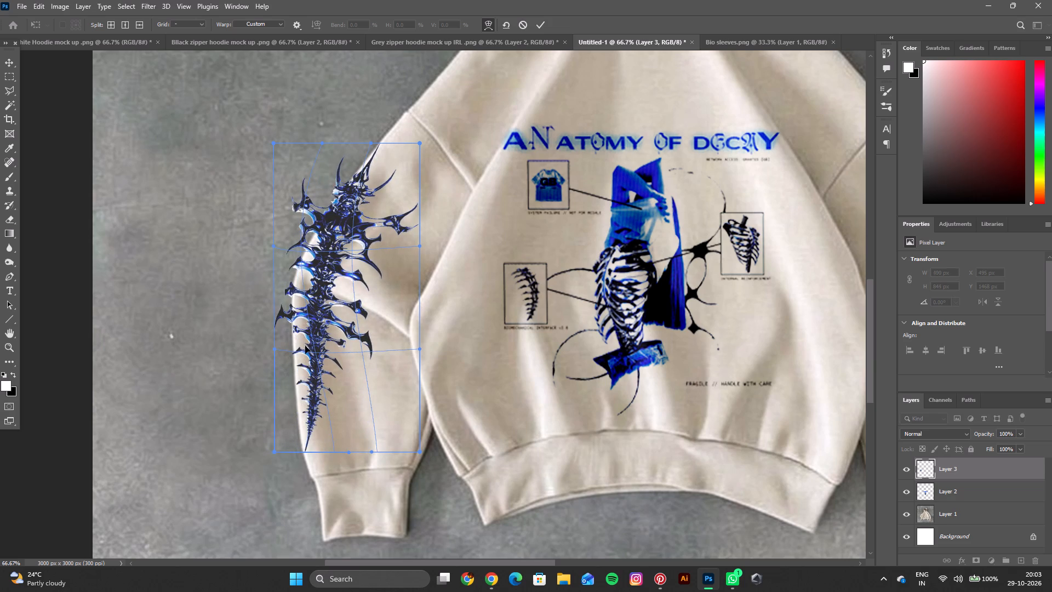
left_click_drag(305, 346, 291, 350)
left_click_drag(345, 454, 378, 458)
left_click_drag(319, 407, 308, 411)
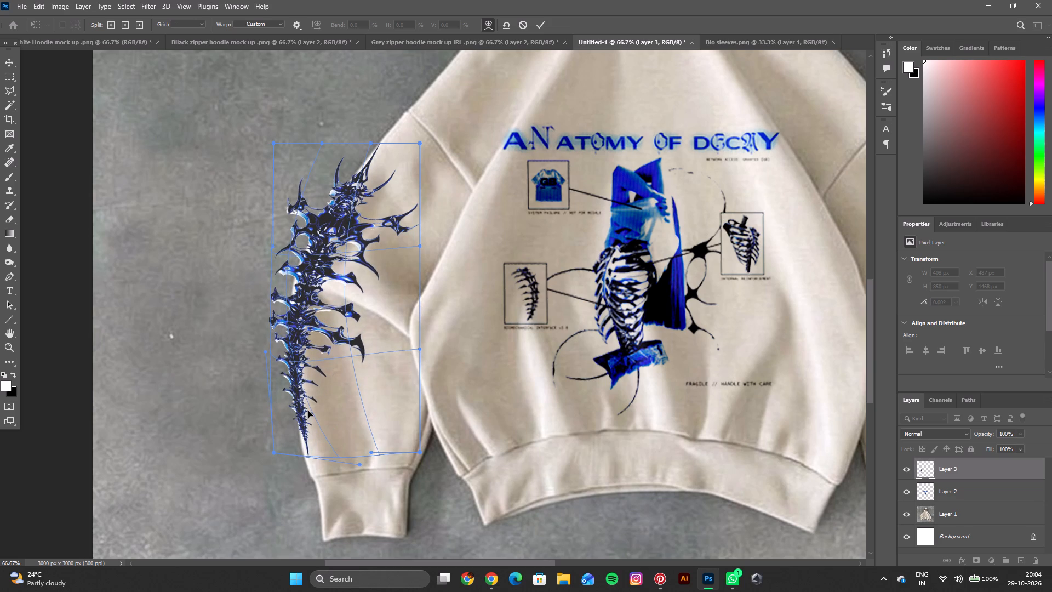
left_click_drag(308, 411, 311, 400)
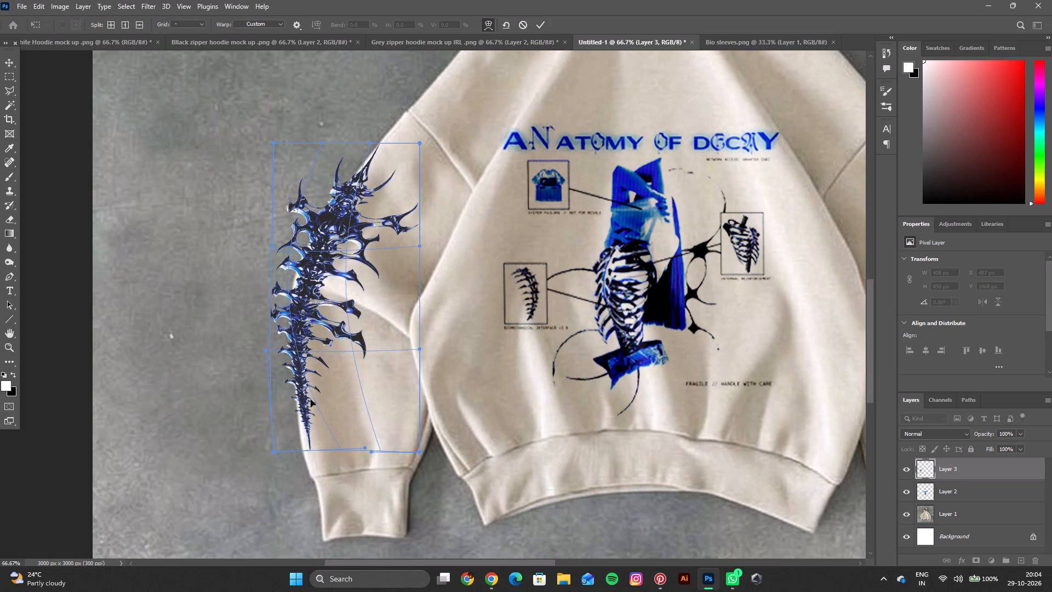
left_click_drag(311, 400, 307, 397)
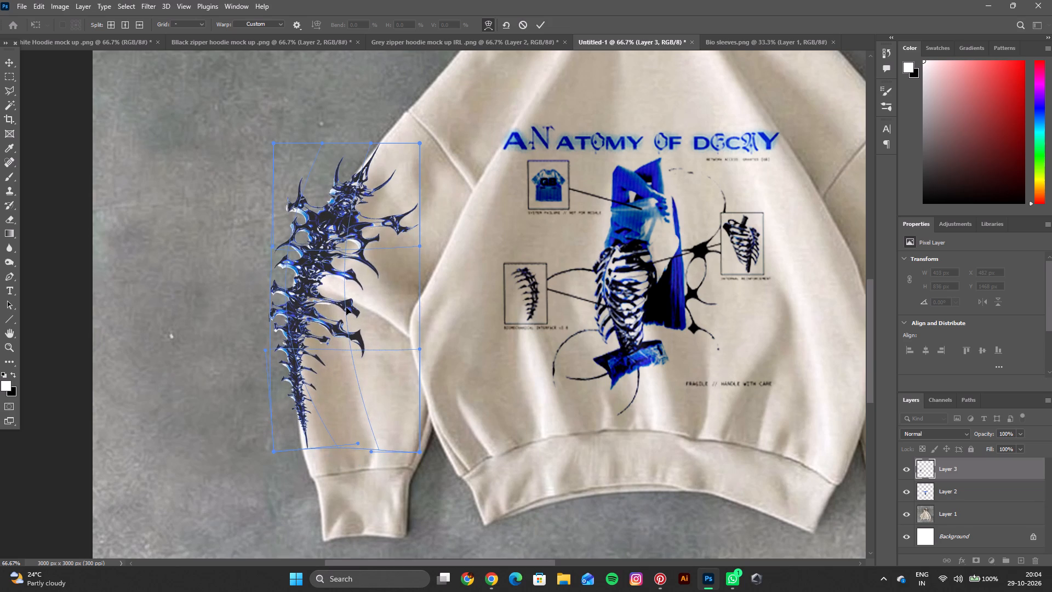
left_click_drag(391, 157, 396, 158)
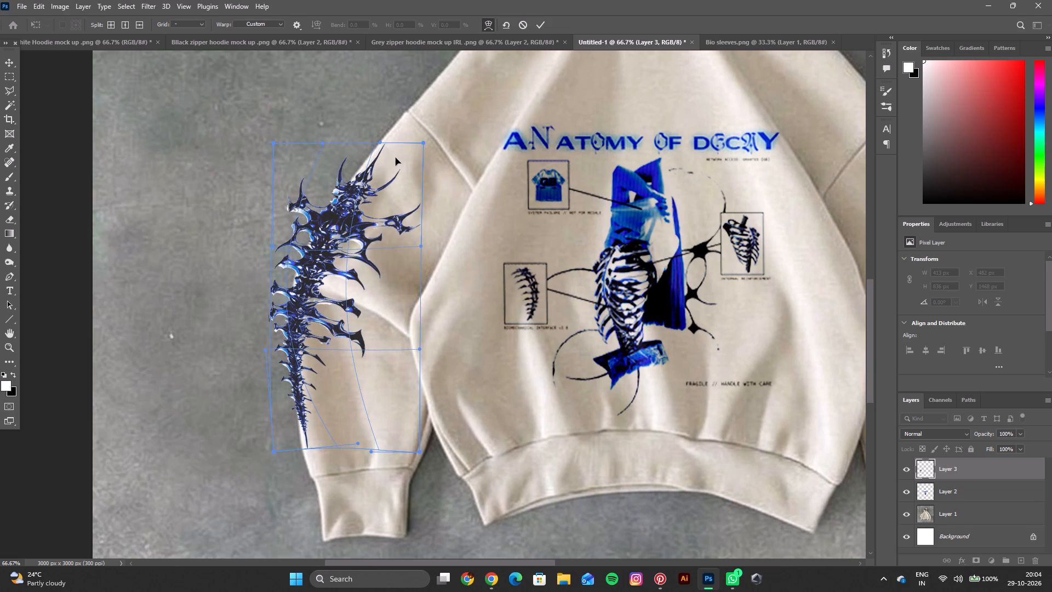
left_click_drag(396, 158, 396, 152)
left_click(537, 25)
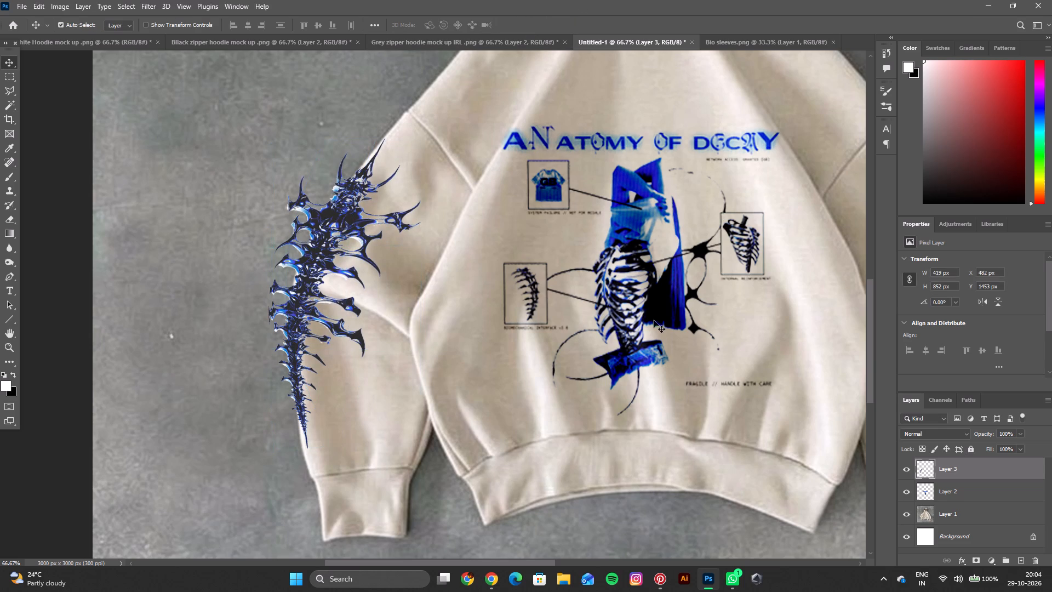
Reduce the opacity of Layer 3 to 36%.
left_click(1016, 434)
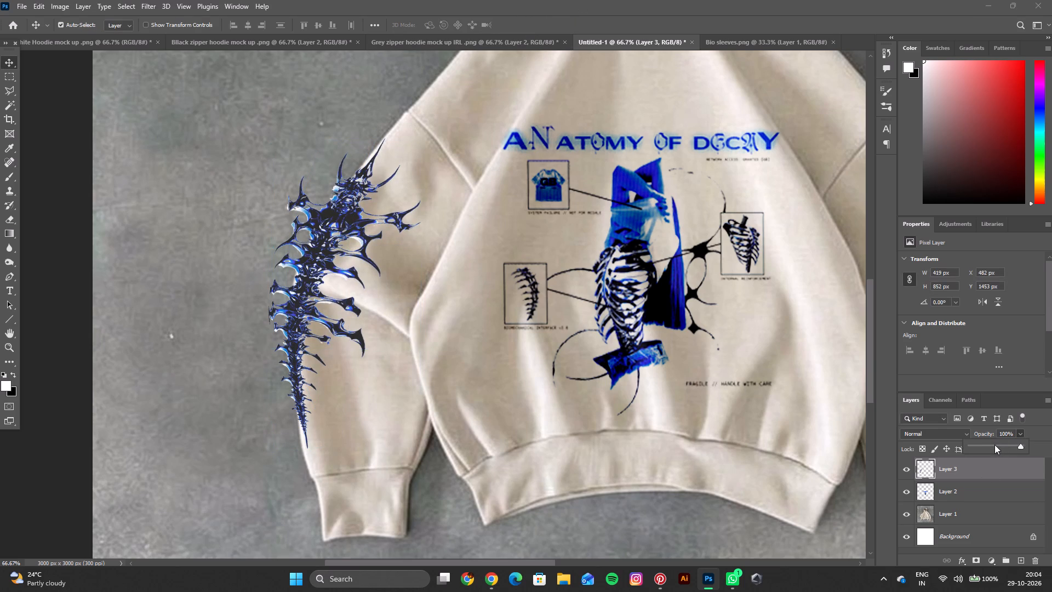
left_click(988, 445)
Outline the part of the spine artwork overhanging the sleeve's outer edge with a Polygonal Lasso selection that follows the sleeve contour.
scroll(336, 255, "up", 3)
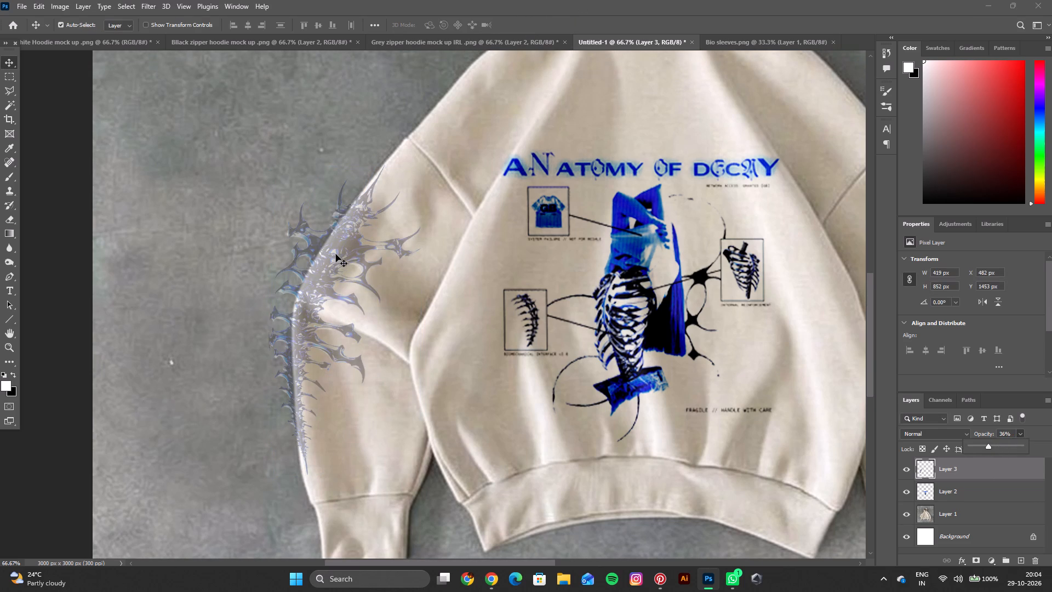
left_click(10, 89)
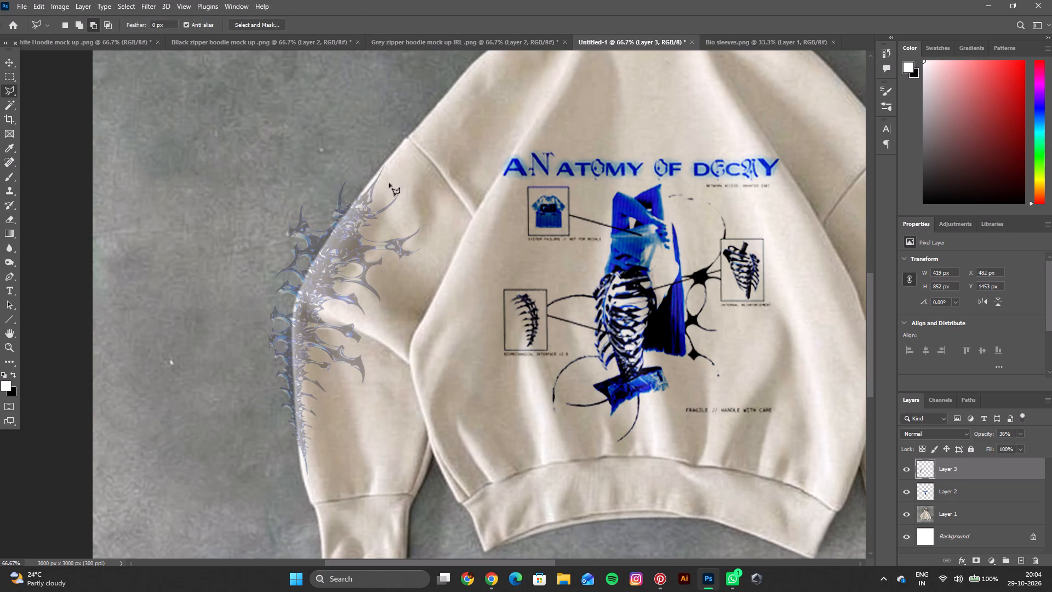
left_click(373, 175)
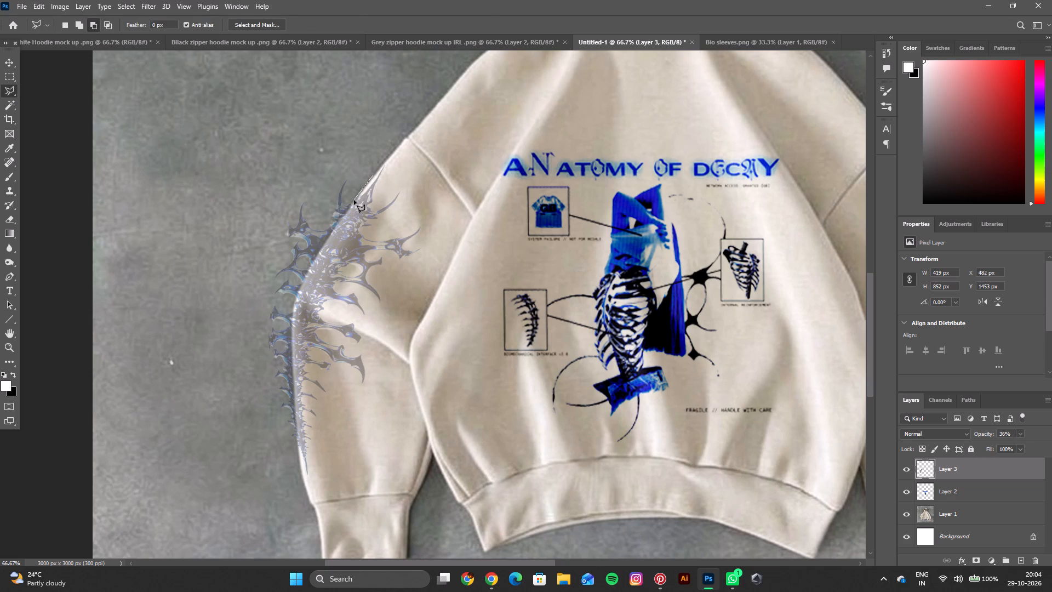
left_click(354, 200)
left_click(334, 229)
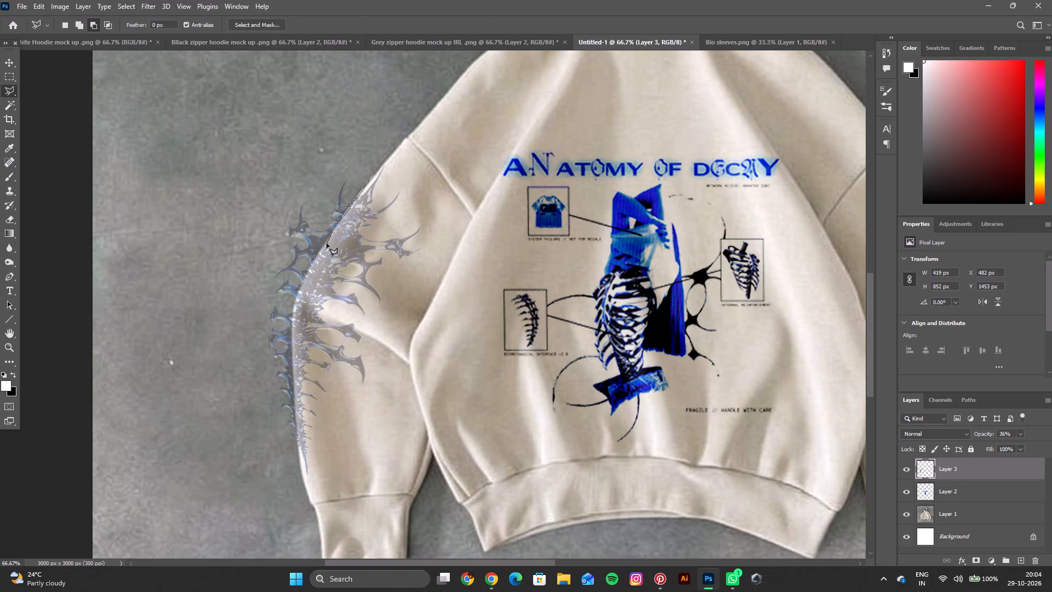
left_click(324, 243)
left_click(309, 269)
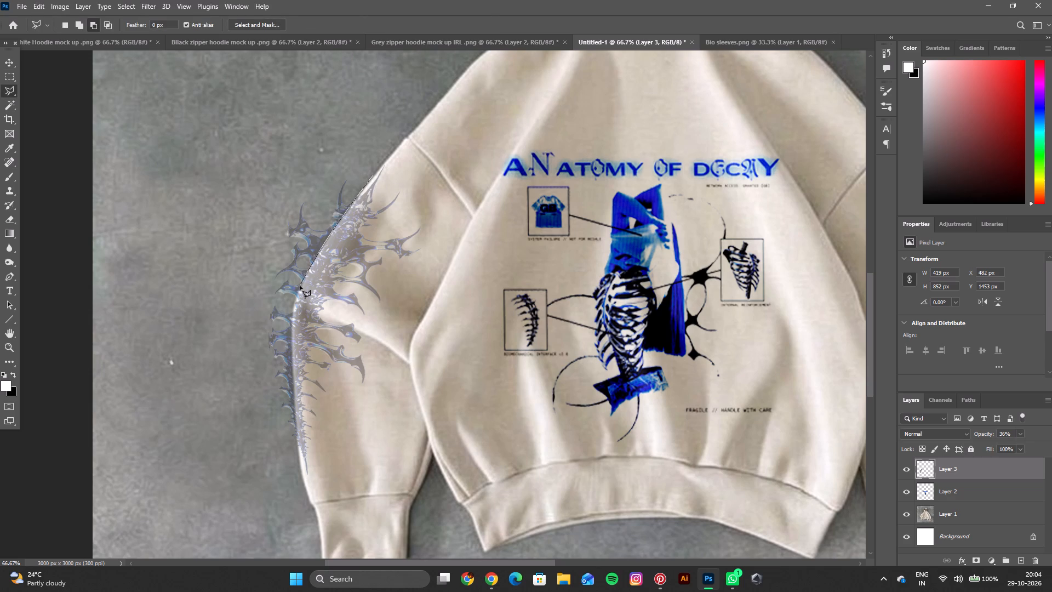
left_click(299, 288)
left_click(293, 306)
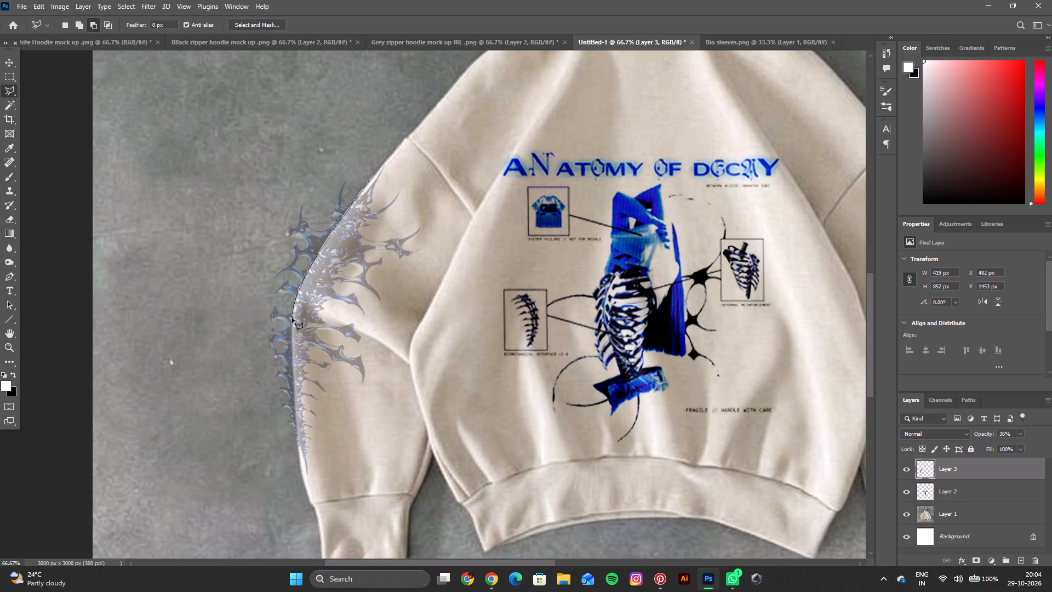
left_click(291, 319)
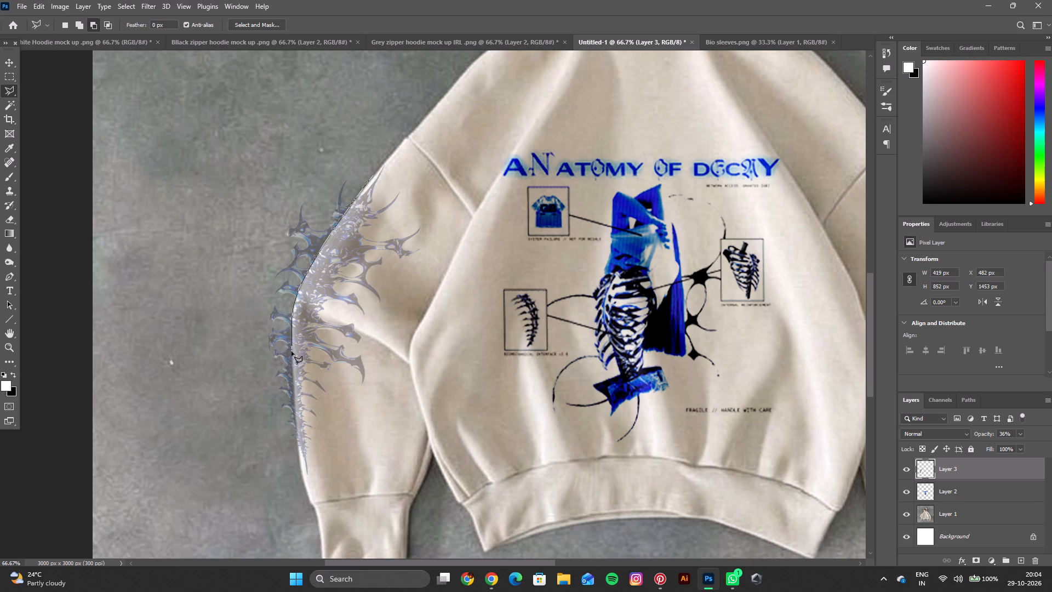
left_click(291, 351)
left_click(292, 388)
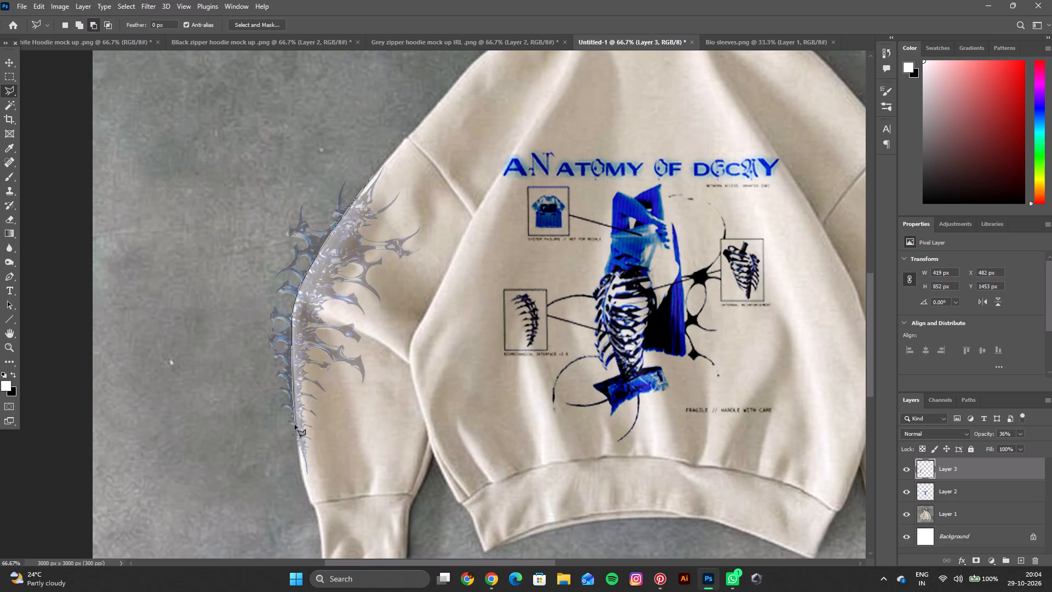
left_click(295, 425)
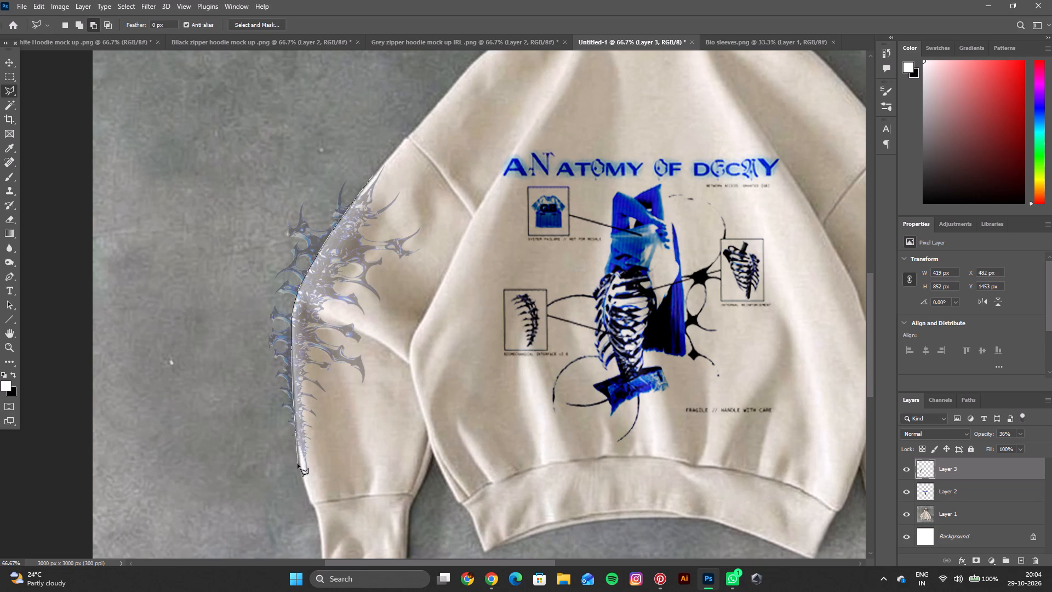
left_click(299, 465)
left_click(249, 456)
left_click_drag(199, 368, 201, 361)
left_click_drag(234, 227, 240, 221)
left_click(299, 165)
left_click(367, 135)
left_click(374, 177)
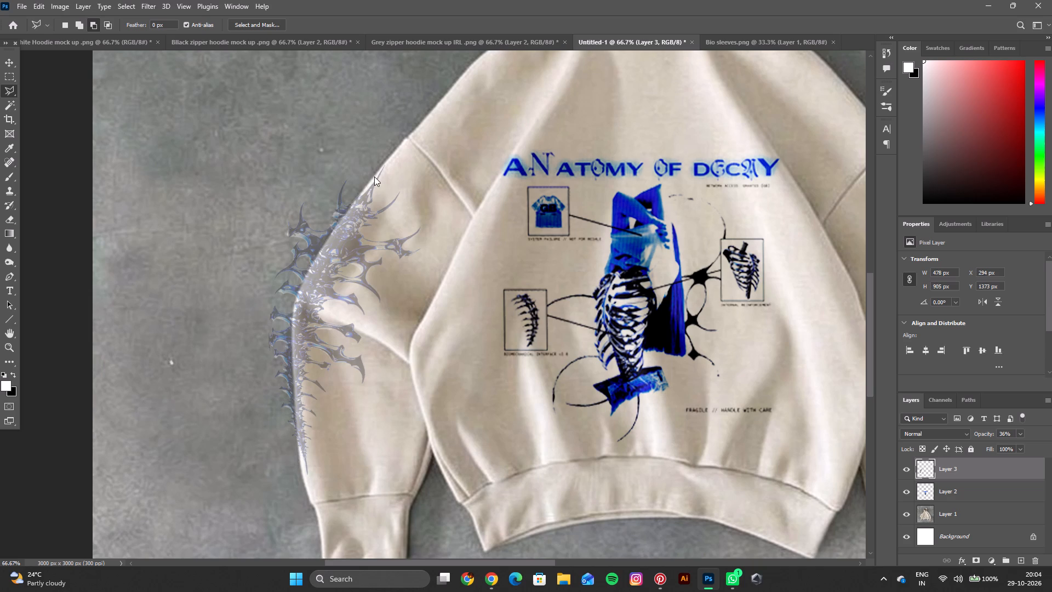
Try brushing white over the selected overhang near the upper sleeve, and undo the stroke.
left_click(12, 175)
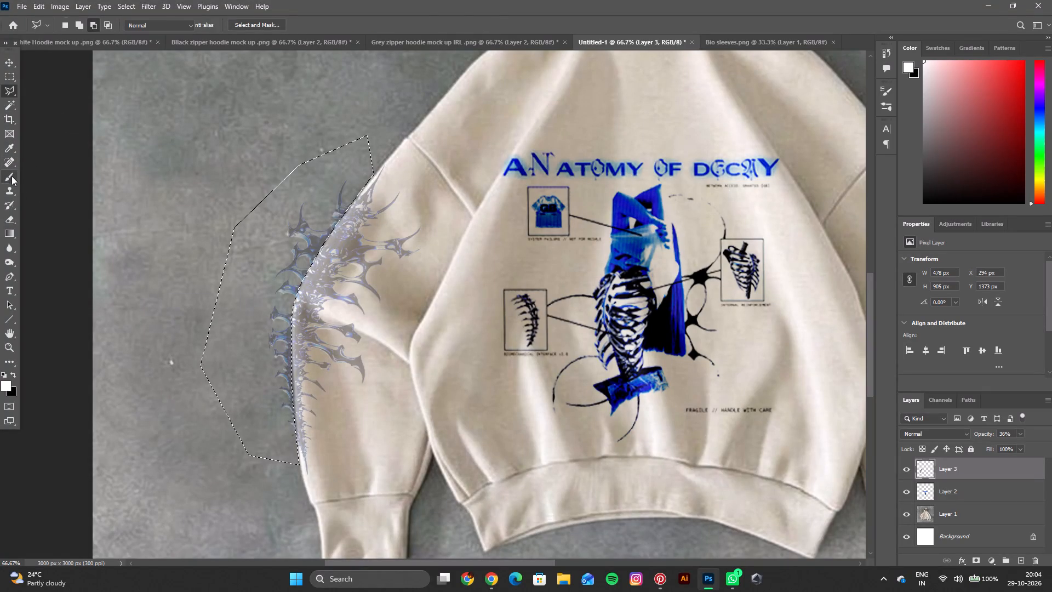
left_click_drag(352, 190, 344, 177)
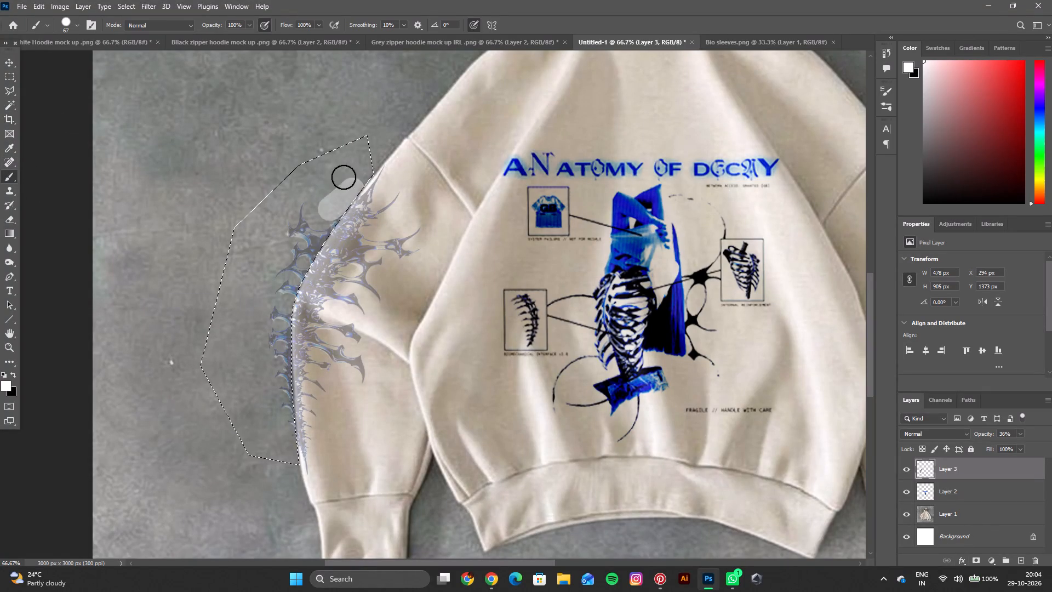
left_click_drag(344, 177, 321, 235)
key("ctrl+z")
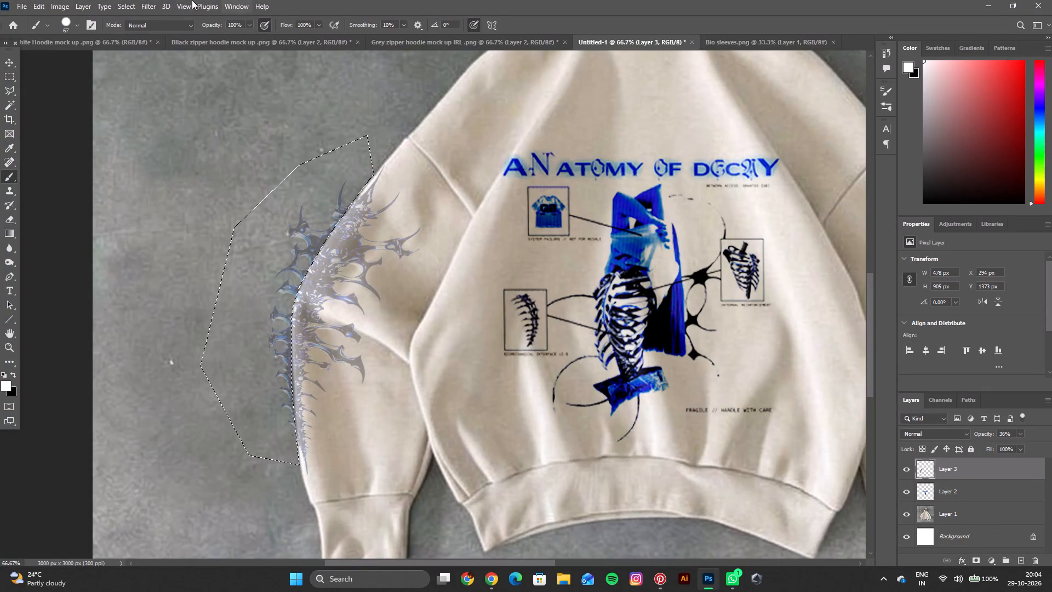
Invert the overhang selection and add a layer mask to Layer 3 so the spine artwork is trimmed to the sleeve edge.
left_click(136, 0)
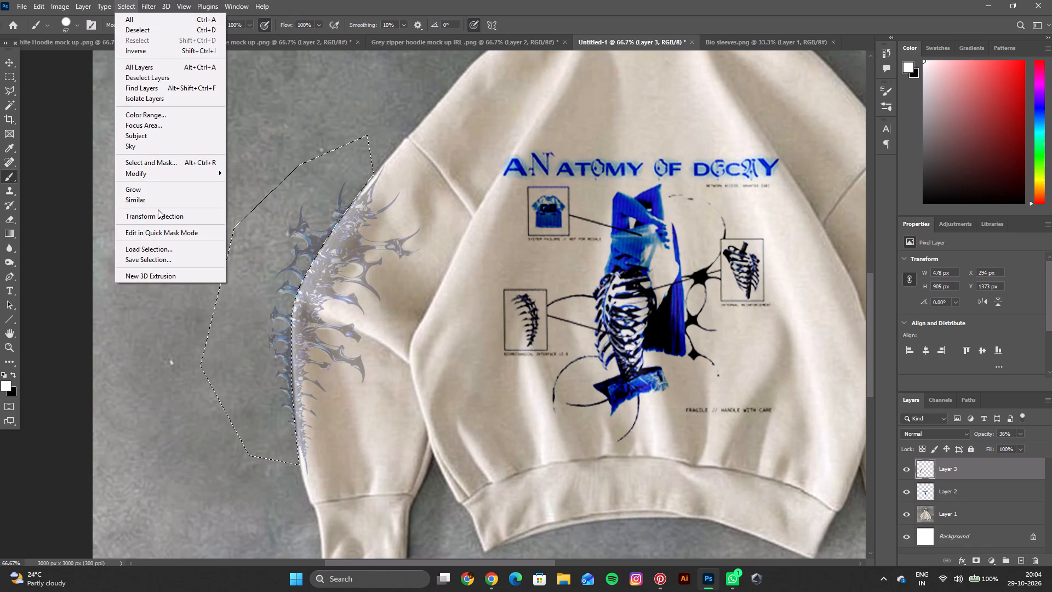
left_click(161, 48)
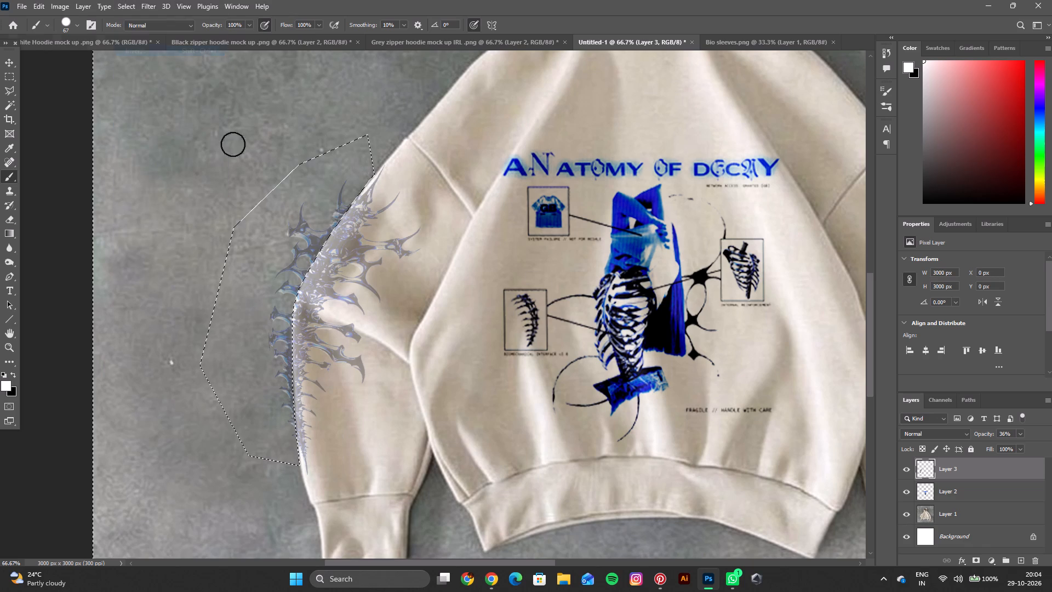
left_click(975, 563)
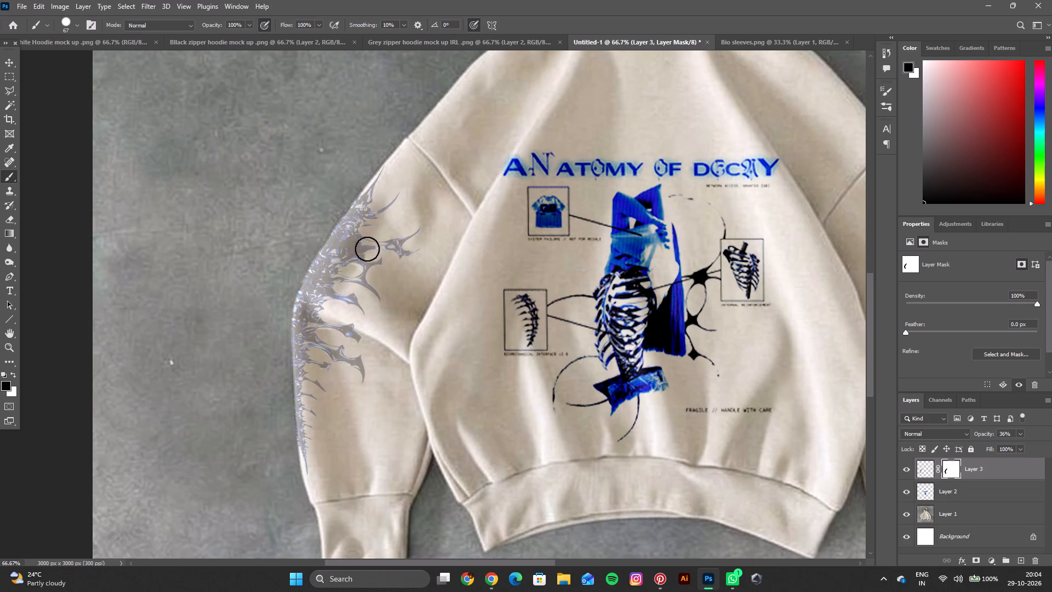
Target Layer 3's artwork instead of its mask and set the layer opacity to 100%.
scroll(391, 214, "up", 3)
scroll(391, 214, "down", 2)
scroll(391, 214, "up", 2)
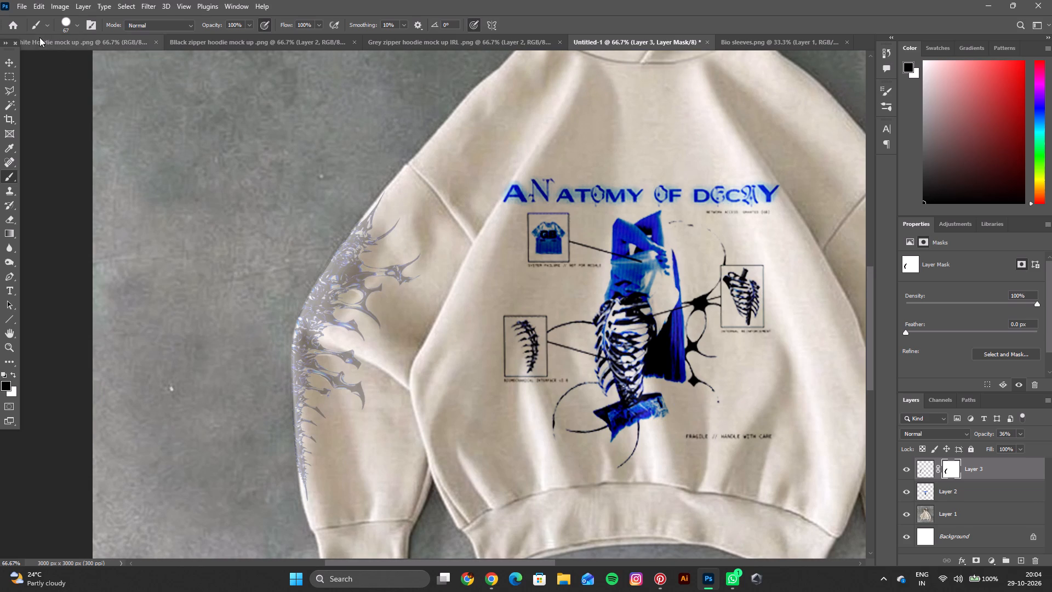
left_click(14, 66)
key("space")
key("space")
key("space")
key("space")
key("space")
key("space")
key("space")
key("space")
key("space")
key("space")
key("space")
key("space")
left_click_drag(510, 317, 413, 297)
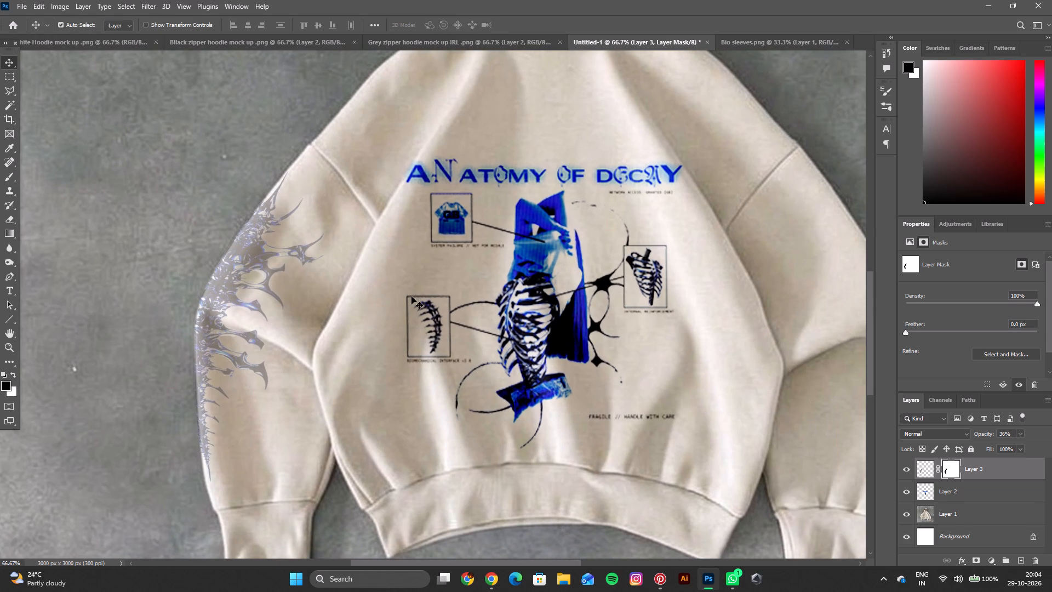
key("ctrl+minus")
key("ctrl+equal")
left_click(929, 474)
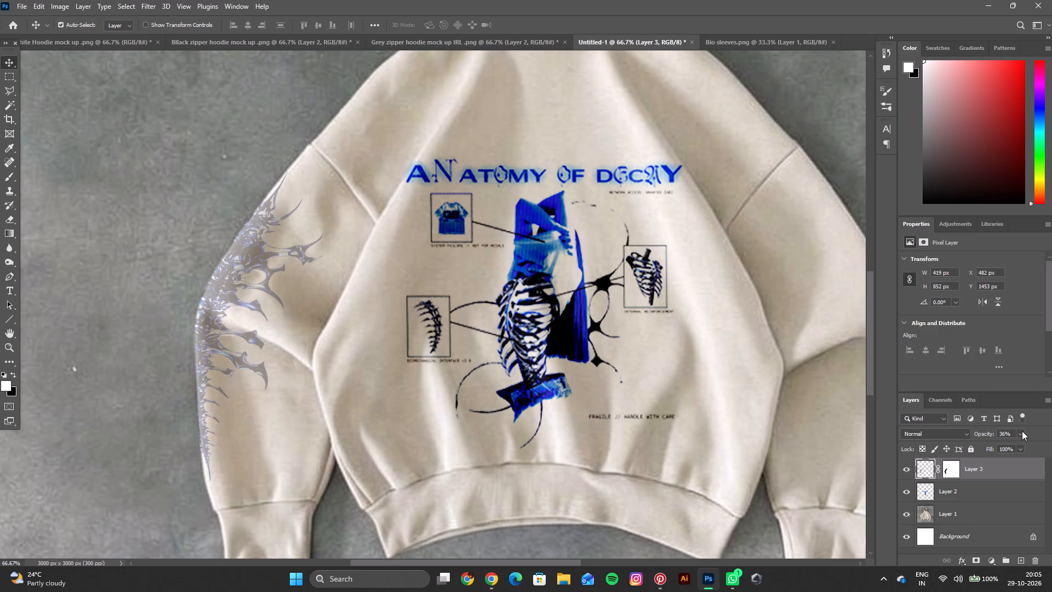
left_click(1022, 431)
left_click_drag(1019, 442, 1051, 442)
left_click_drag(1041, 446, 1051, 446)
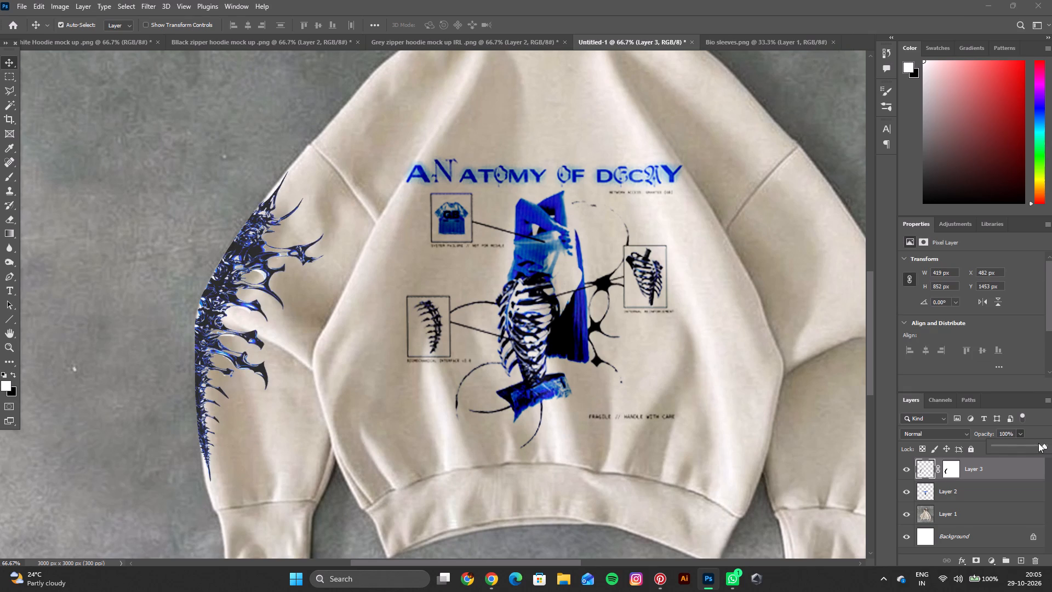
Set the blend mode of the sleeve artwork on Layer 3 to Darker Color.
left_click(957, 435)
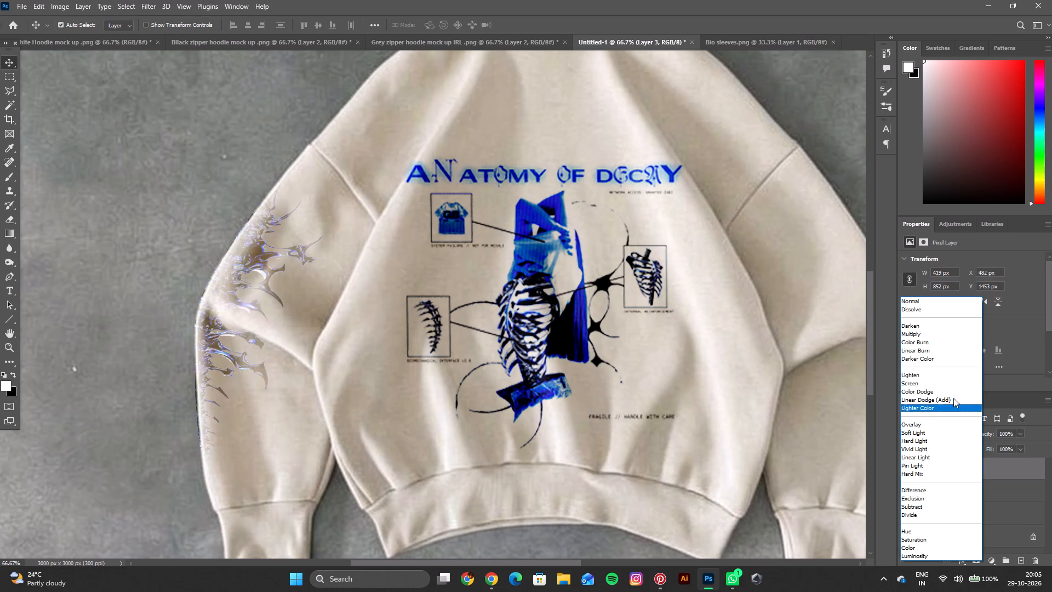
left_click(955, 356)
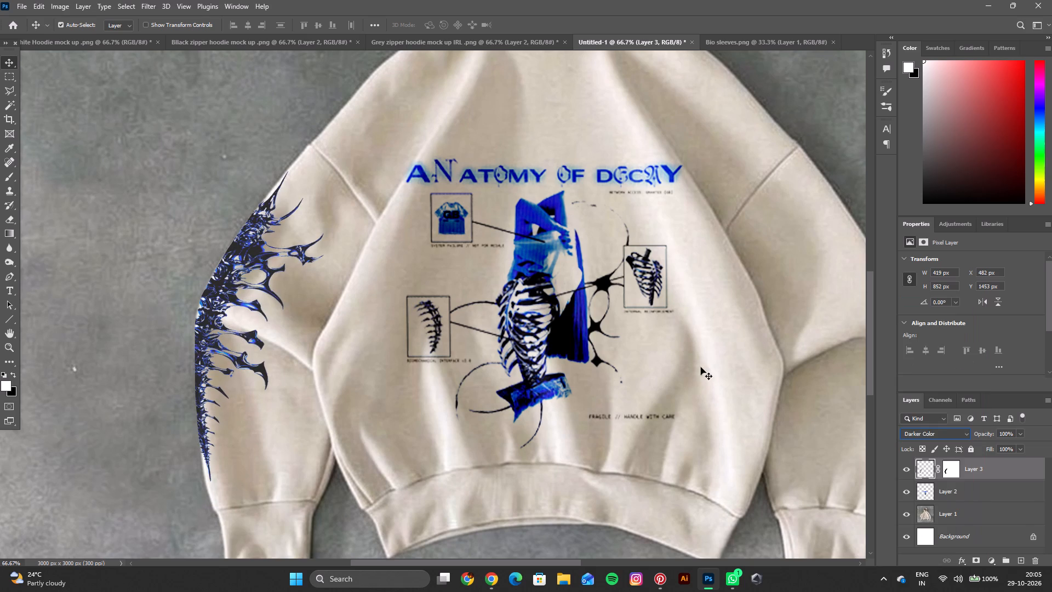
left_click_drag(697, 367, 595, 351, "ctrl")
key("ctrl+z")
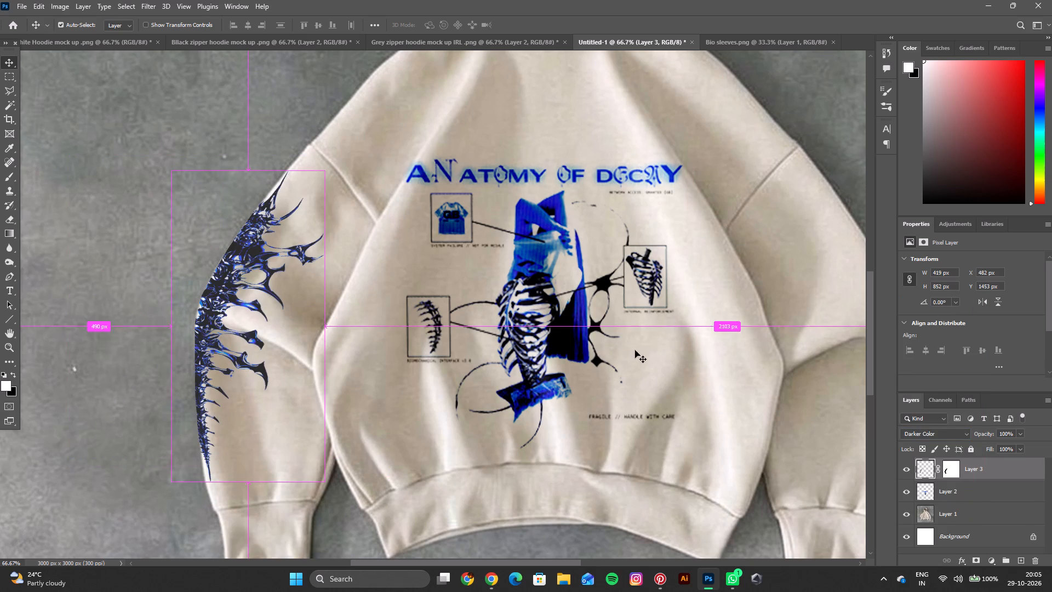
Set the blend mode of the front print on Layer 2 to Multiply.
key("space")
key("space")
key("space")
key("space")
key("space")
key("space")
key("space")
key("space")
key("space")
key("space")
key("space")
key("space")
key("space")
key("space")
key("space")
key("space")
key("space")
left_click_drag(638, 344, 578, 342)
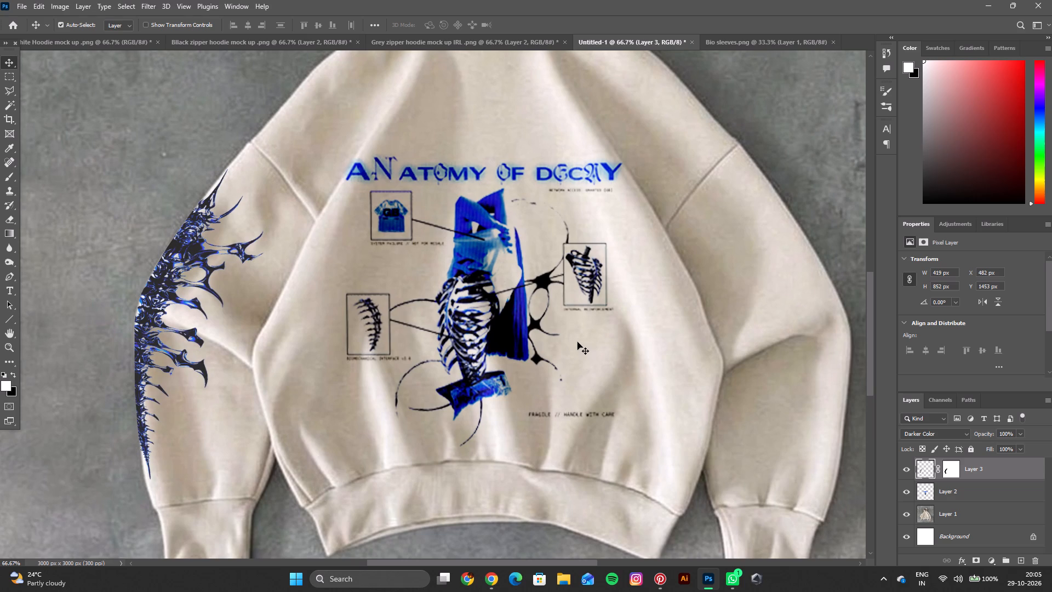
key("ctrl+minus")
key("ctrl+minus")
key("space")
key("space")
key("space")
key("space")
key("space")
key("space")
key("space")
key("space")
key("space")
key("space")
key("space")
key("space")
key("space")
key("space")
key("space")
key("space")
key("space")
key("space")
key("space")
key("space")
left_click_drag(576, 342, 534, 362)
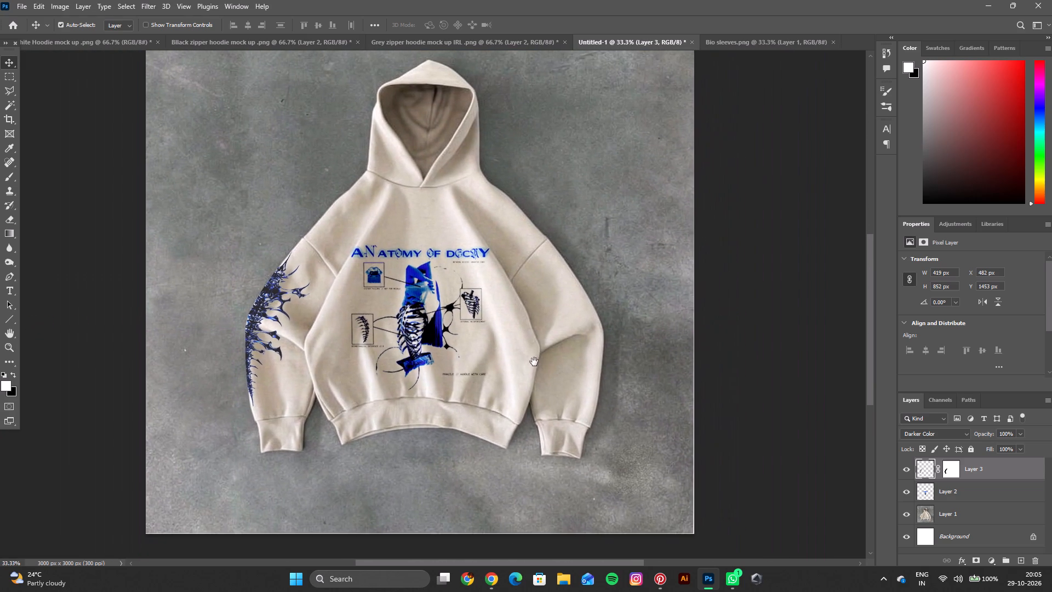
left_click_drag(534, 362, 512, 367)
left_click_drag(676, 440, 682, 476)
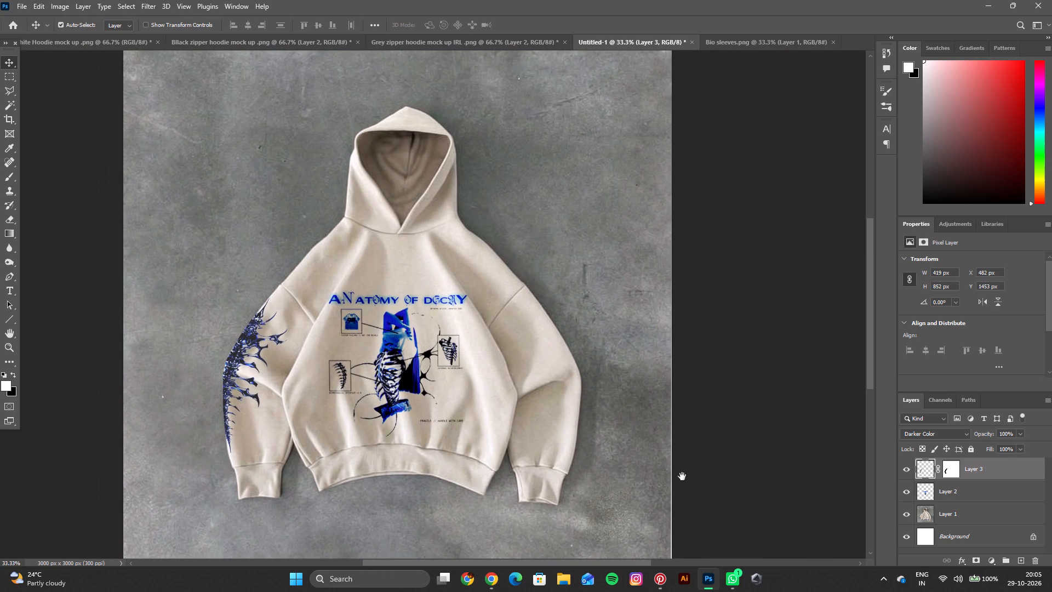
left_click_drag(682, 476, 728, 449)
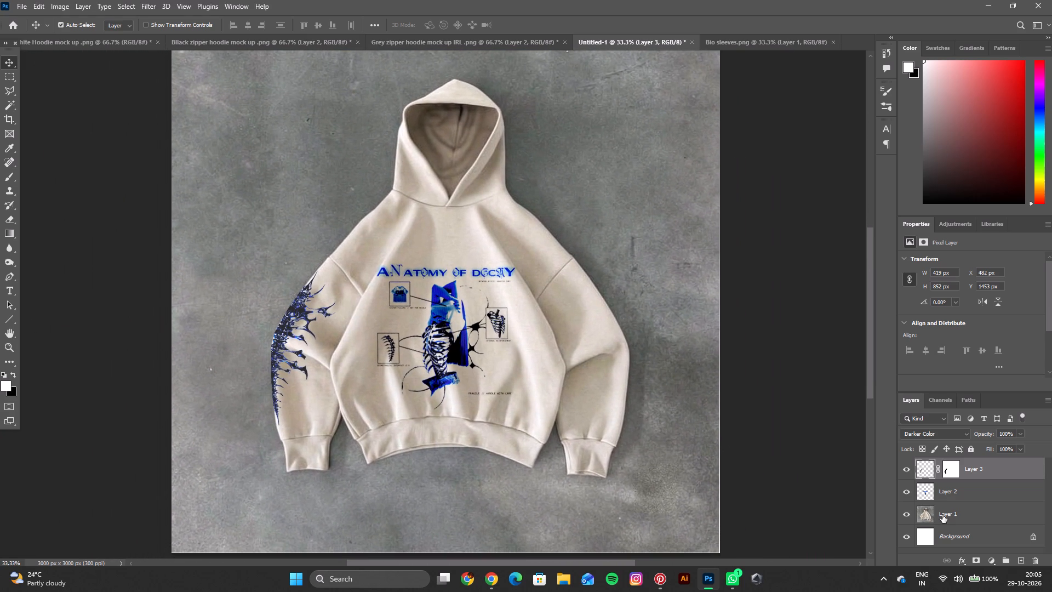
left_click(963, 498)
left_click(954, 435)
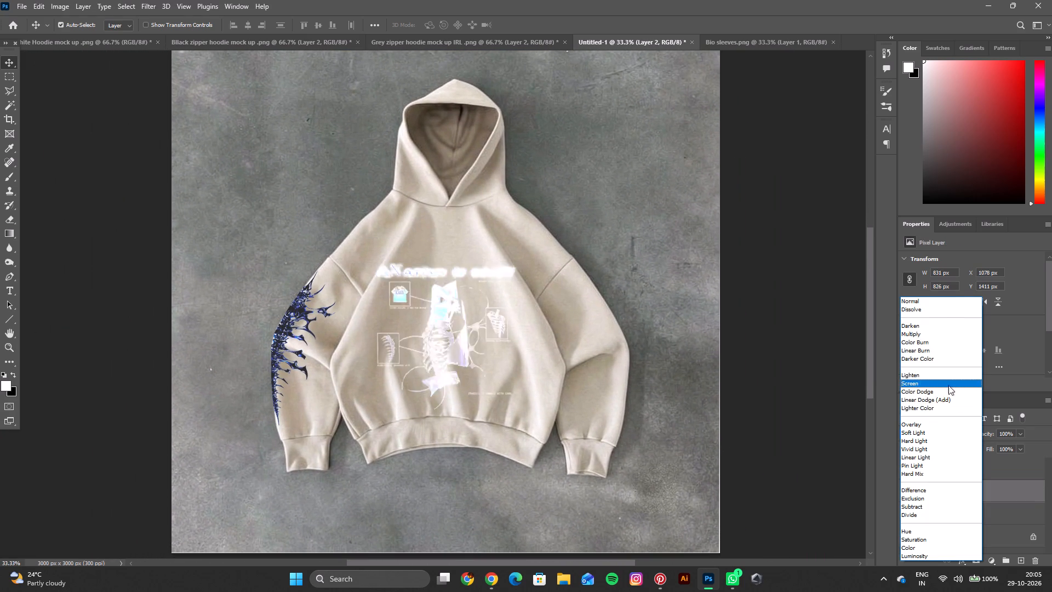
left_click(946, 336)
Duplicate the masked sleeve artwork on Layer 3 and flip the copy horizontally.
key("space")
key("space")
key("space")
key("space")
key("space")
key("space")
key("space")
key("space")
key("space")
key("space")
key("space")
key("space")
key("space")
key("space")
key("space")
key("space")
key("space")
key("space")
key("space")
key("space")
left_click_drag(711, 389, 677, 431)
key("space")
key("space")
key("space")
key("space")
key("space")
key("space")
key("space")
key("space")
key("space")
key("space")
key("space")
key("space")
key("space")
key("space")
key("space")
key("space")
left_click_drag(603, 396, 548, 365)
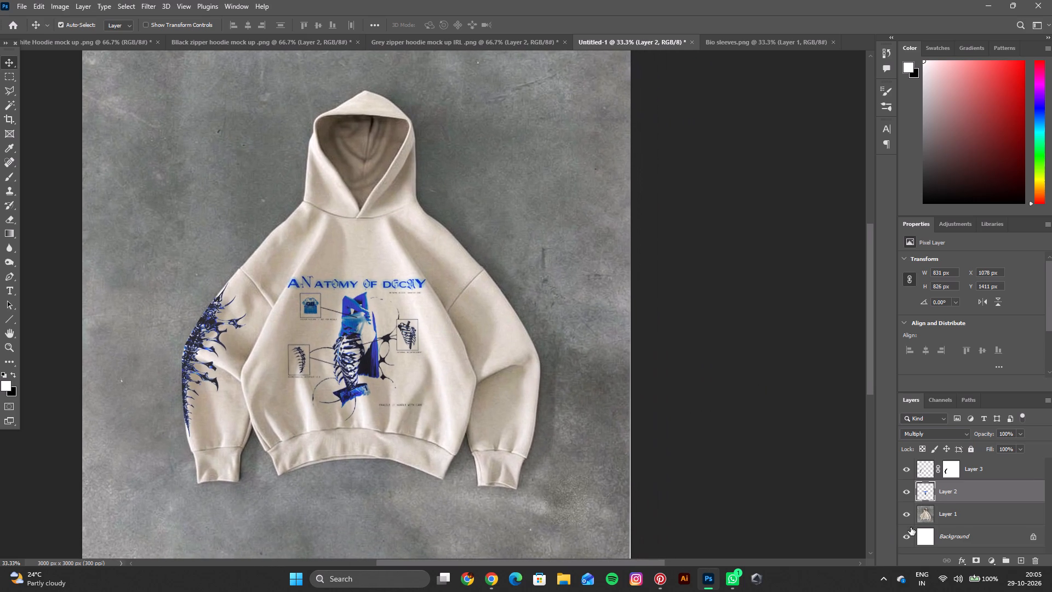
left_click(923, 473)
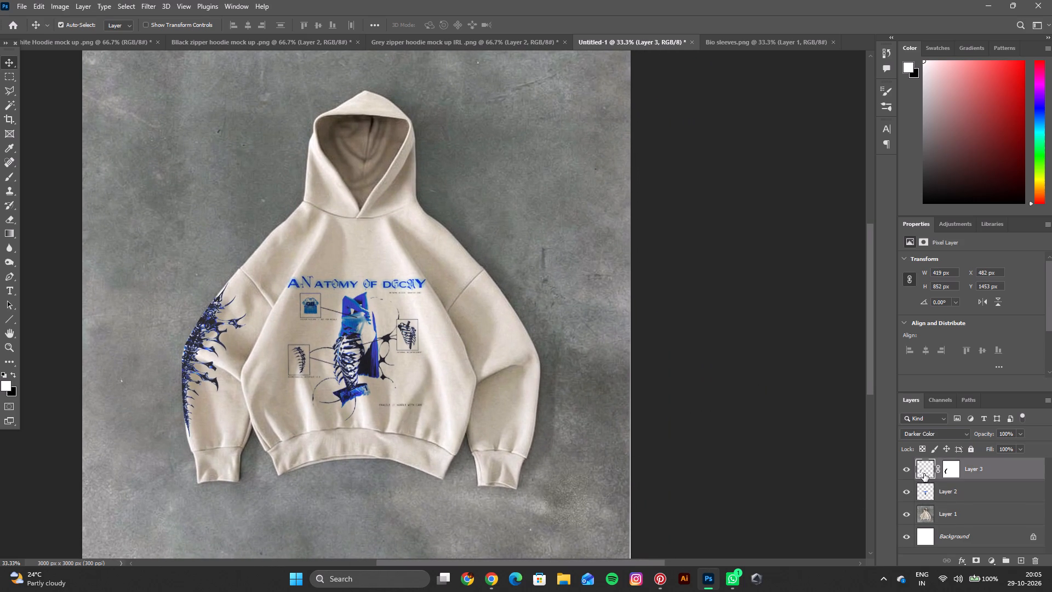
key("ctrl+j")
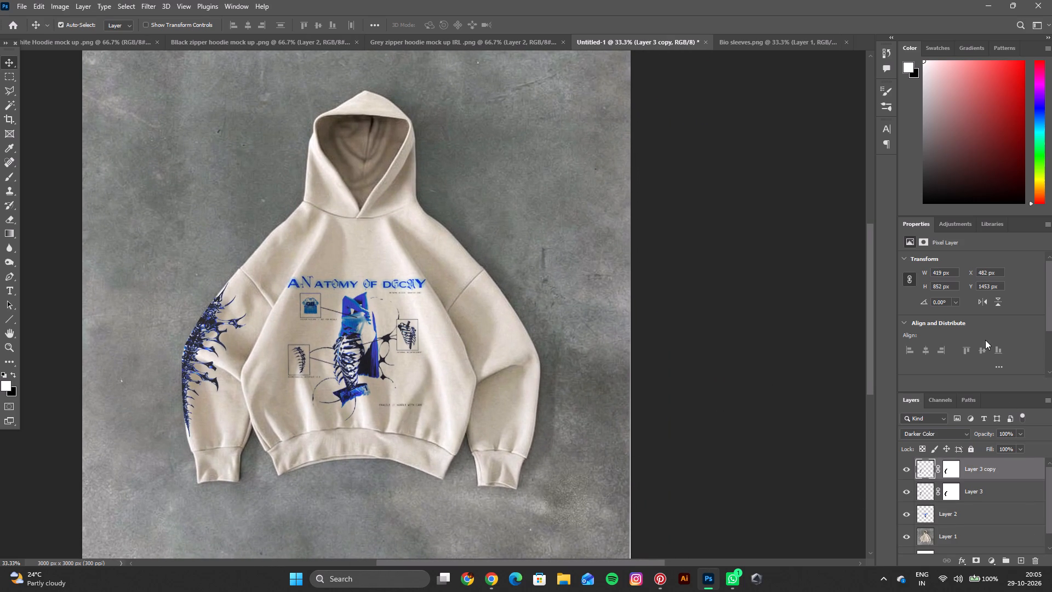
left_click(981, 305)
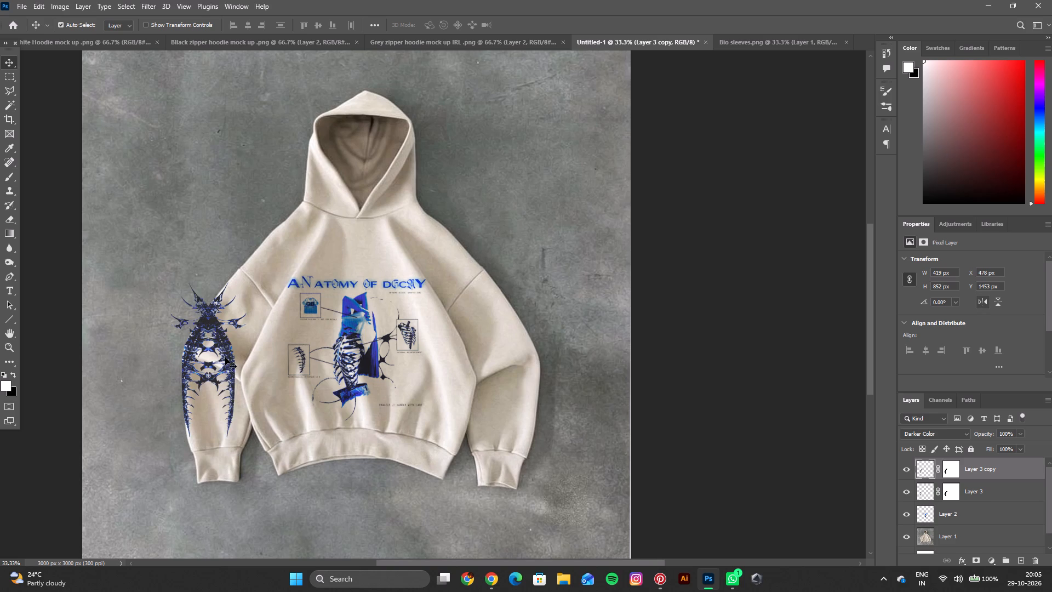
Move the mirrored copy onto the opposite sleeve, at about X 2162 px, Y 1500 px, with the spine along its outer edge.
left_click_drag(225, 357, 490, 369)
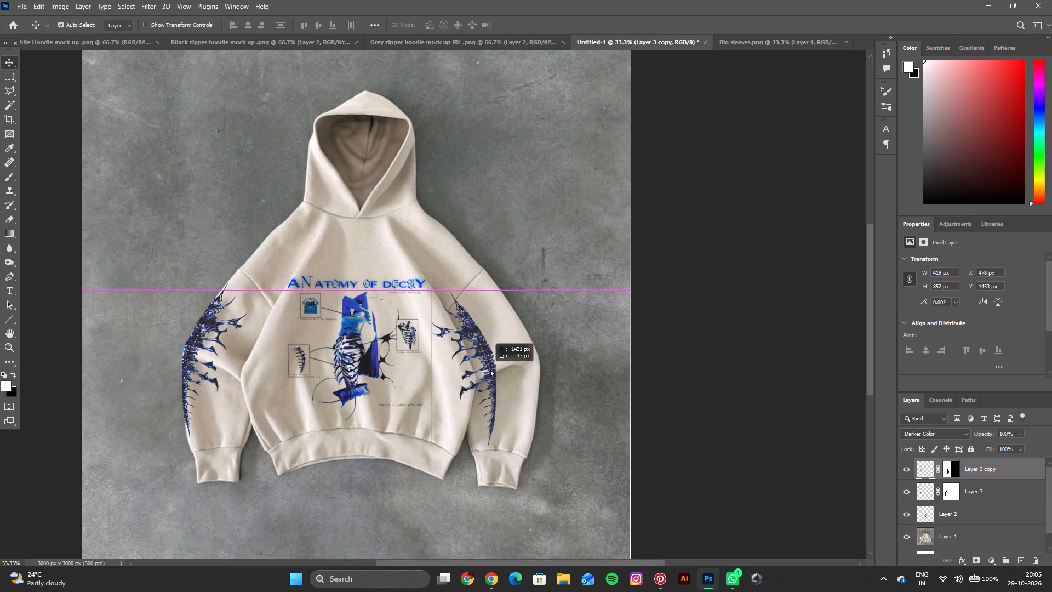
left_click_drag(490, 369, 530, 369)
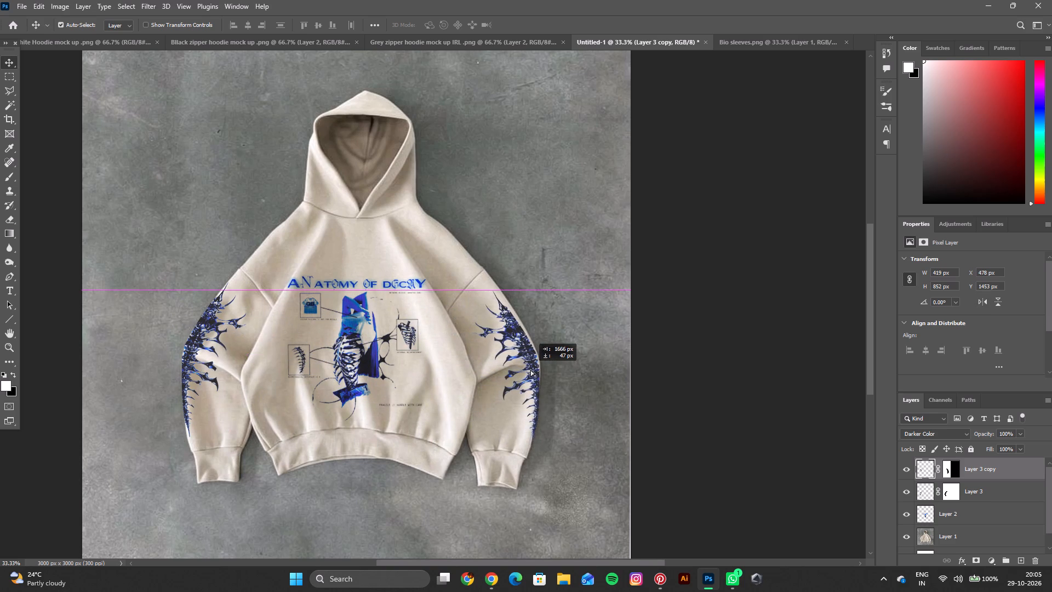
left_click_drag(530, 369, 533, 369)
Warp the mirrored spine artwork to follow the sleeve's outer contour, pulling its lower tip inward above the cuff.
key("ctrl+equal")
key("ctrl+equal")
key("space")
key("space")
key("space")
key("space")
key("space")
key("space")
key("space")
key("space")
key("space")
key("space")
key("space")
key("space")
key("space")
key("space")
key("space")
key("space")
key("space")
key("space")
key("space")
key("space")
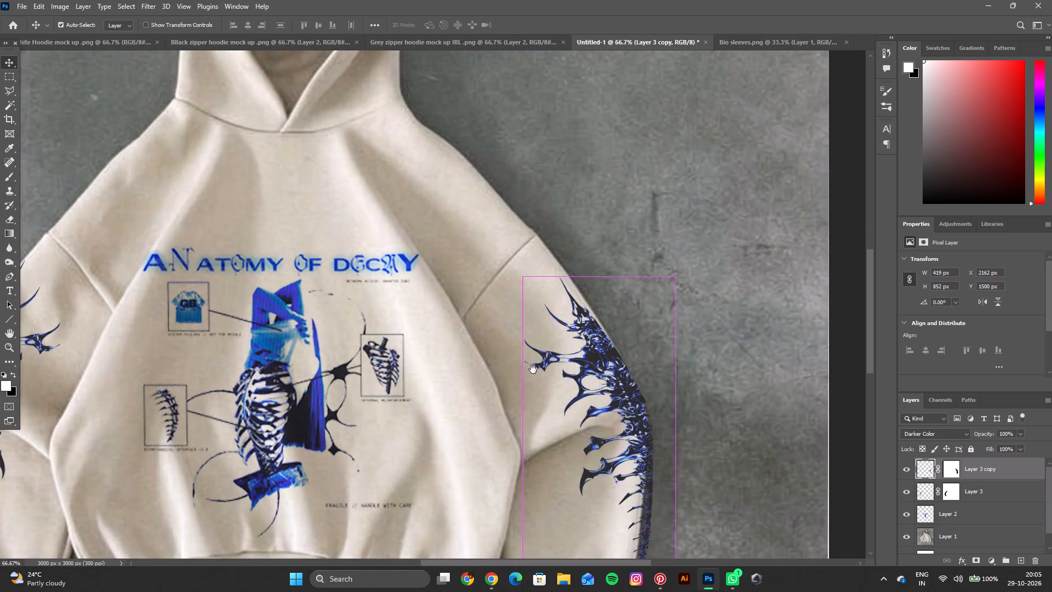
left_click_drag(538, 379, 477, 303)
left_click(552, 305)
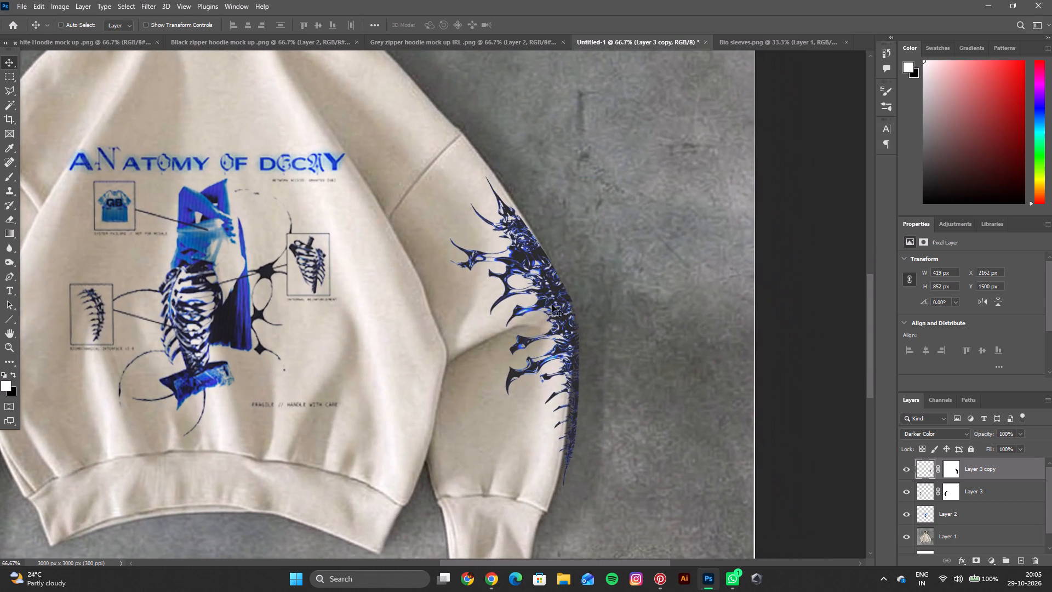
key("ctrl+t")
left_click(491, 21)
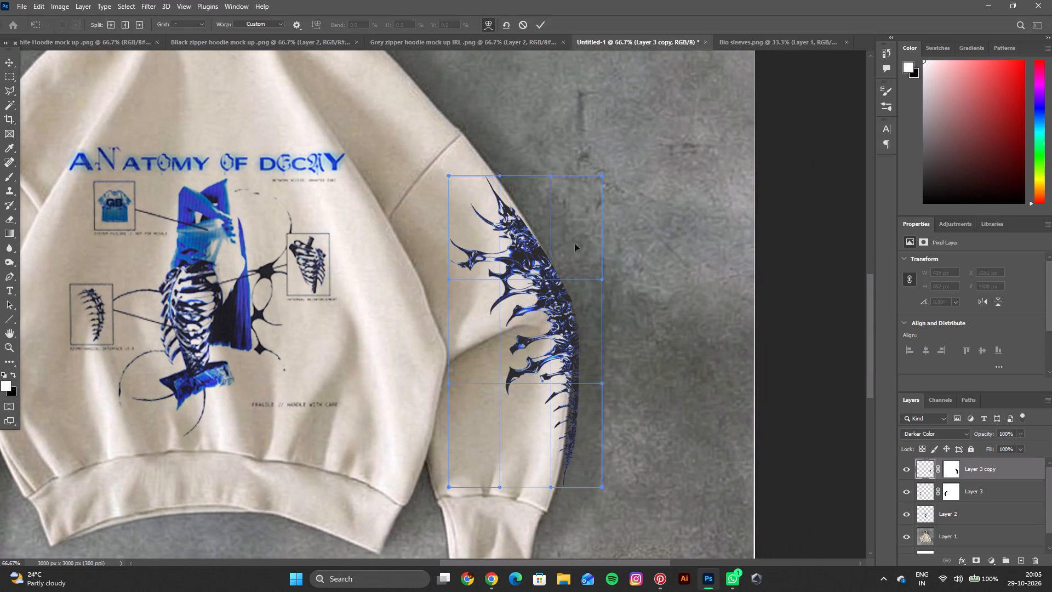
left_click_drag(564, 469, 546, 465)
left_click_drag(561, 451, 551, 447)
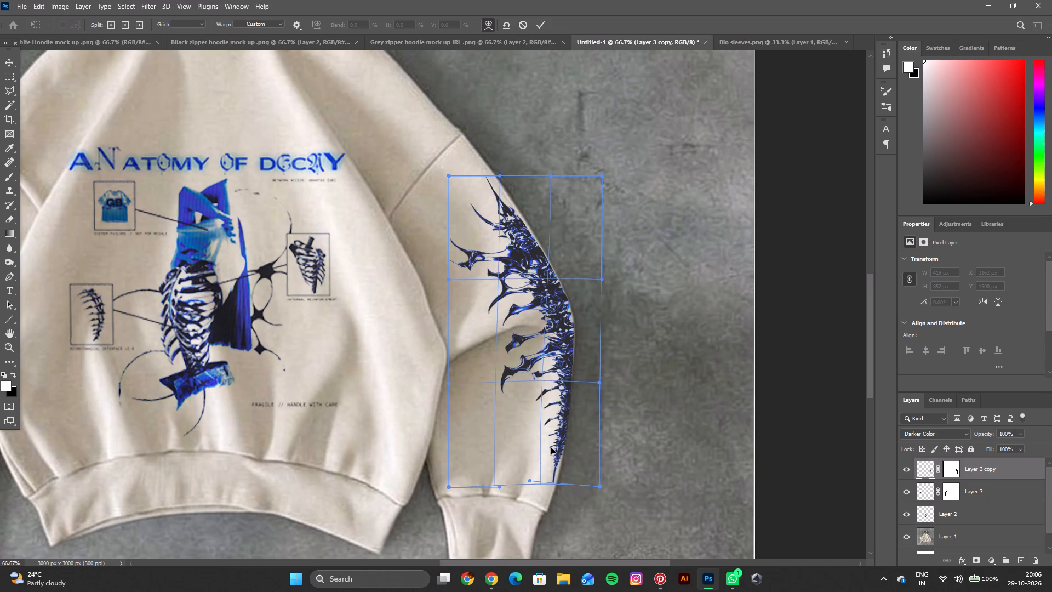
left_click_drag(551, 447, 549, 445)
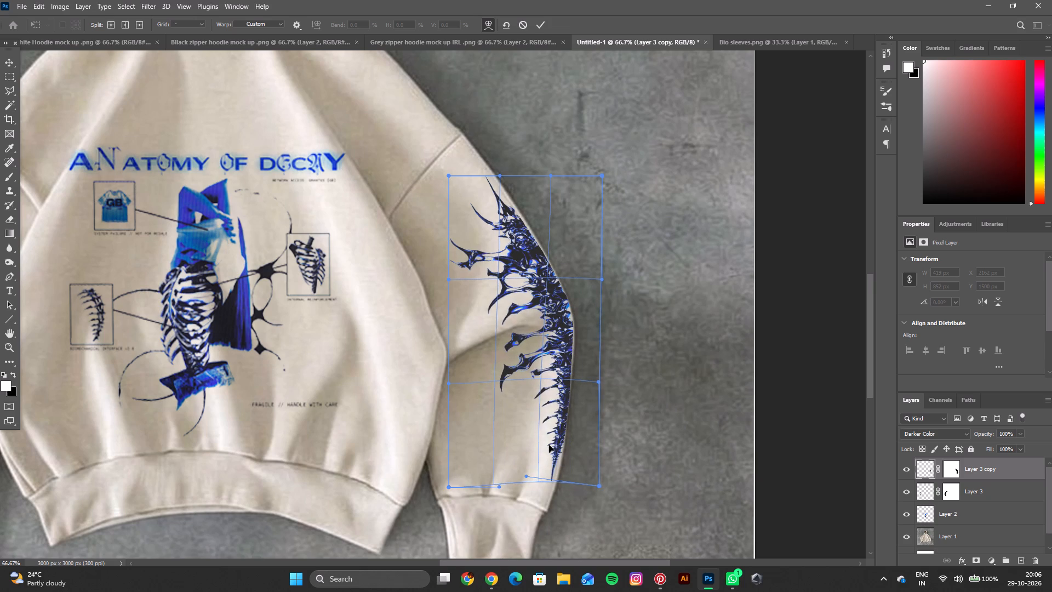
left_click_drag(549, 445, 550, 445)
left_click(561, 326)
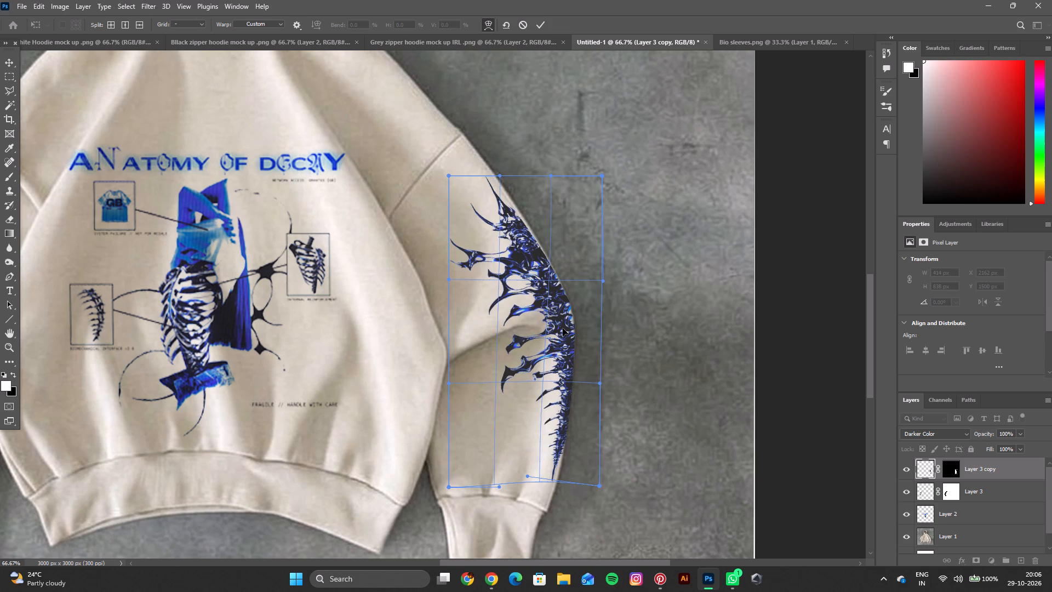
left_click(533, 251)
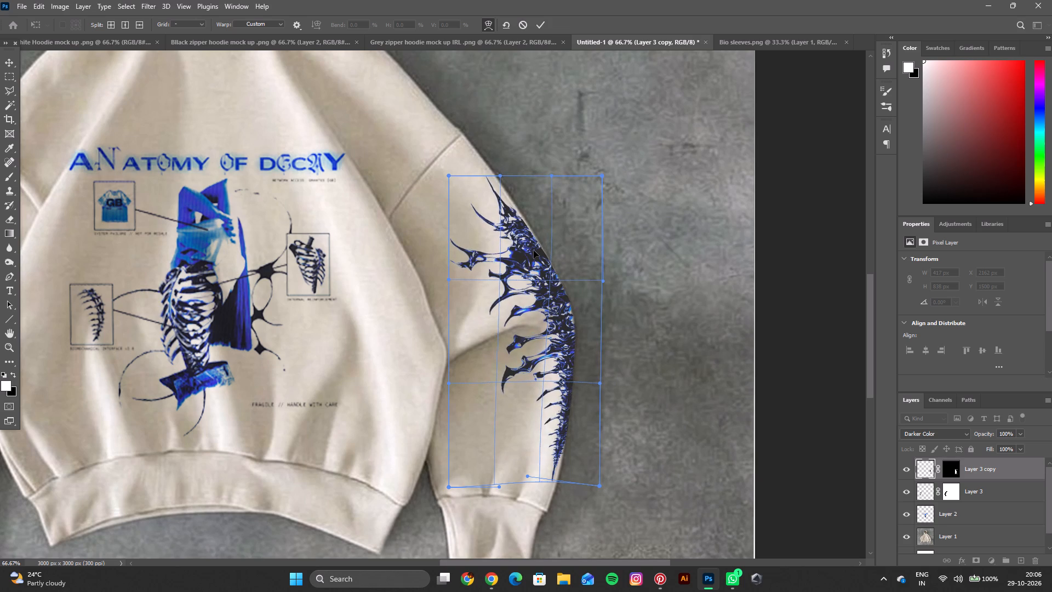
left_click(524, 218)
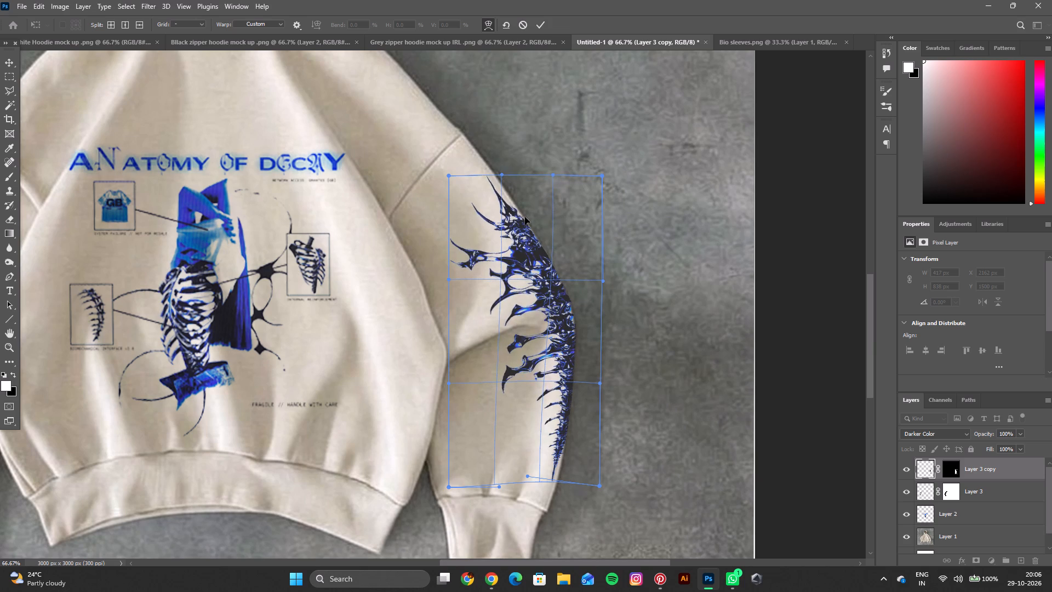
left_click(540, 22)
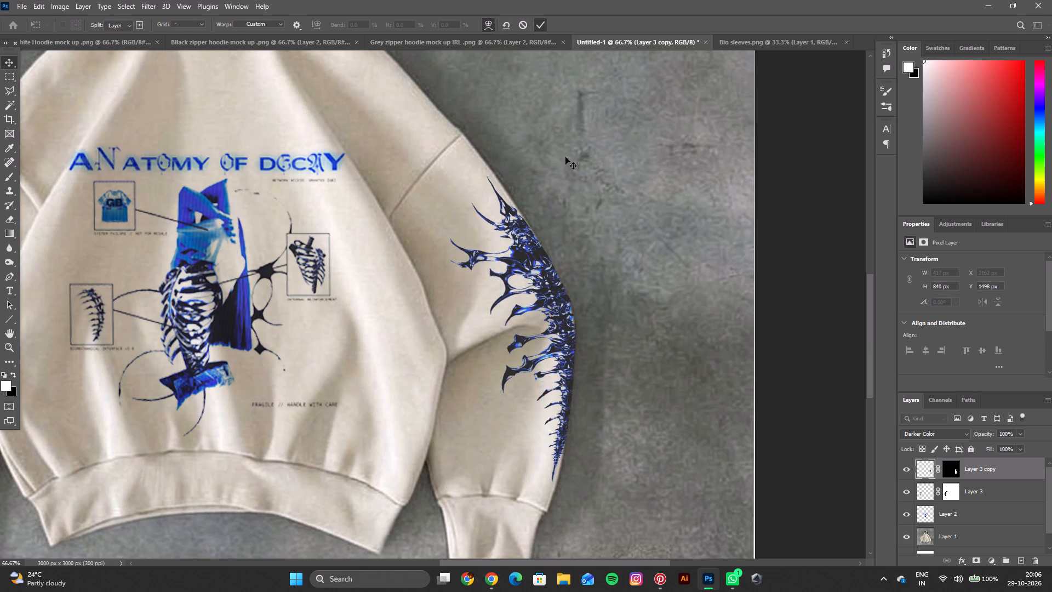
Examine the front print and both warped sleeve prints up close and across the whole hoodie.
key("space")
key("space")
key("space")
key("space")
key("space")
key("space")
key("space")
key("space")
key("space")
key("space")
key("space")
key("space")
key("space")
key("space")
key("space")
key("space")
key("space")
key("space")
key("space")
key("space")
left_click_drag(602, 331, 794, 338)
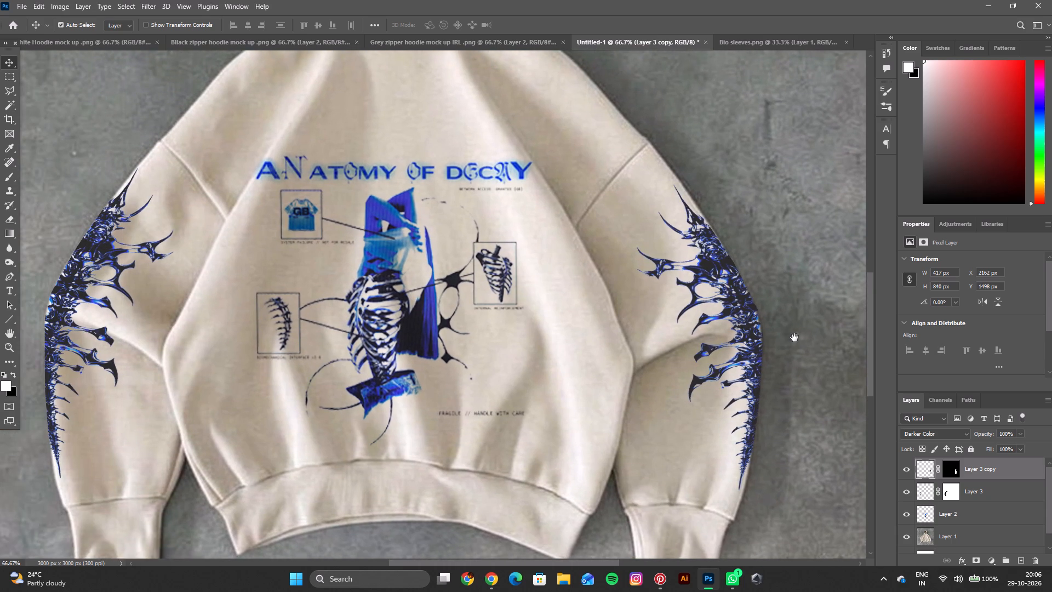
left_click_drag(794, 338, 788, 395)
key("ctrl+minus")
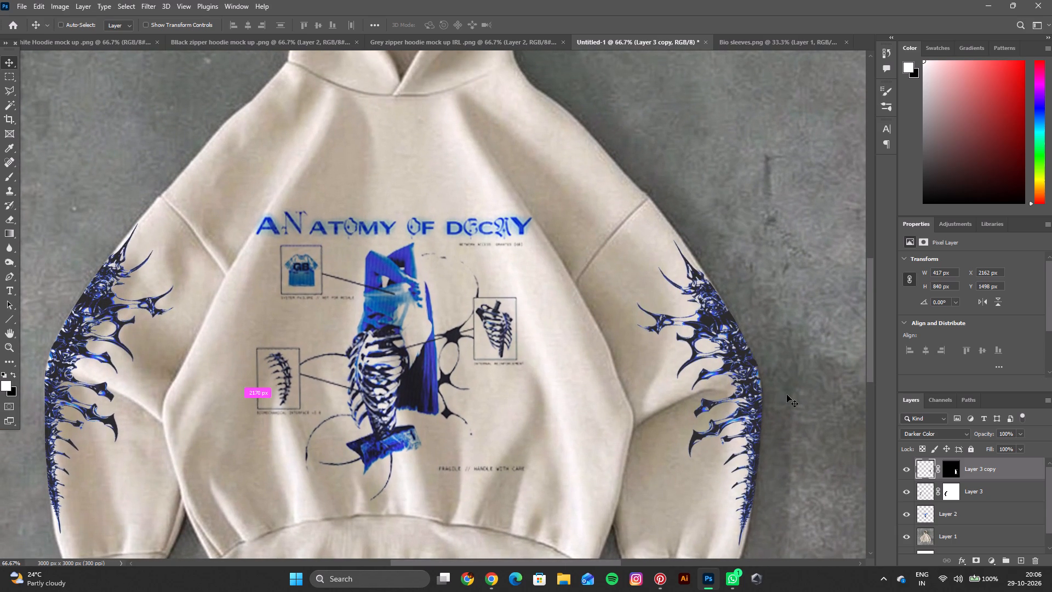
key("ctrl+minus")
key("ctrl+minus")
key("space")
key("space")
key("space")
key("space")
key("space")
key("space")
key("space")
key("space")
key("space")
key("space")
key("space")
key("space")
key("space")
key("space")
key("space")
key("space")
key("space")
key("space")
key("space")
key("space")
left_click_drag(599, 329, 605, 356)
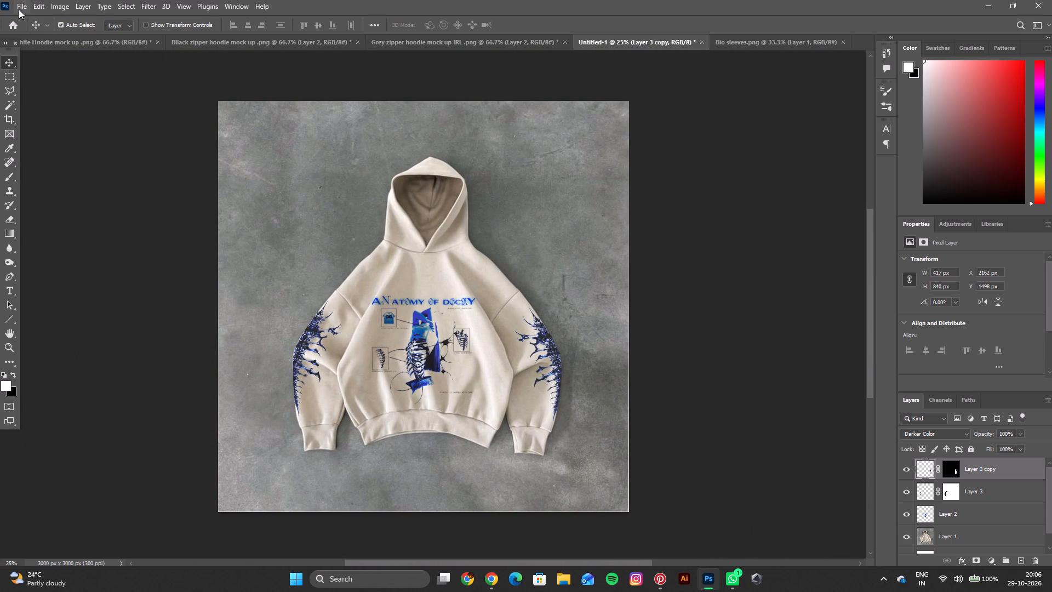
Save a copy of the mock-up as a PNG named "IRL bio mockuup" in the GB S25 folder.
left_click(19, 9)
left_click(167, 180)
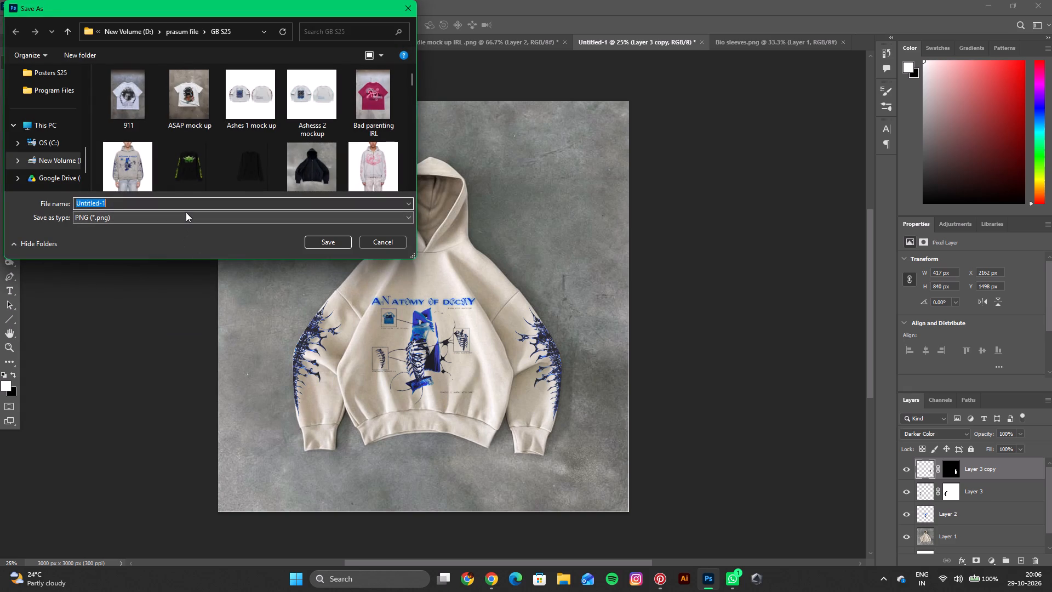
key("BackSpace")
type("IRL")
key("space")
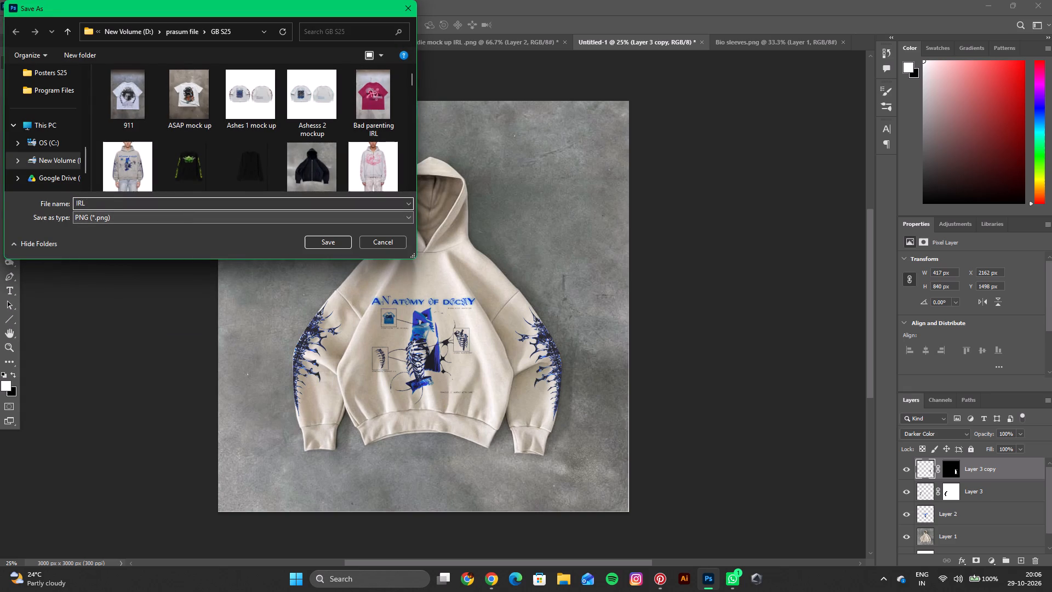
type("bip")
key("space")
key("BackSpace")
key("BackSpace")
type("o mockuup")
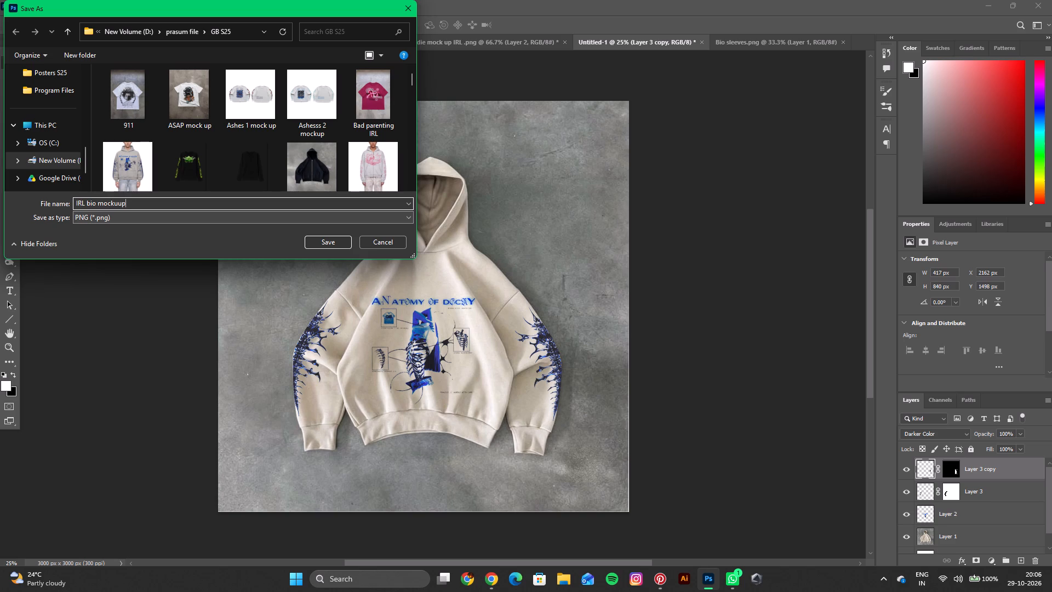
key("Return")
Group Layer 1, Layer 2, Layer 3 and Layer 3 copy, and name the group Bio.
scroll(950, 513, "down", 2)
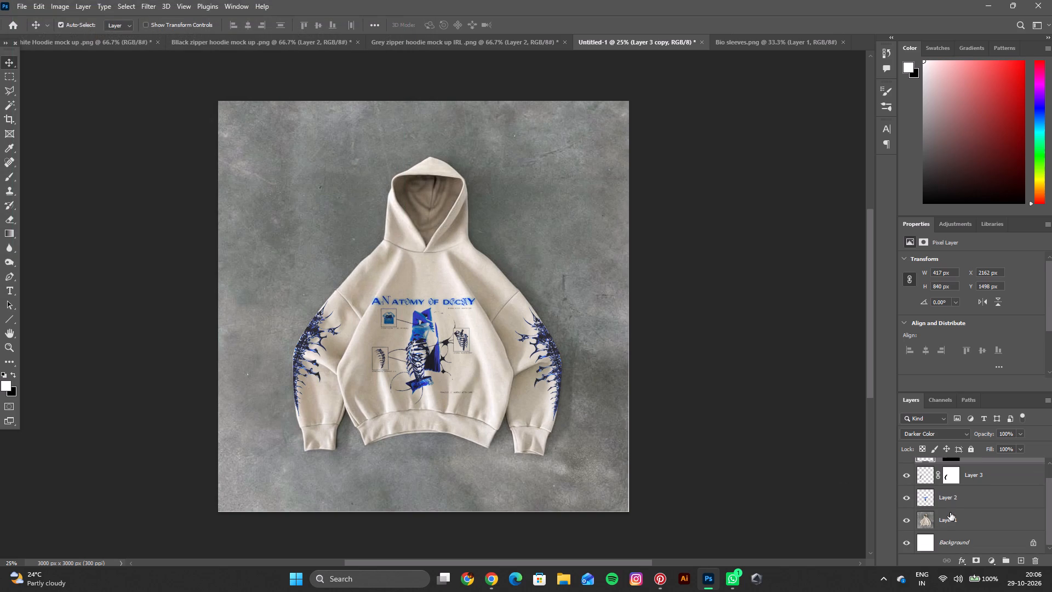
scroll(950, 511, "up", 2)
left_click(954, 532, "shift")
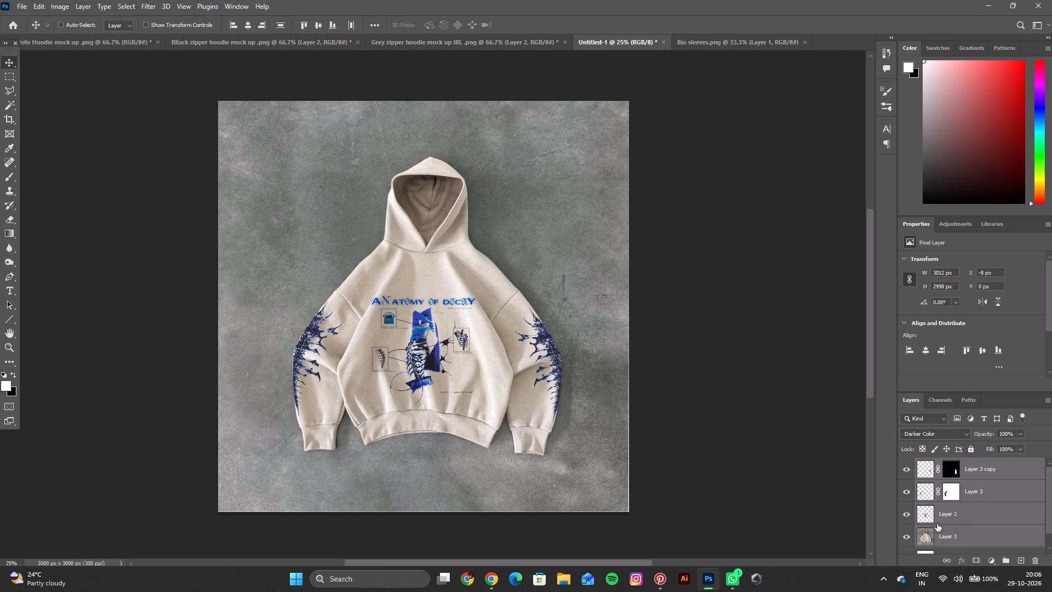
key("ctrl+g")
double_click(957, 463)
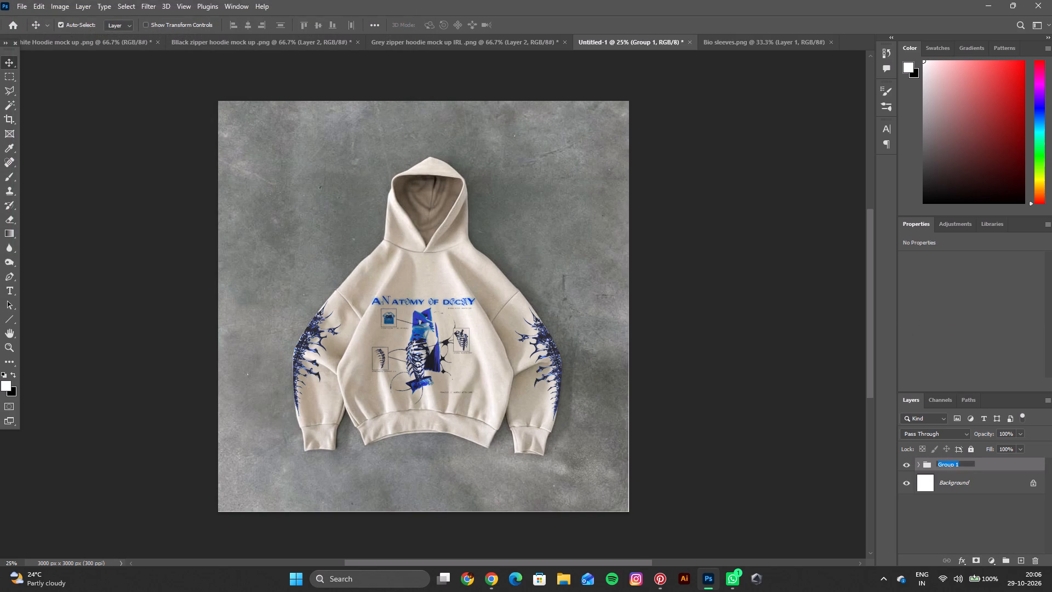
key("BackSpace")
type("Bio")
key("Return")
Hide the Bio group and unlock the Background layer.
left_click(905, 465)
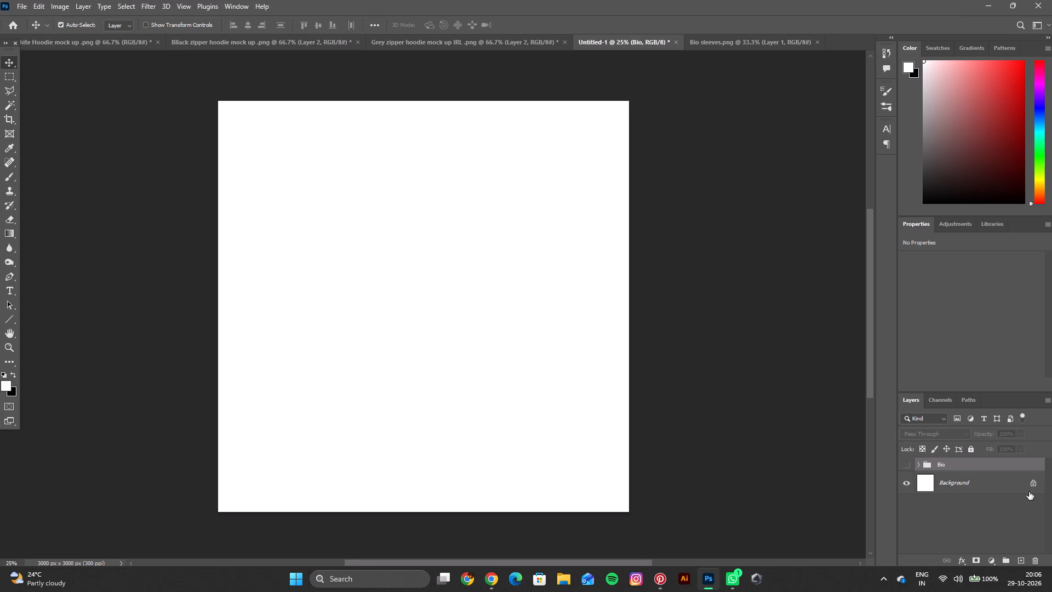
left_click(1036, 483)
Copy the grey zipper hoodie image and paste it into Untitled-1, closing the Bio sleeves document in between.
left_click(458, 47)
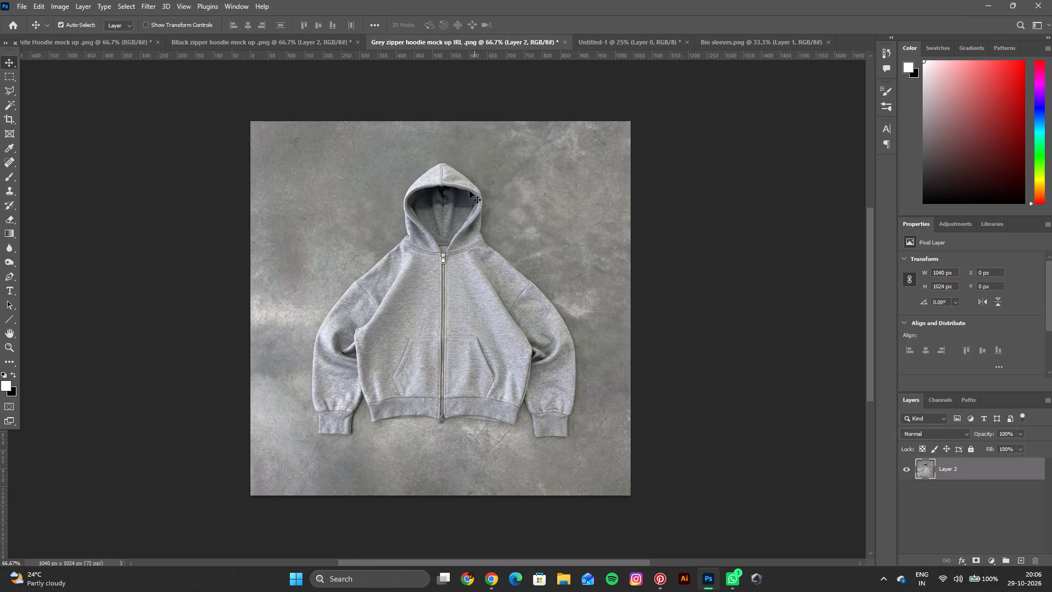
left_click(458, 287)
key("ctrl+c")
left_click(784, 39)
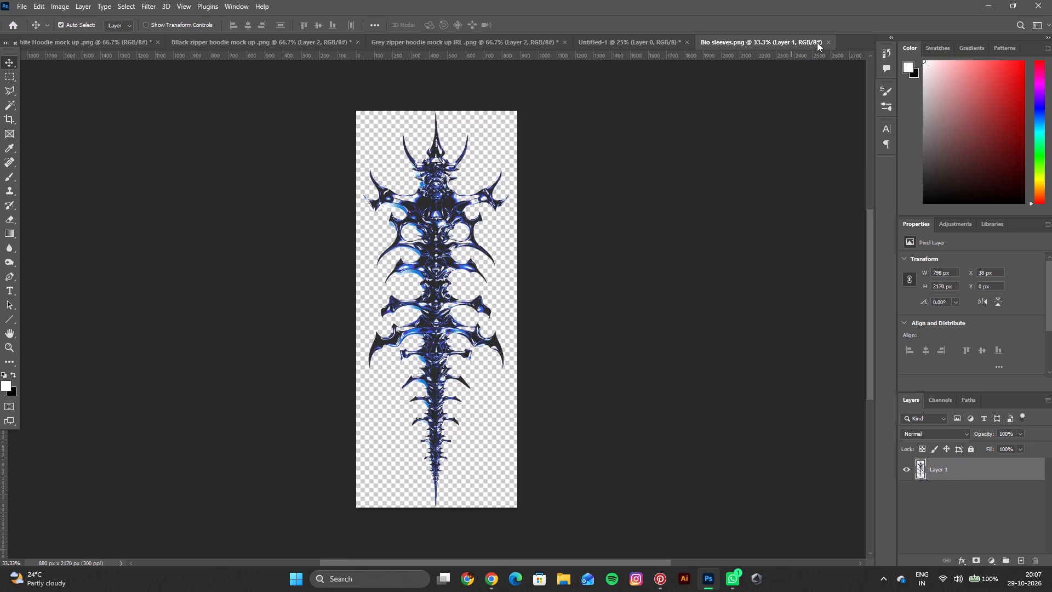
left_click(826, 43)
left_click(658, 43)
key("ctrl+v")
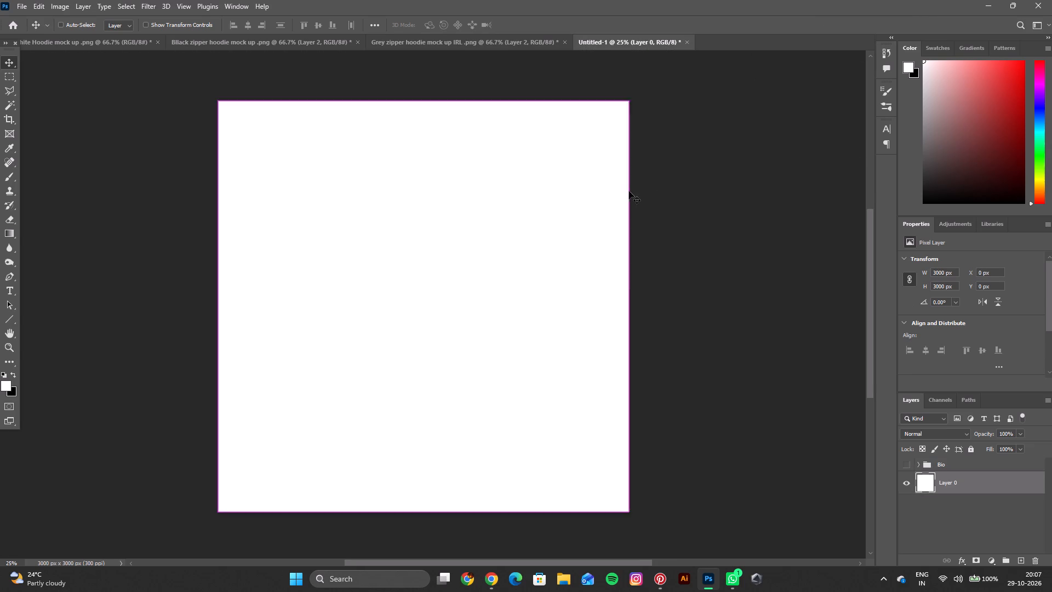
Move the pasted grey hoodie image to the canvas corner and scale it to about 3015 × 2997 px to fill the canvas.
left_click_drag(451, 282, 319, 145)
key("ctrl+t")
left_click_drag(367, 240, 392, 283)
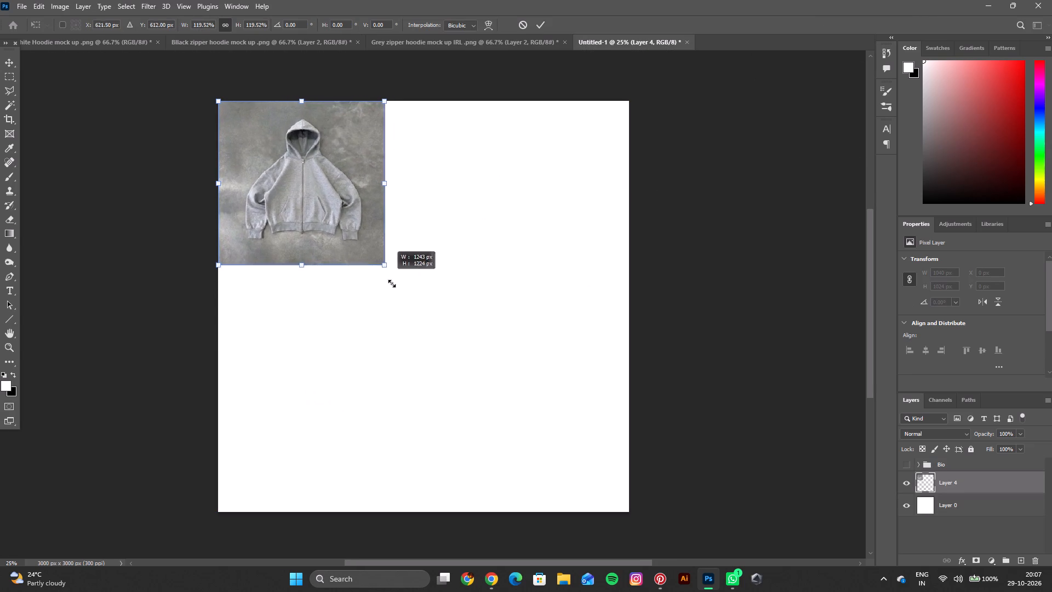
left_click_drag(392, 283, 628, 494)
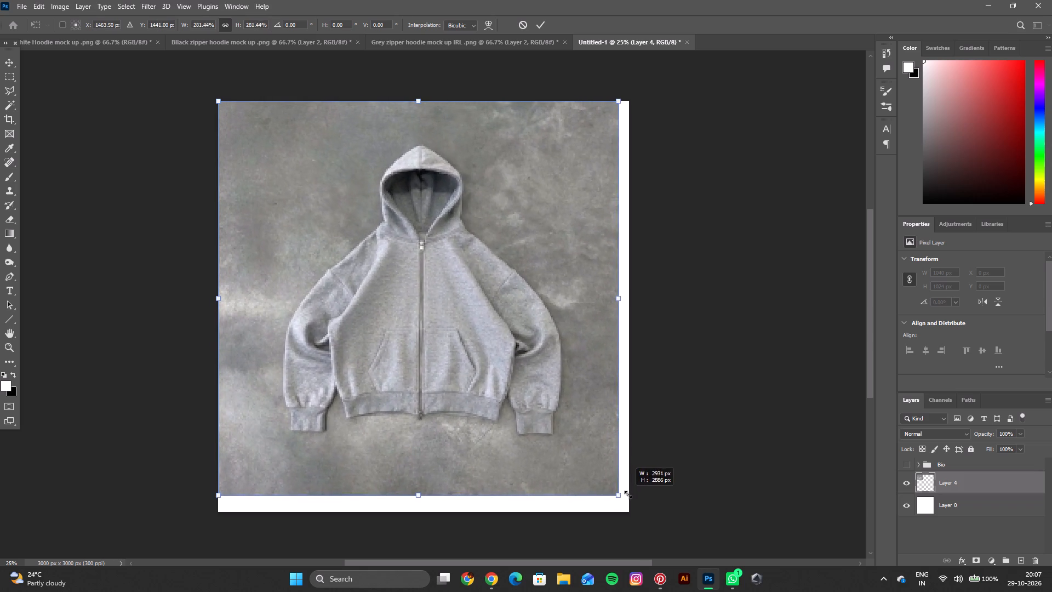
left_click_drag(628, 494, 641, 502)
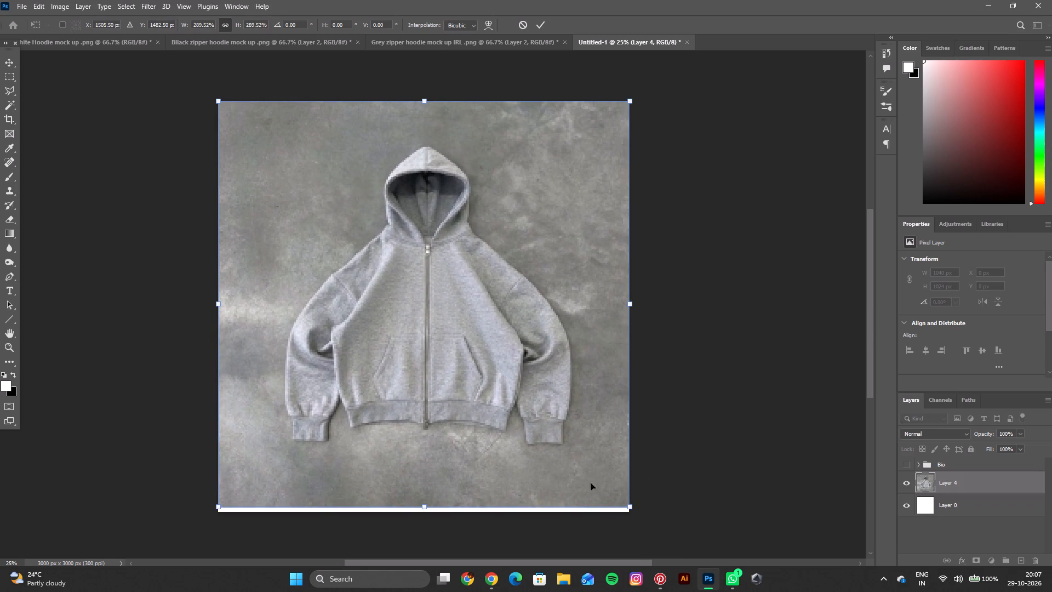
left_click(419, 513, "ctrl")
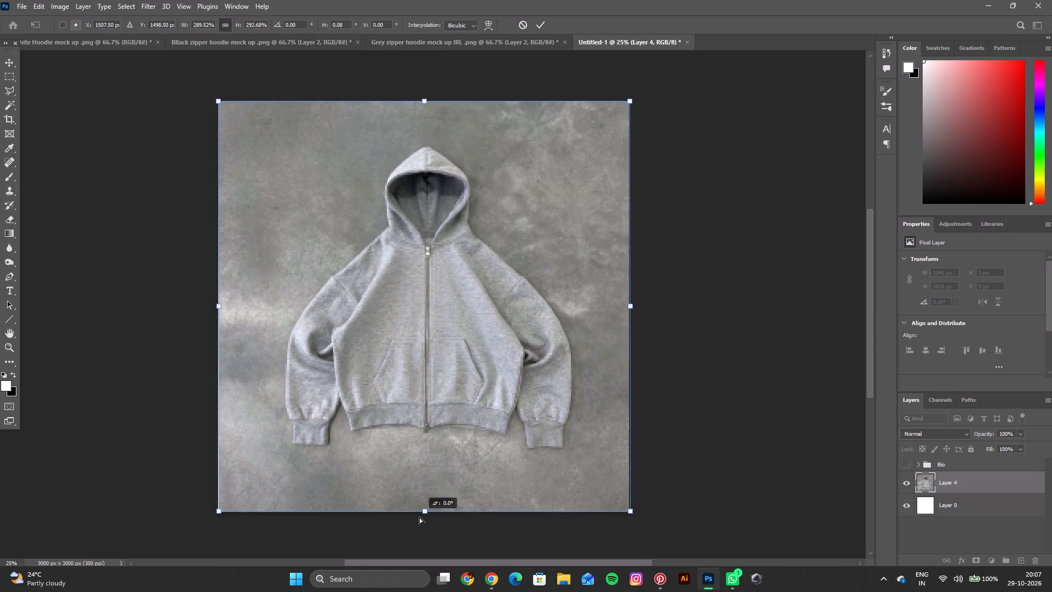
left_click(534, 21)
Open the Bleached Angel 2 and Bleached Angel artwork files from the Gothbird folder.
scroll(567, 297, "up", 3)
scroll(567, 296, "down", 3)
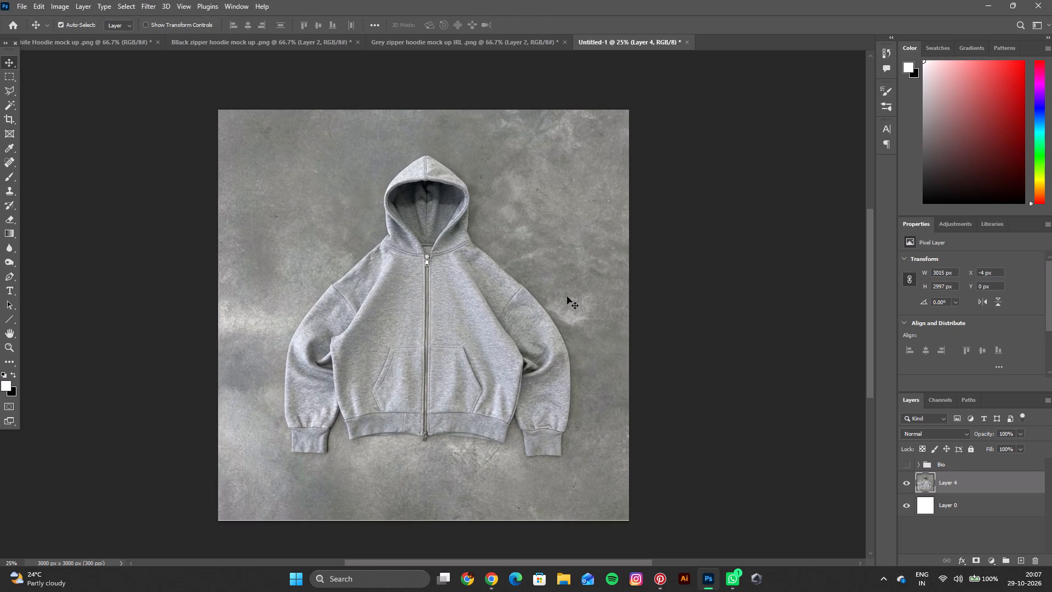
scroll(567, 297, "down", 2)
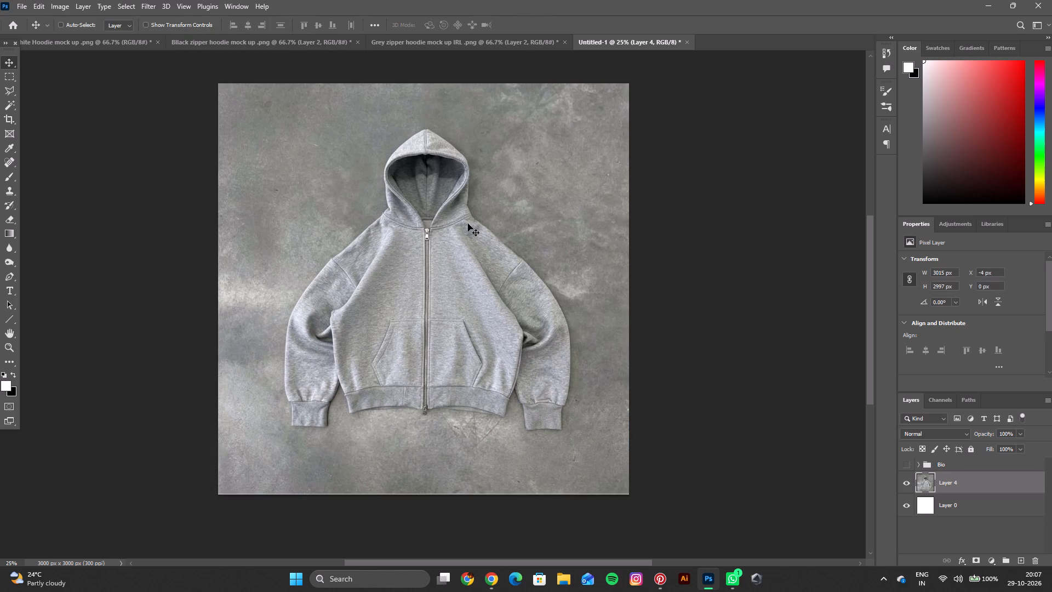
key("ctrl+o")
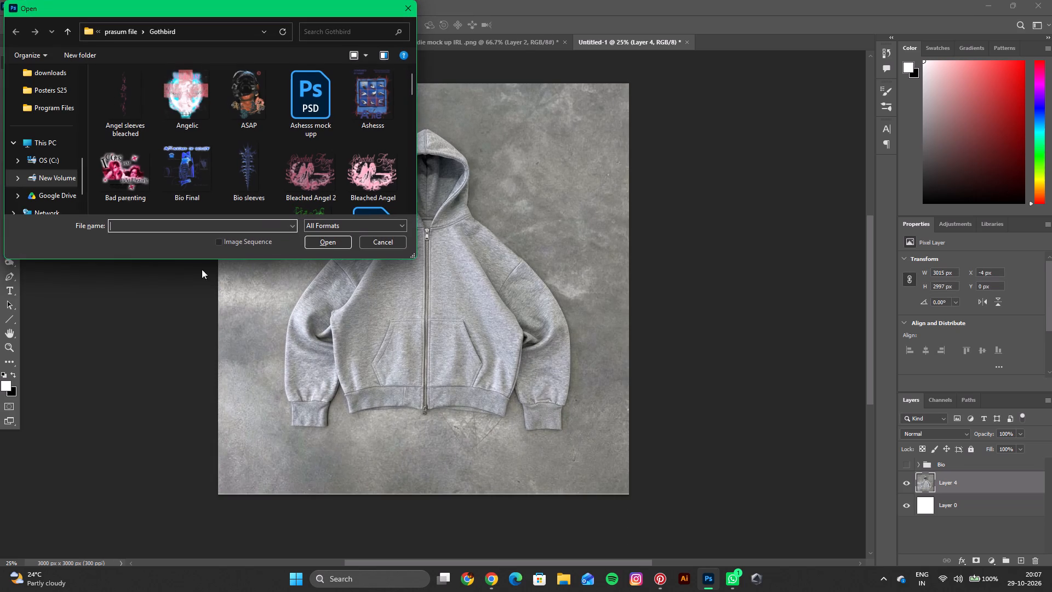
double_click(323, 198)
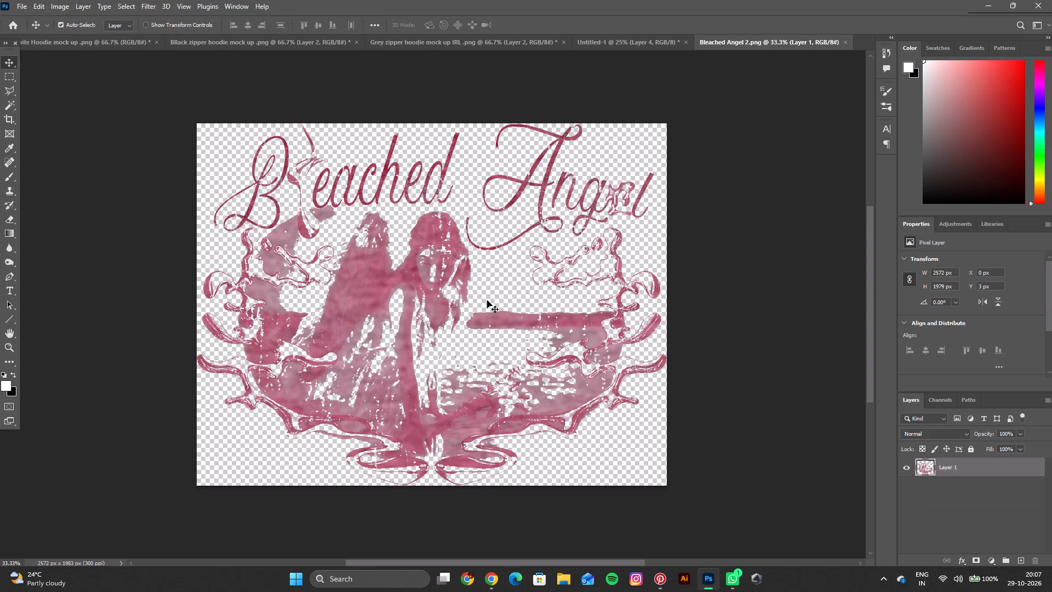
key("ctrl+o")
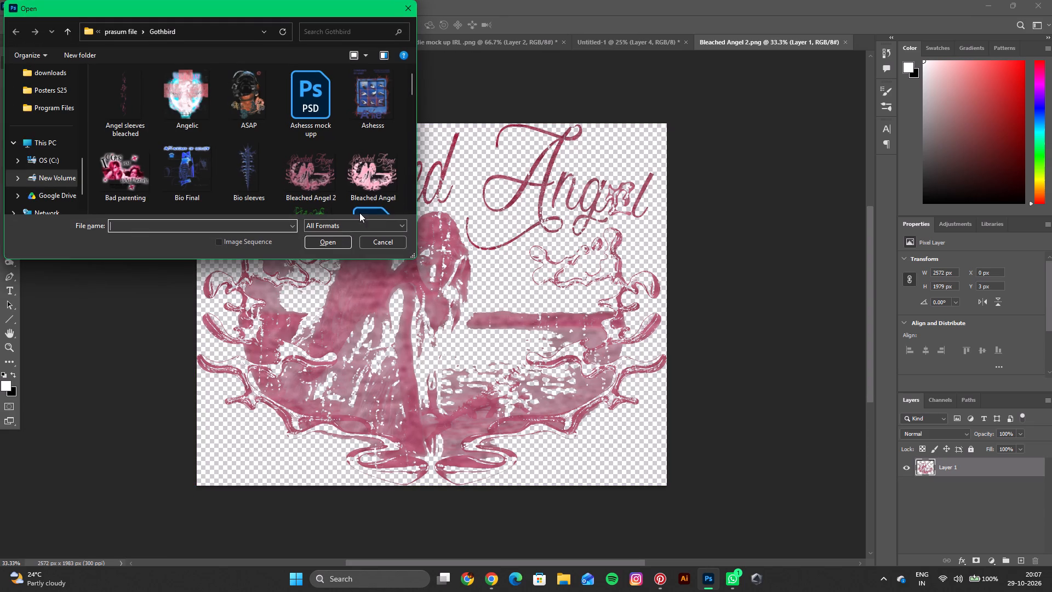
double_click(368, 195)
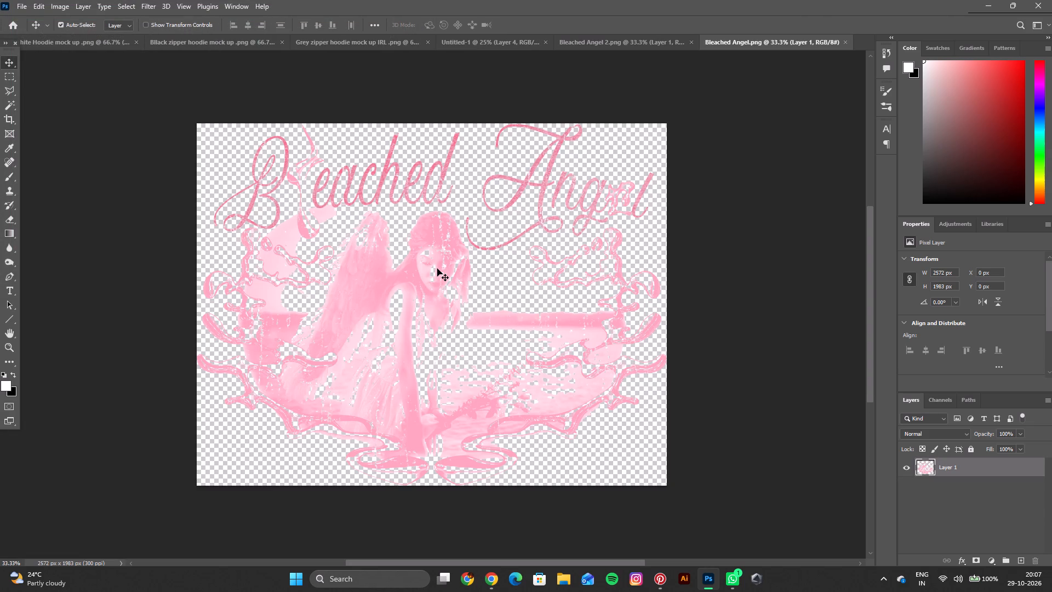
Place the pink Bleached Angel artwork on the grey hoodie's front, scaled to about 892 × 687 px and centred over the zipper.
left_click(437, 269)
key("ctrl+c")
left_click(450, 41)
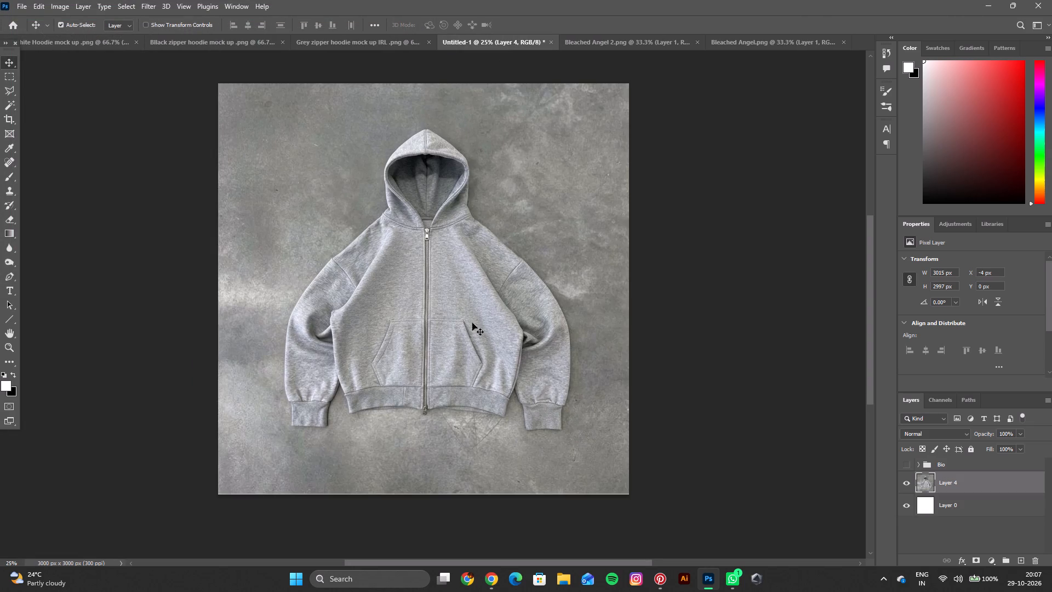
key("ctrl+v")
key("ctrl+t")
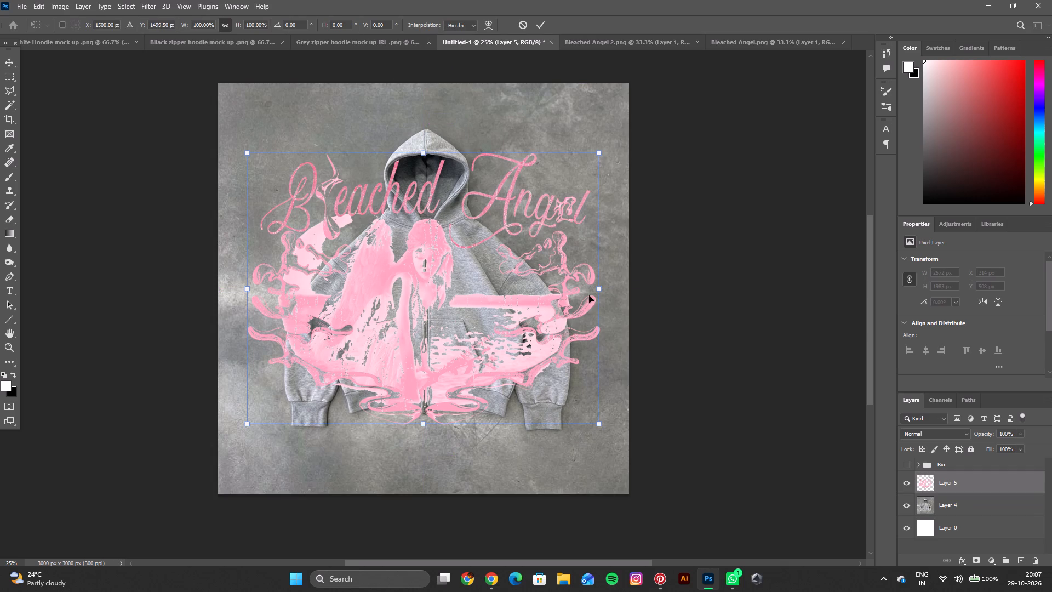
left_click_drag(598, 292, 376, 330)
left_click_drag(339, 304, 450, 318)
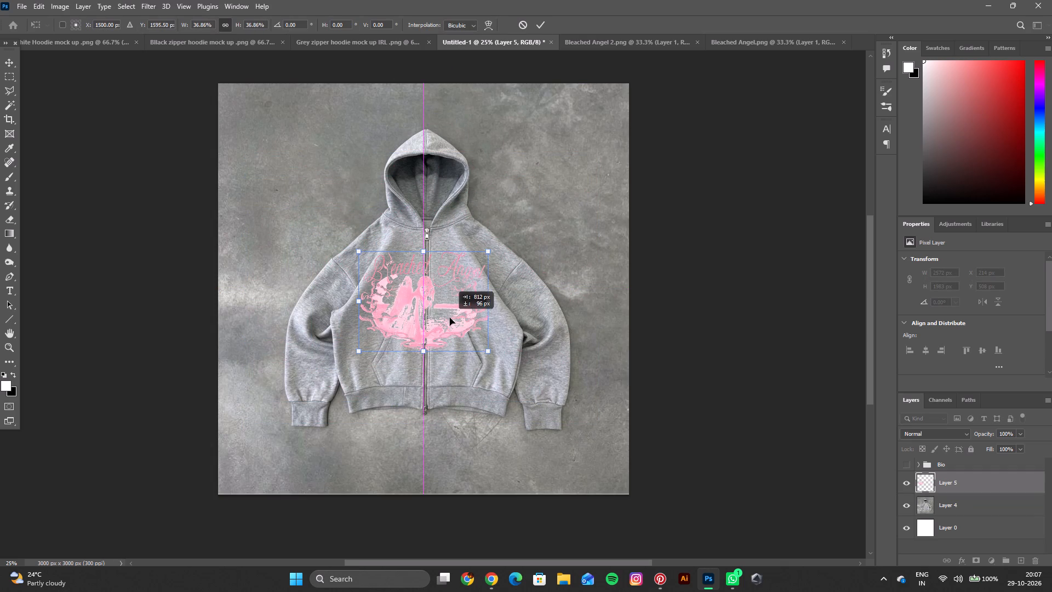
left_click_drag(450, 318, 450, 317)
left_click_drag(489, 298, 483, 301)
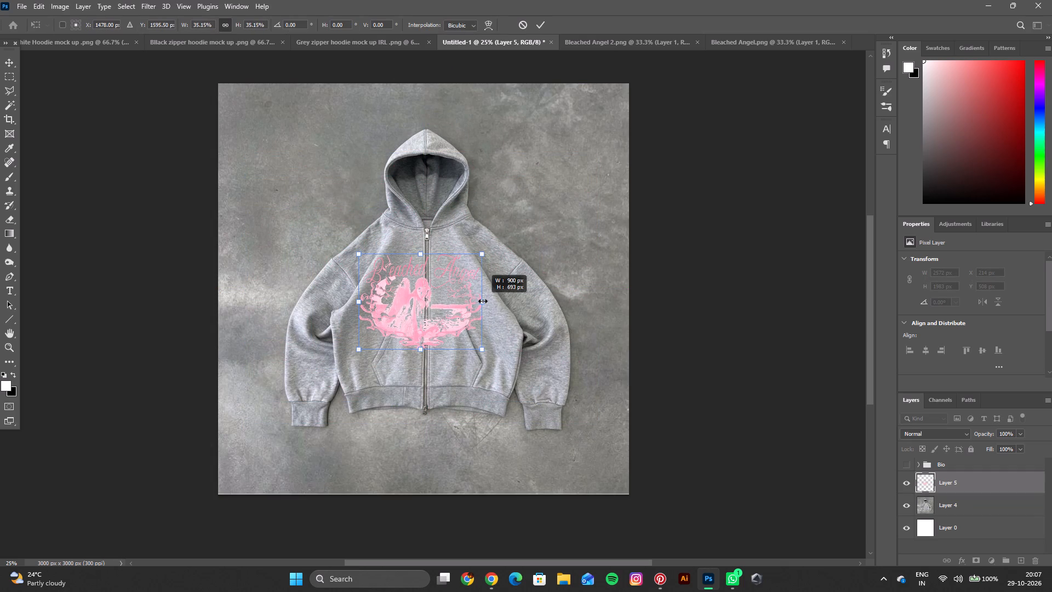
left_click_drag(483, 301, 482, 301)
left_click(434, 314)
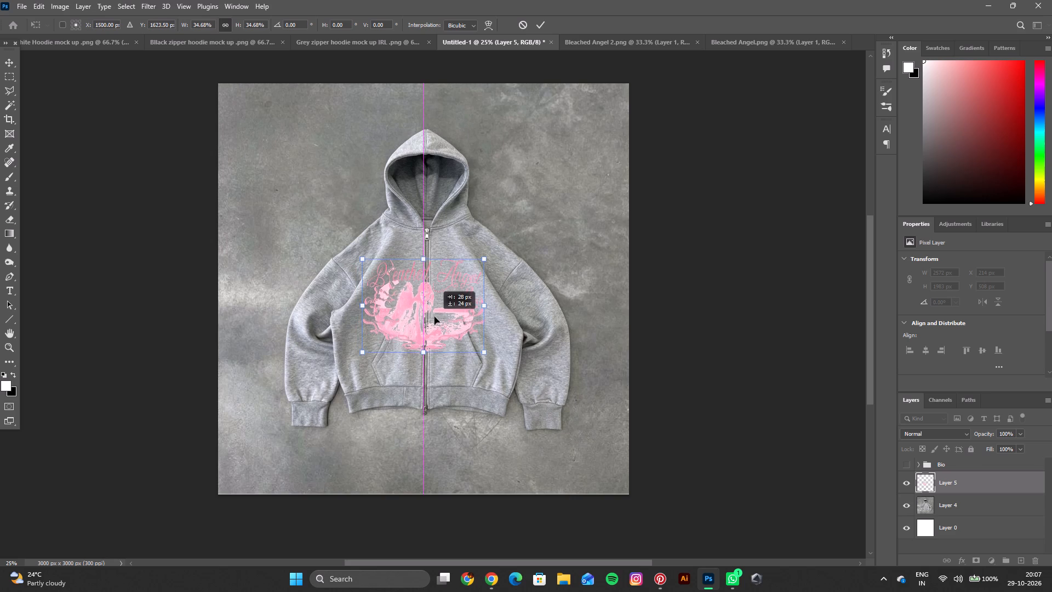
left_click(545, 22)
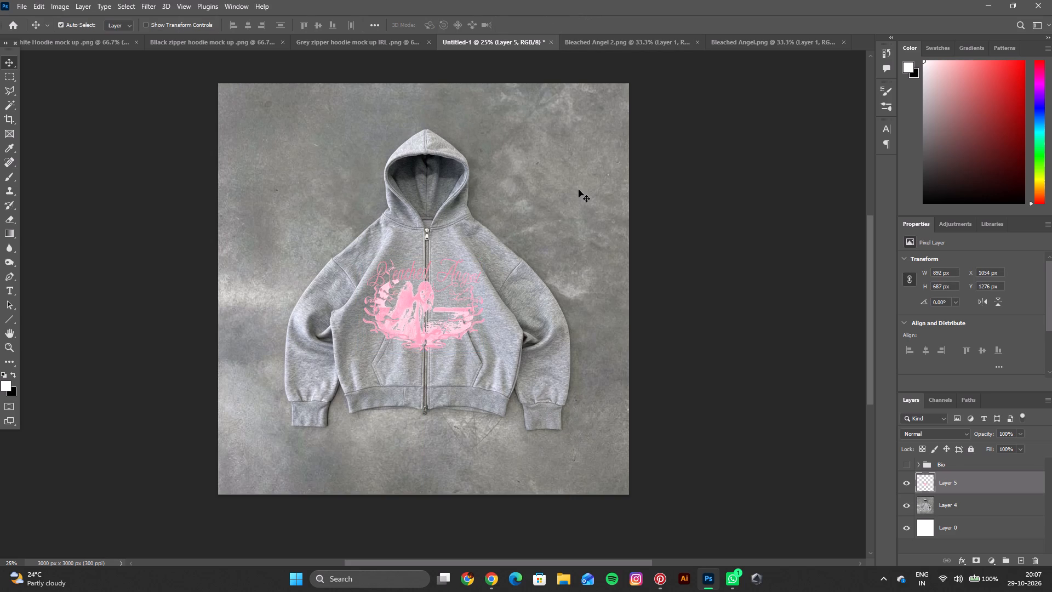
Set the blend mode of the Bleached Angel print on Layer 5 to Linear Burn.
left_click(948, 436)
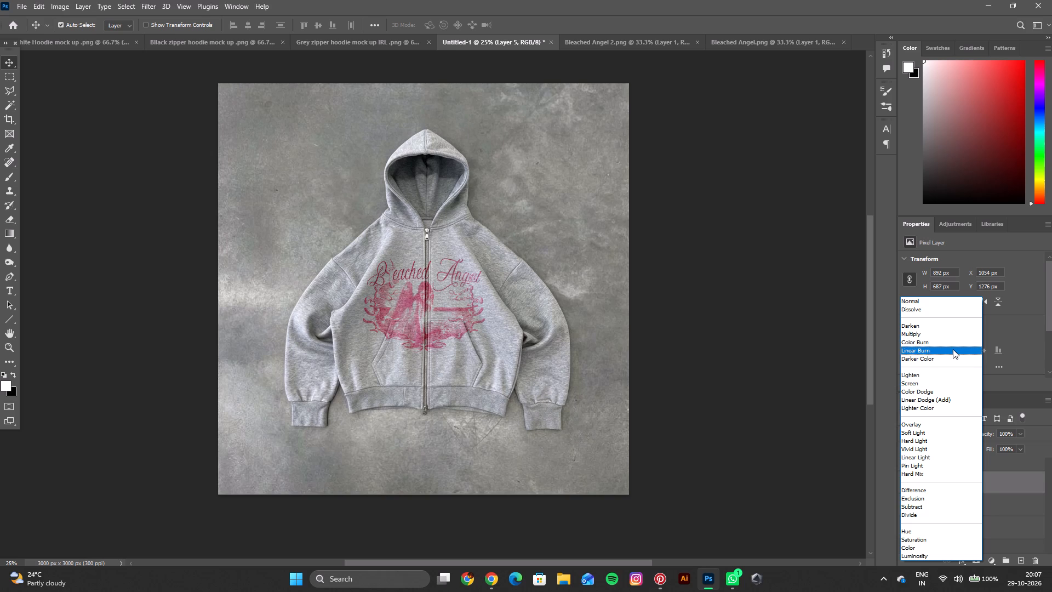
left_click(953, 349)
Copy the darker artwork from Bleached Angel 2.png and paste it into the grey hoodie mock-up as a new layer.
scroll(472, 341, "down", 2)
scroll(472, 341, "up", 1)
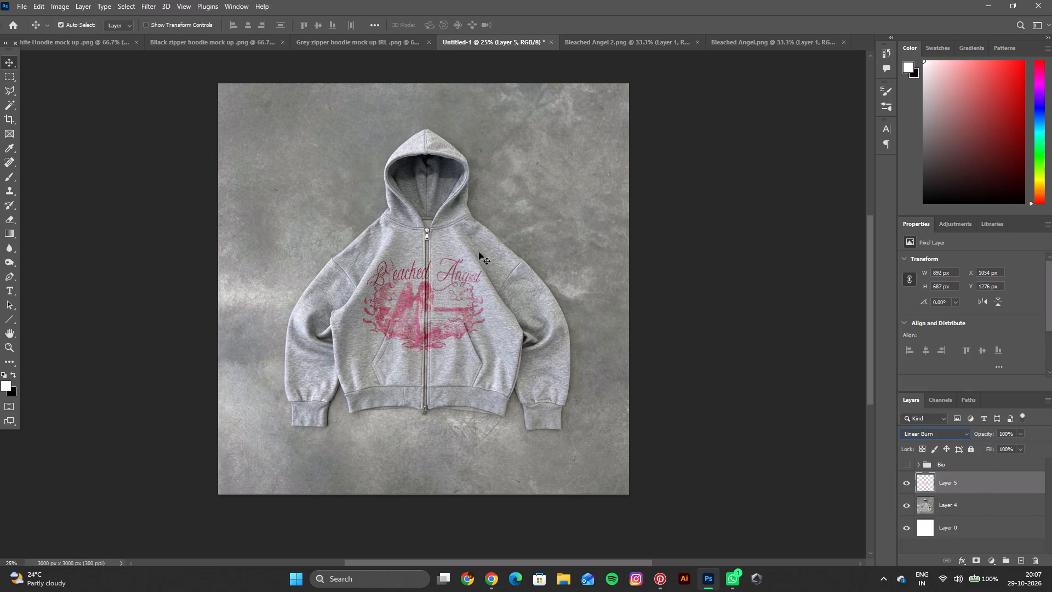
scroll(506, 223, "up", 2)
left_click(621, 34)
left_click(618, 48)
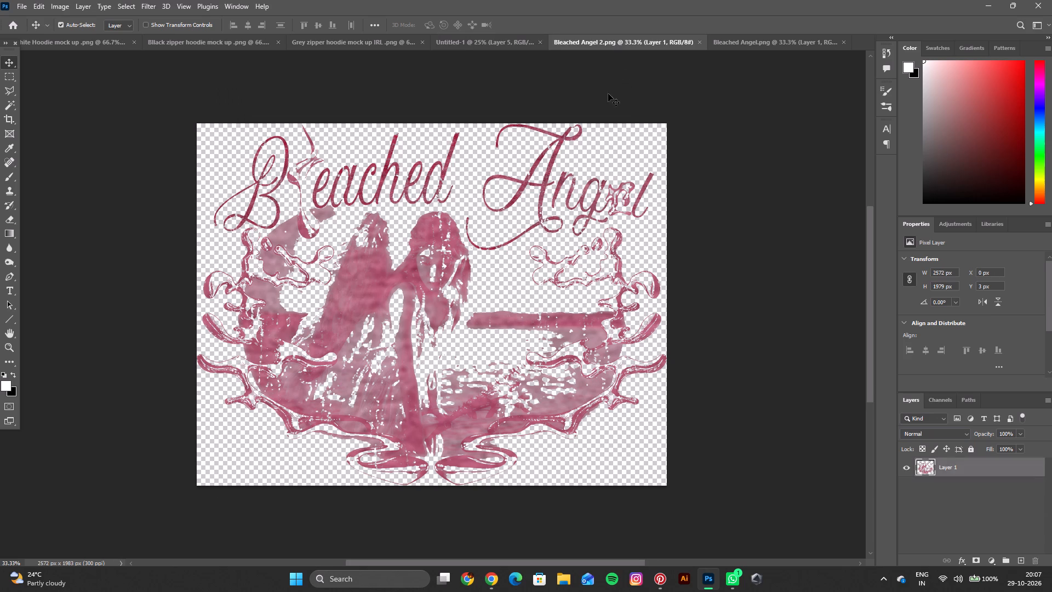
left_click(440, 308)
key("ctrl+c")
left_click(455, 49)
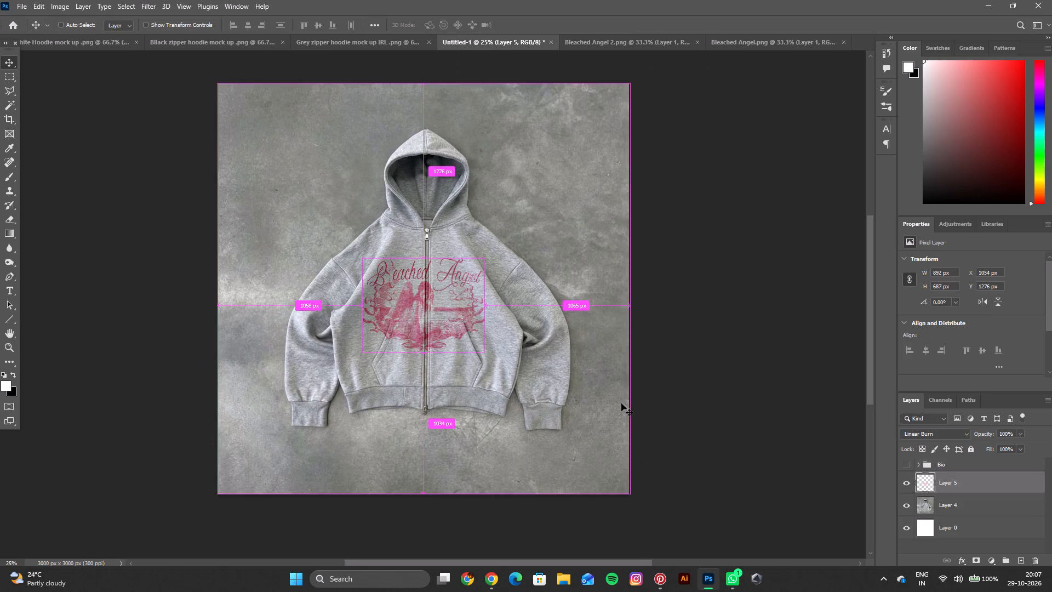
key("ctrl+v")
Hide Layer 5, which holds the earlier Bleached Angel print.
key("ctrl+t")
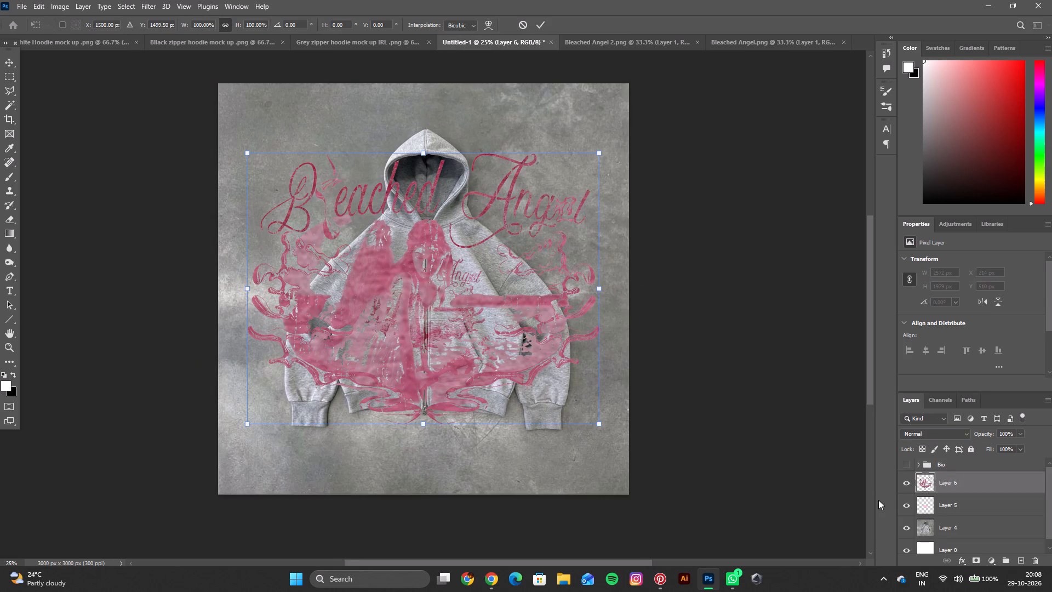
left_click(902, 511)
left_click(586, 298)
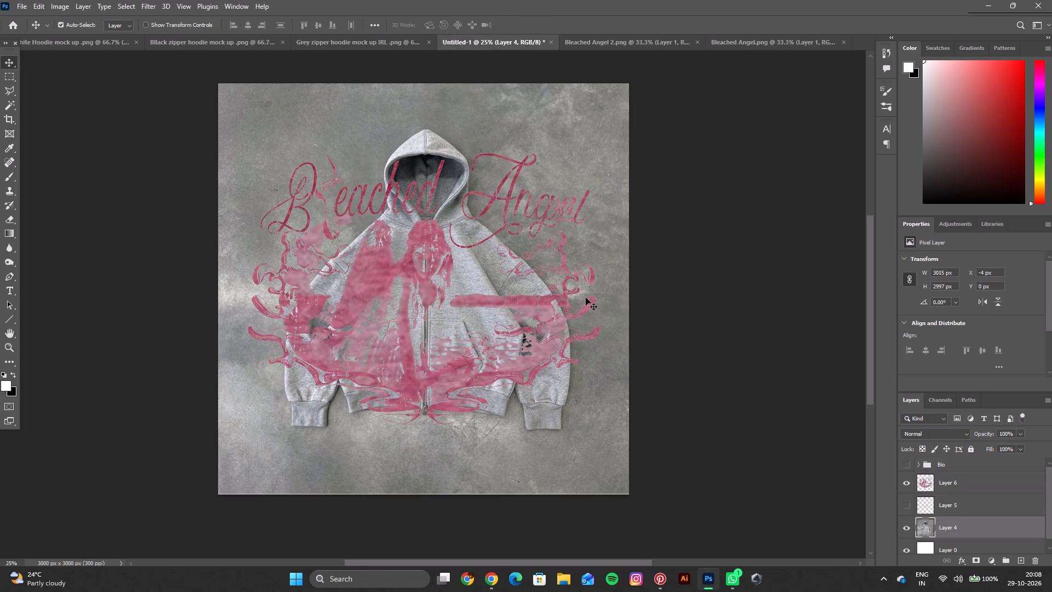
Scale the Layer 6 print to about 968 × 745 px and place it over the zipper on the hoodie's front.
key("ctrl+t")
left_click(946, 483)
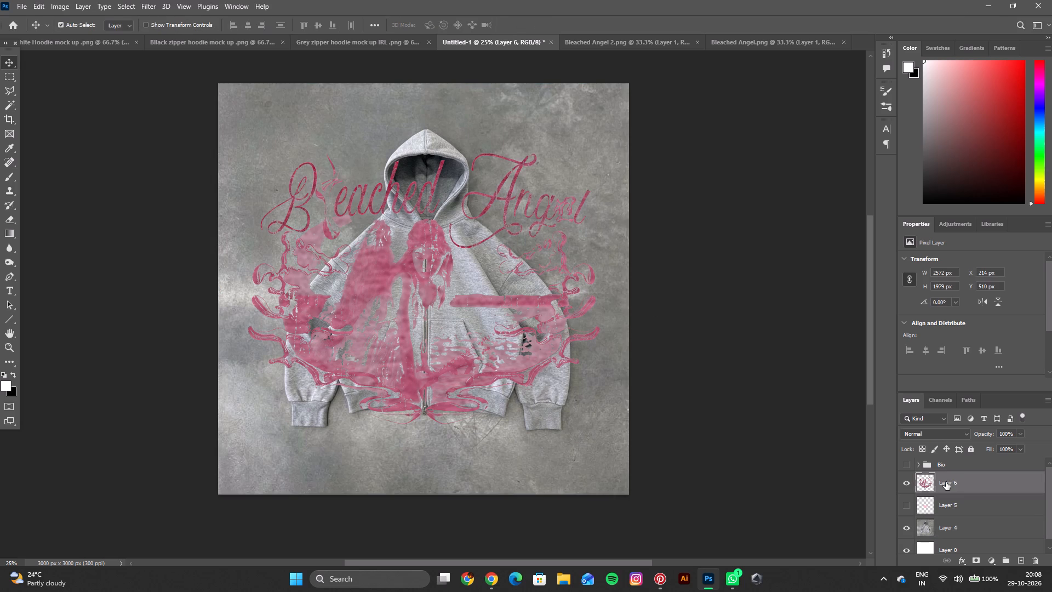
key("ctrl+t")
left_click_drag(598, 295, 574, 299)
left_click_drag(581, 282, 403, 318)
left_click_drag(373, 312, 440, 330)
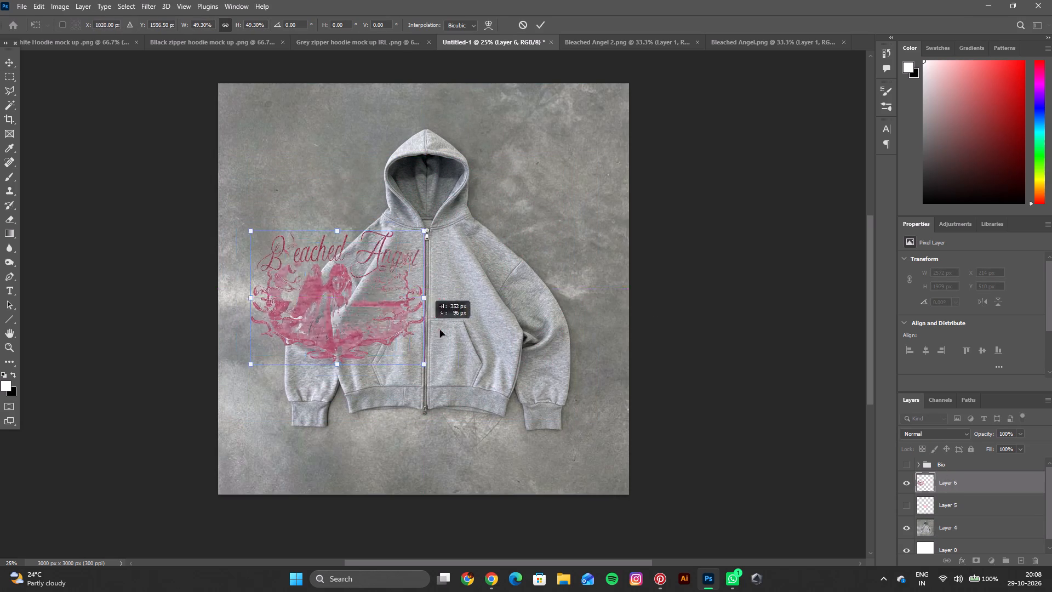
left_click_drag(440, 330, 491, 333)
left_click_drag(517, 306, 492, 312)
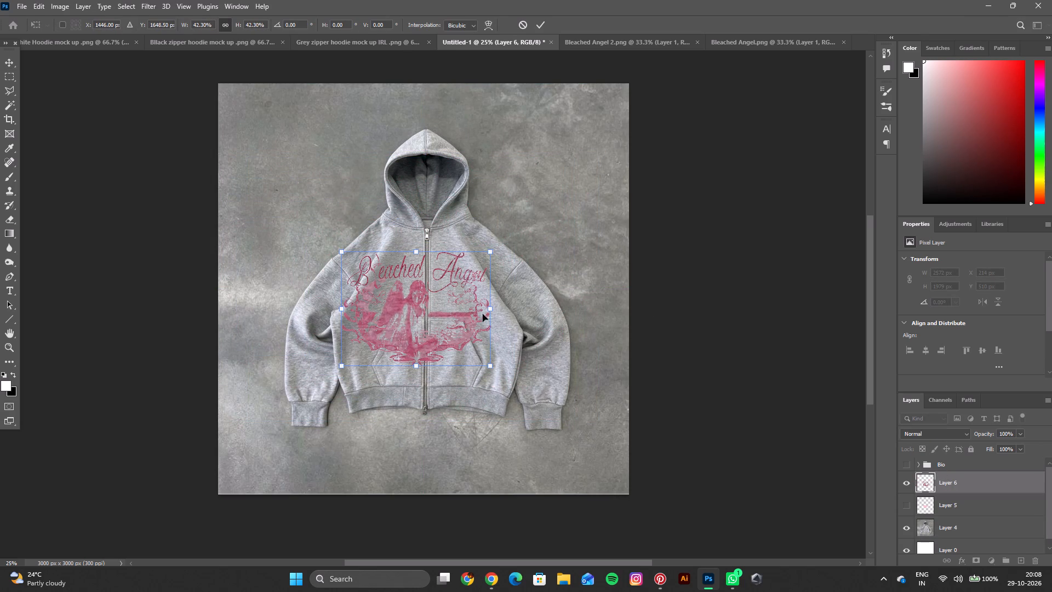
left_click(476, 314)
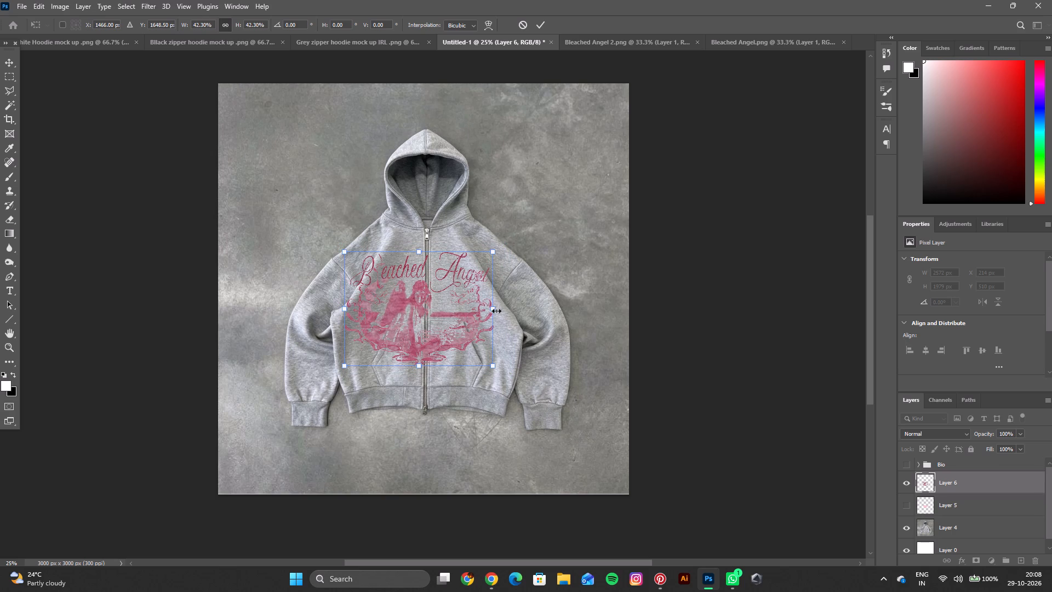
left_click_drag(495, 309, 481, 315)
left_click_drag(459, 314, 465, 314)
left_click(484, 308)
left_click(464, 309)
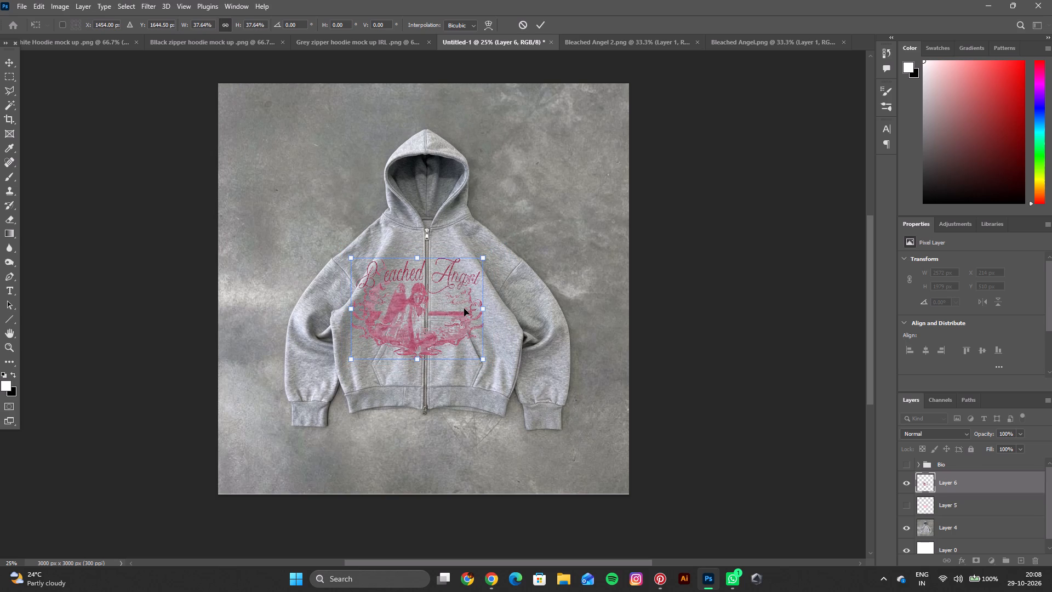
left_click(542, 25)
Nudge the Layer 6 print left and up to X 1000 px, Y 1266 px so it centres on the zipper.
key("ctrl+equal")
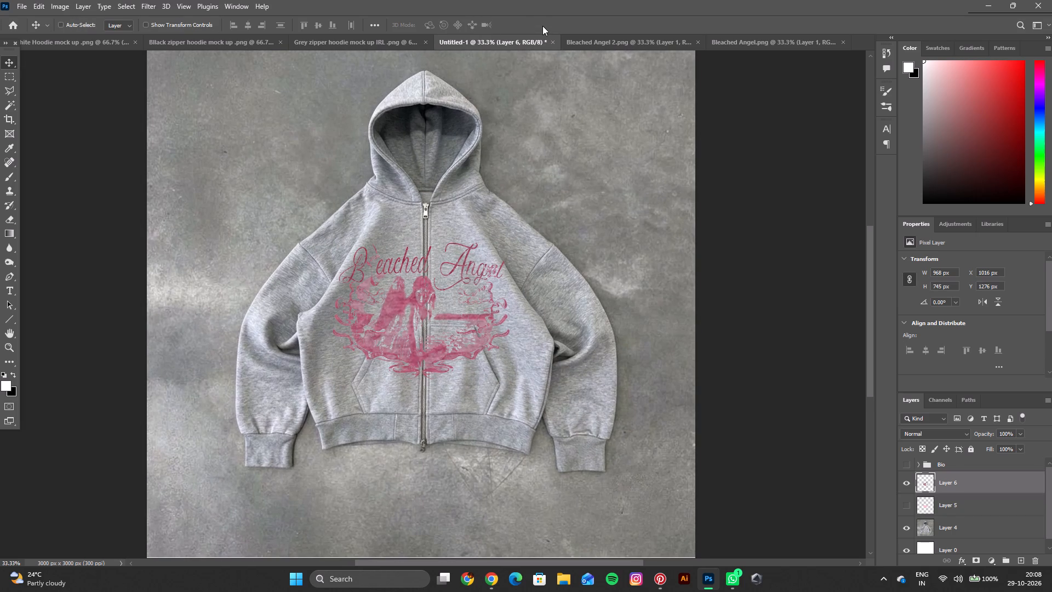
key("ctrl+equal")
key("Left")
key("Left")
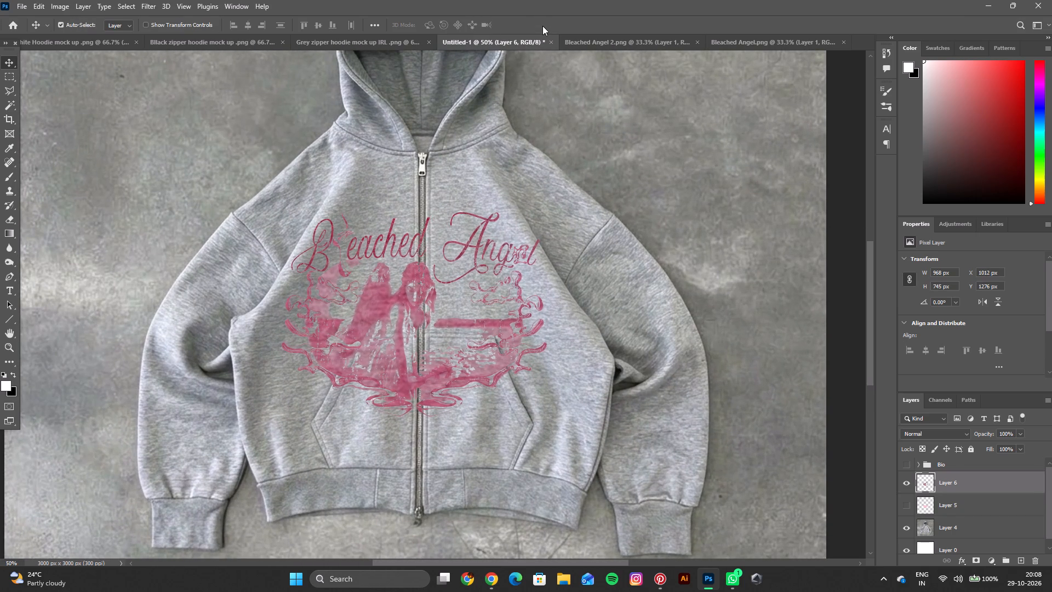
key("Left")
key("Left")
key("Left")
key("Left")
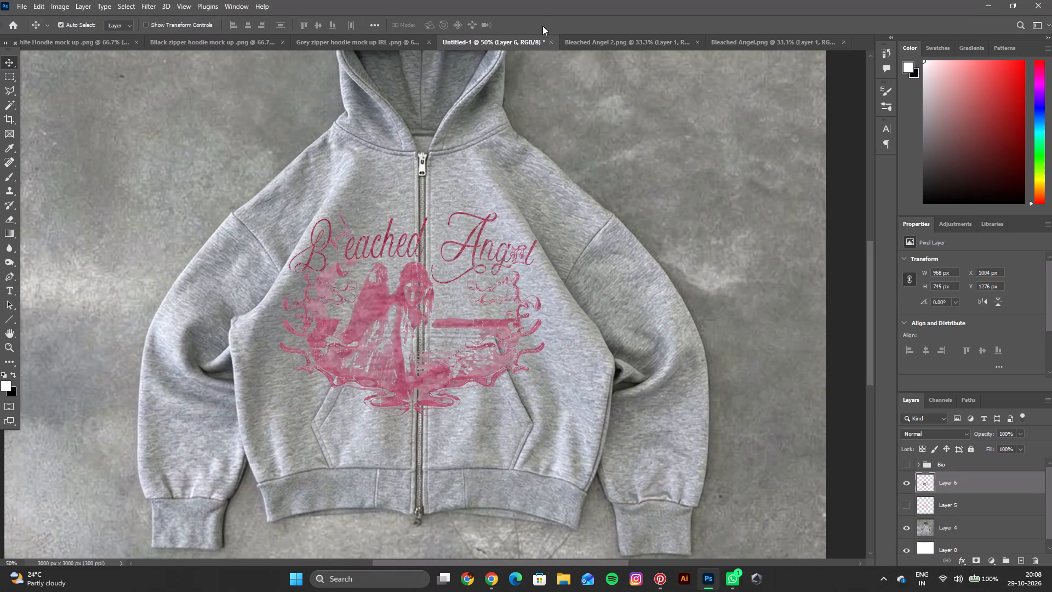
key("Up")
key("Up")
key("Up")
key("Left")
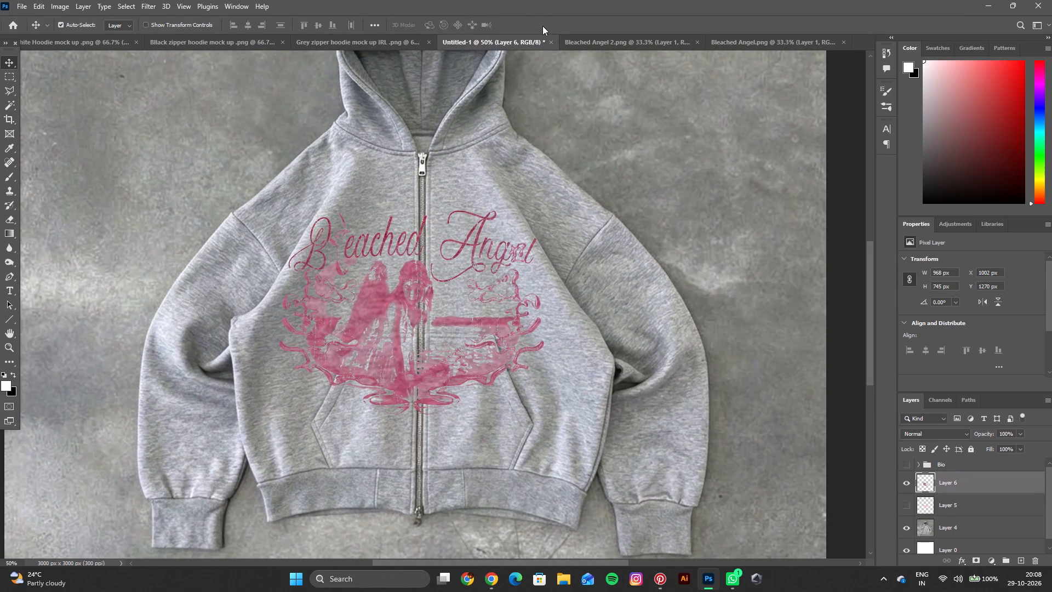
key("Left")
key("Up")
key("Up")
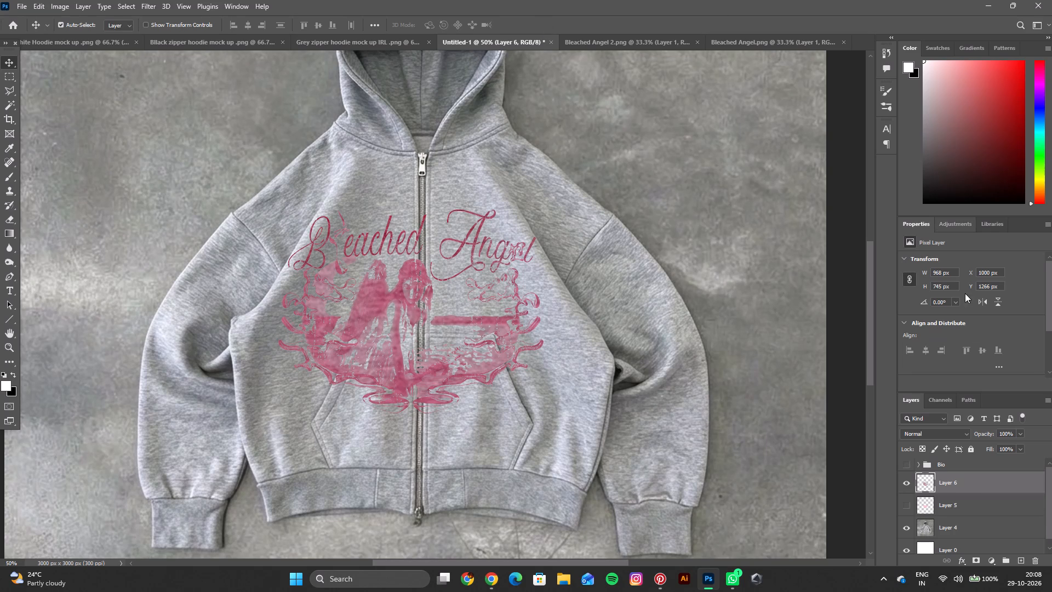
Set the blend mode of the Bleached Angel print on Layer 6 to Darken.
left_click(911, 430)
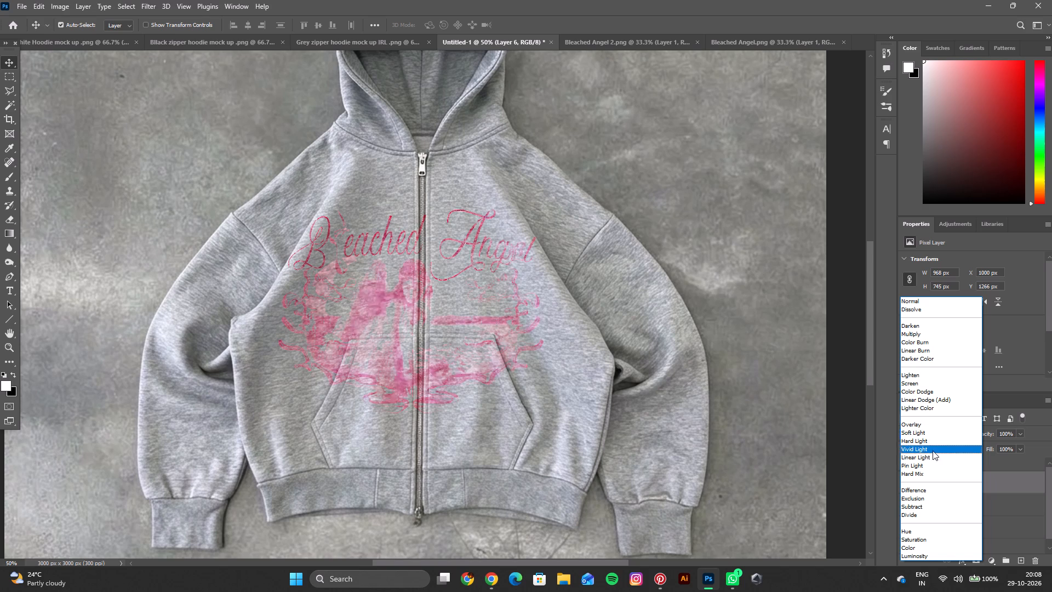
left_click(941, 320)
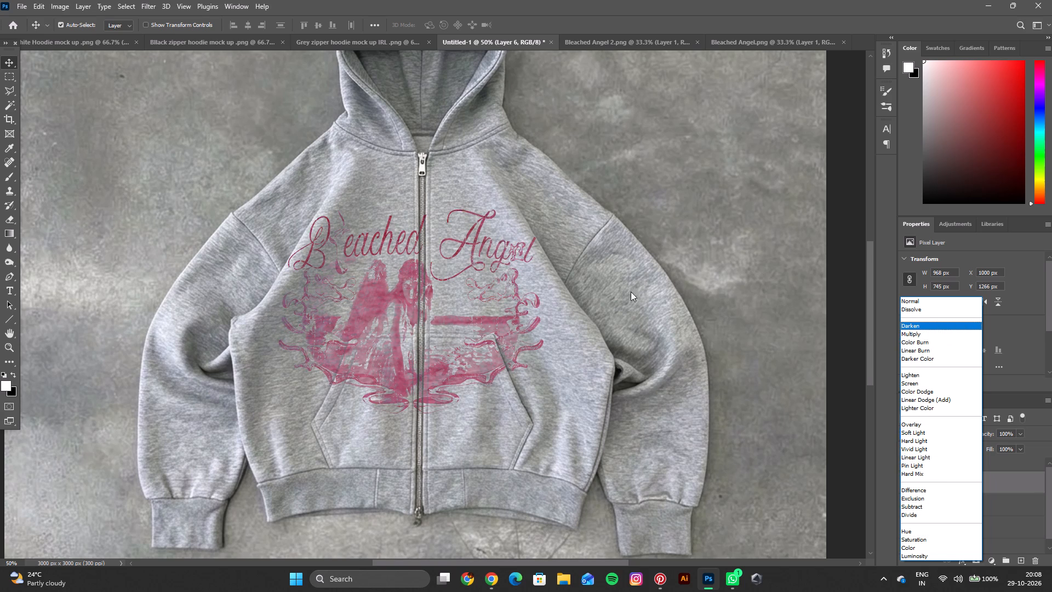
left_click(918, 324)
scroll(568, 279, "up", 3)
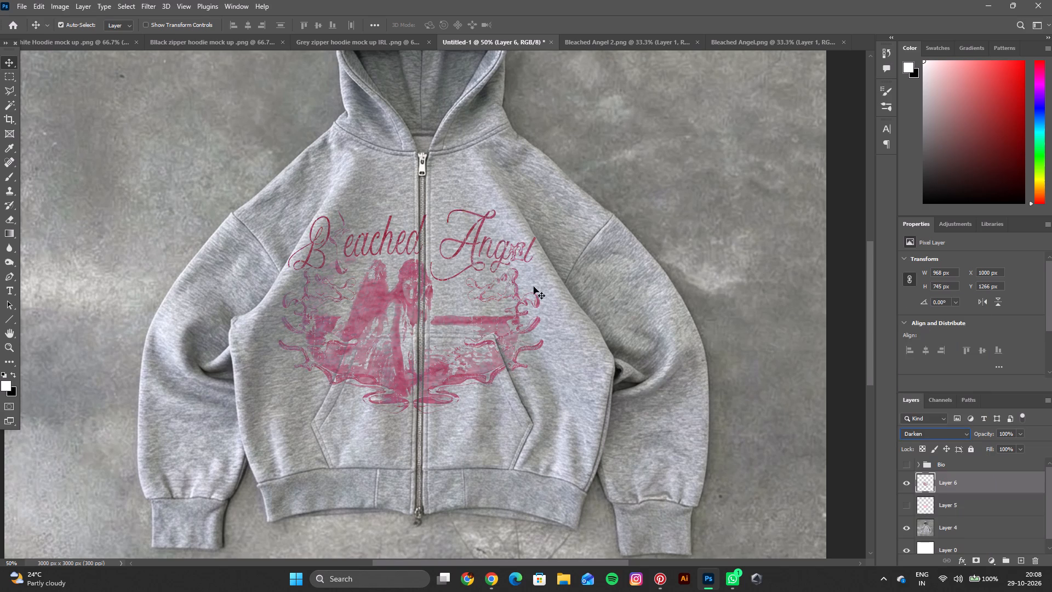
Inspect how the Bleached Angel print blends with the hoodie's front, both close up and with the whole hoodie in view.
key("space")
key("space")
key("space")
key("space")
key("space")
key("space")
key("space")
key("space")
key("space")
key("space")
key("space")
key("space")
key("space")
key("space")
key("space")
key("space")
key("space")
key("space")
key("space")
key("space")
left_click_drag(530, 293, 545, 328)
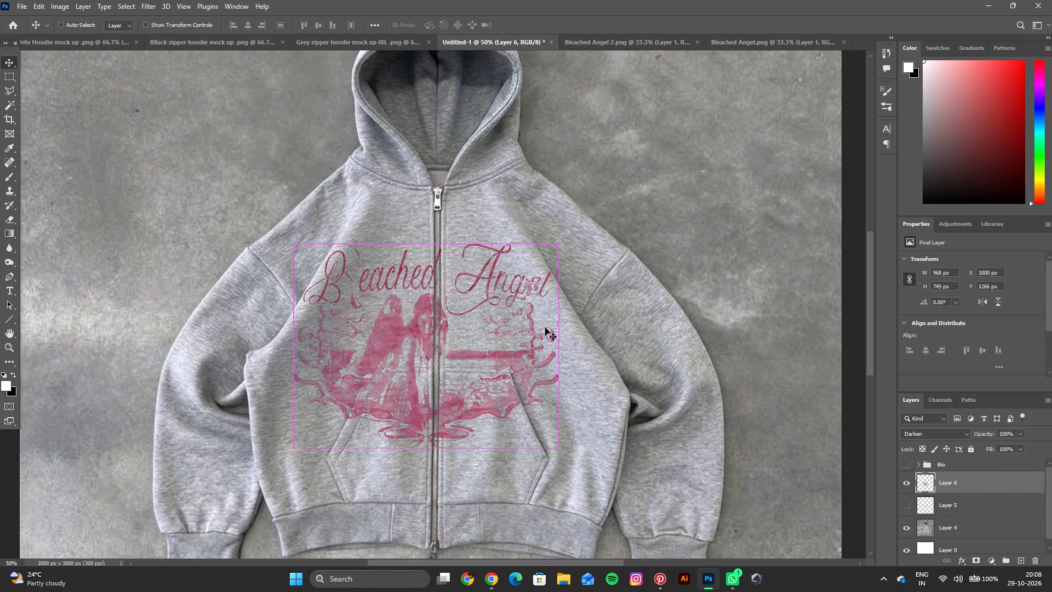
key("ctrl+minus")
key("ctrl+minus")
key("ctrl+equal")
key("space")
key("space")
key("space")
key("space")
key("space")
key("space")
key("space")
key("space")
key("space")
key("space")
key("space")
key("space")
key("space")
key("space")
key("space")
key("space")
key("space")
key("space")
key("space")
key("space")
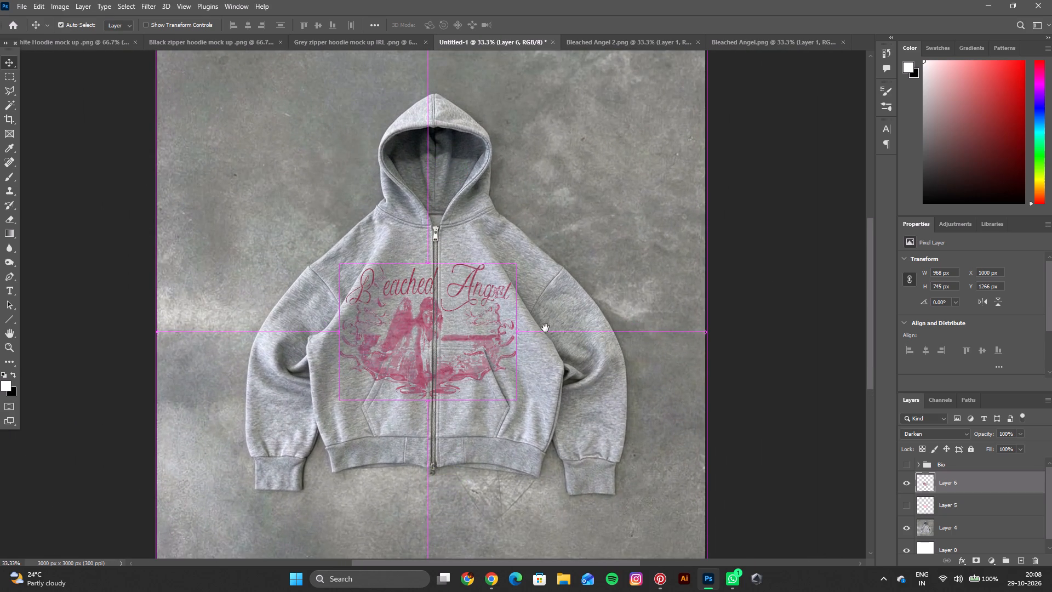
left_click_drag(545, 328, 522, 338)
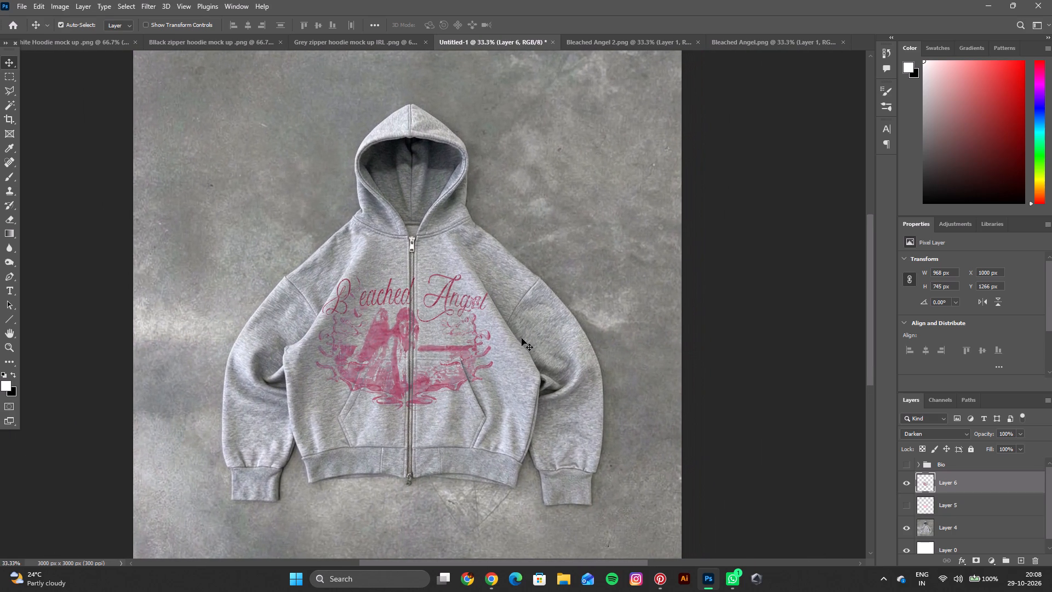
Open the Angel sleeves bleached artwork from the Gothbird folder.
key("ctrl+o")
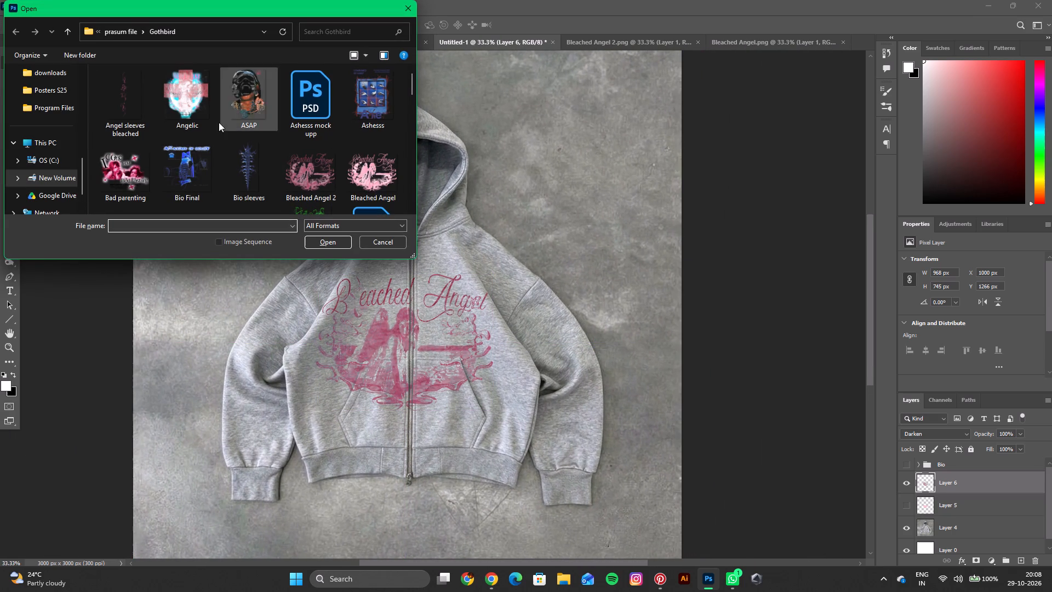
double_click(133, 113)
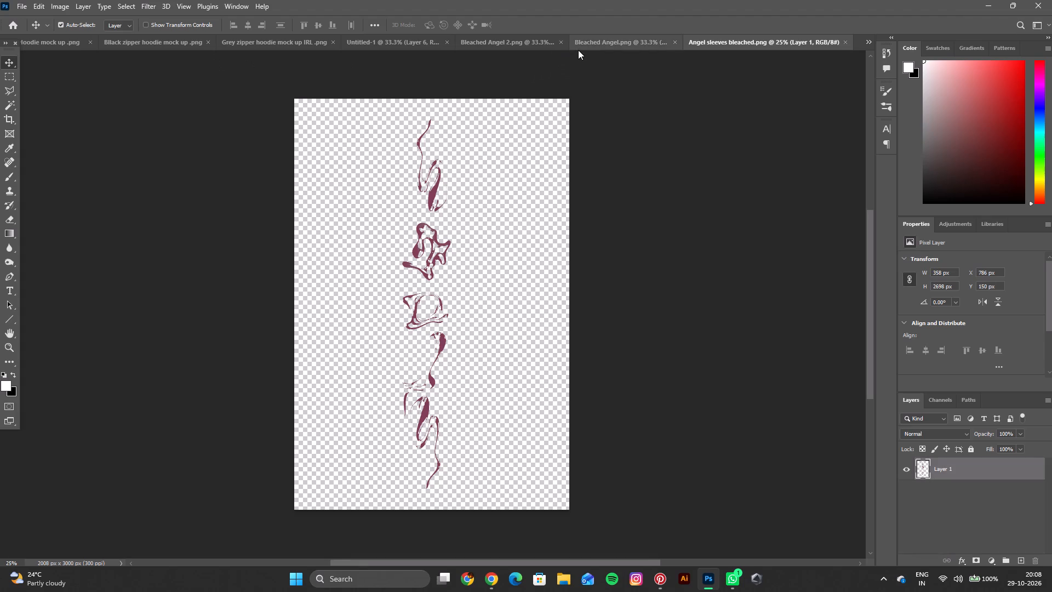
Close the Bleached Angel 2.png document.
left_click(579, 50)
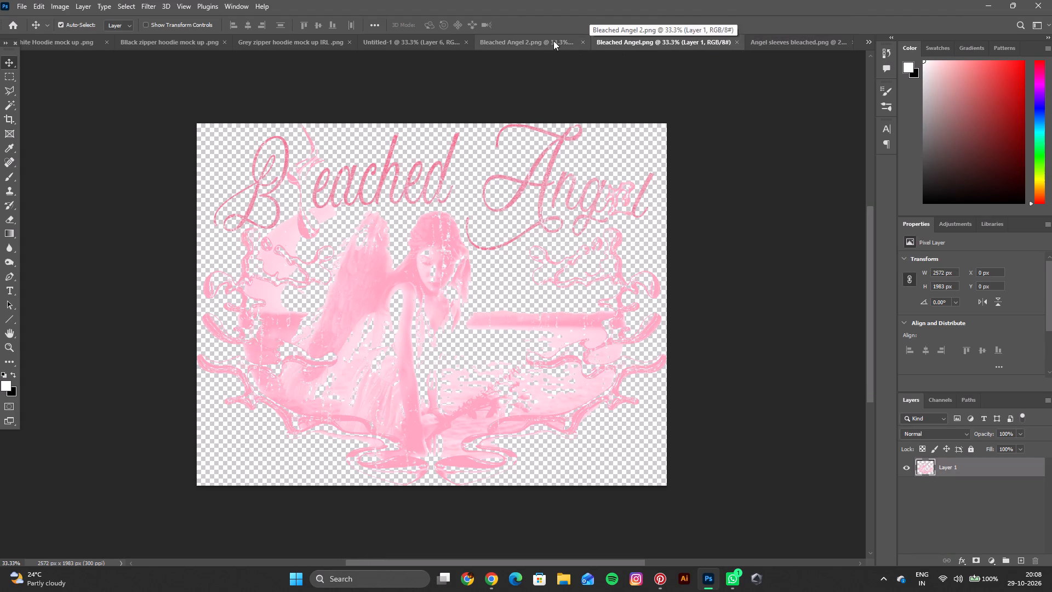
left_click(551, 40)
left_click(622, 43)
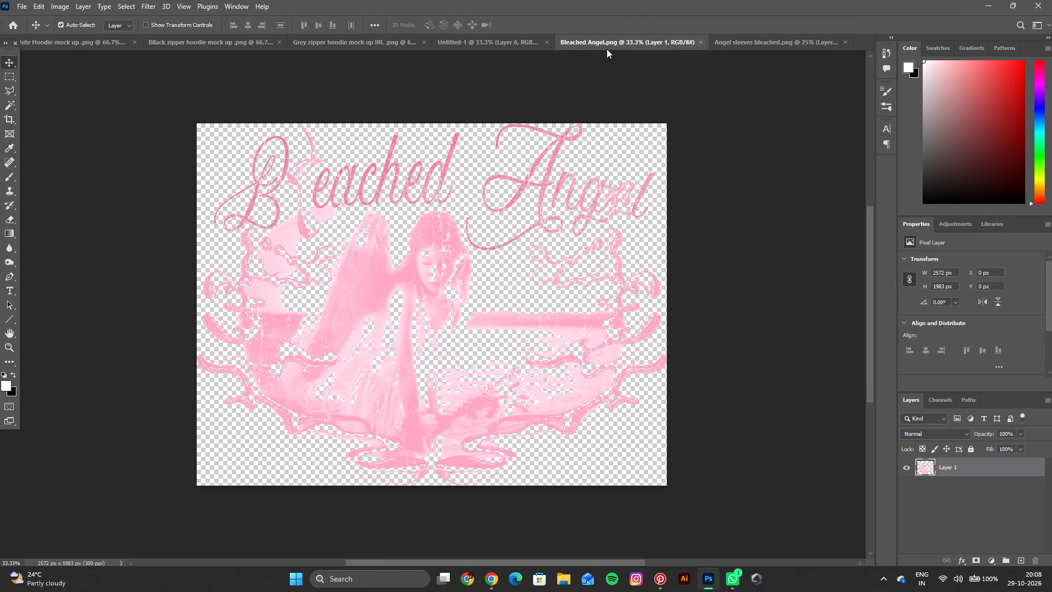
Copy the artwork from Angel sleeves bleached.png and paste it into the grey hoodie mock-up as a new layer.
left_click(731, 39)
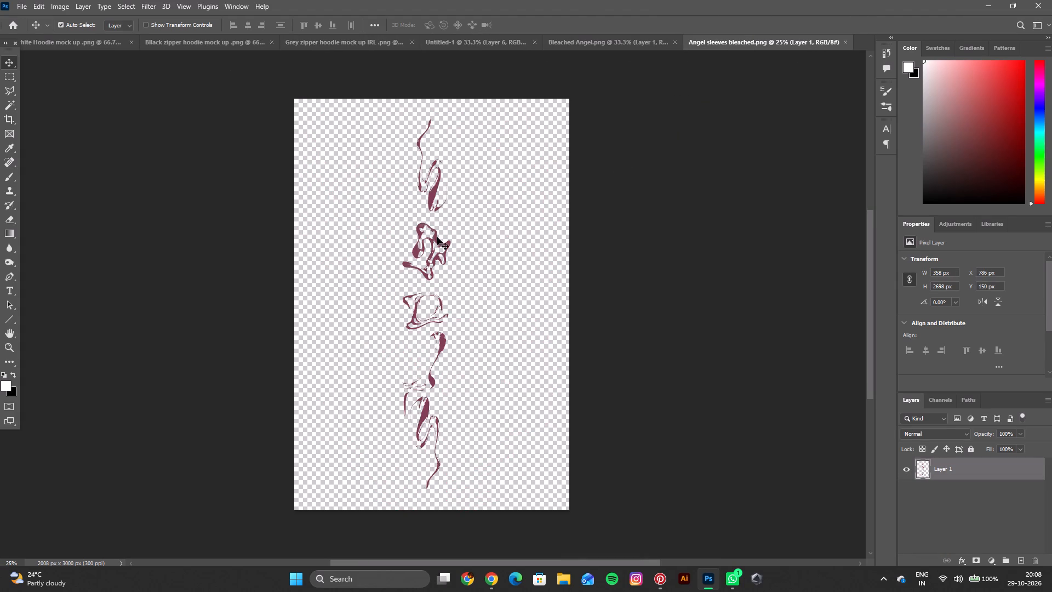
left_click(438, 242)
left_click(436, 240)
key("ctrl+c")
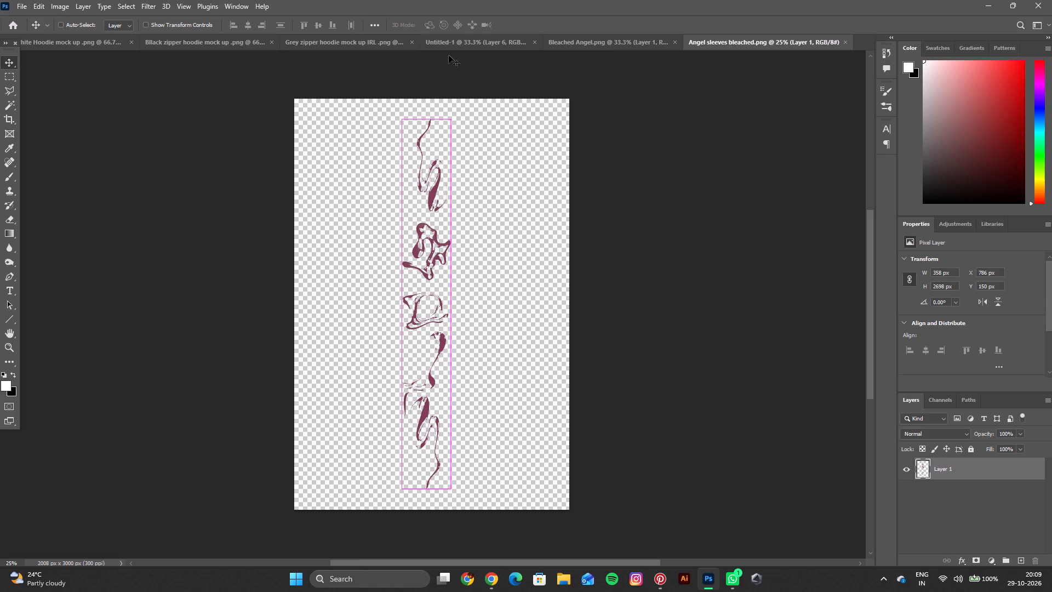
left_click(454, 49)
key("ctrl+v")
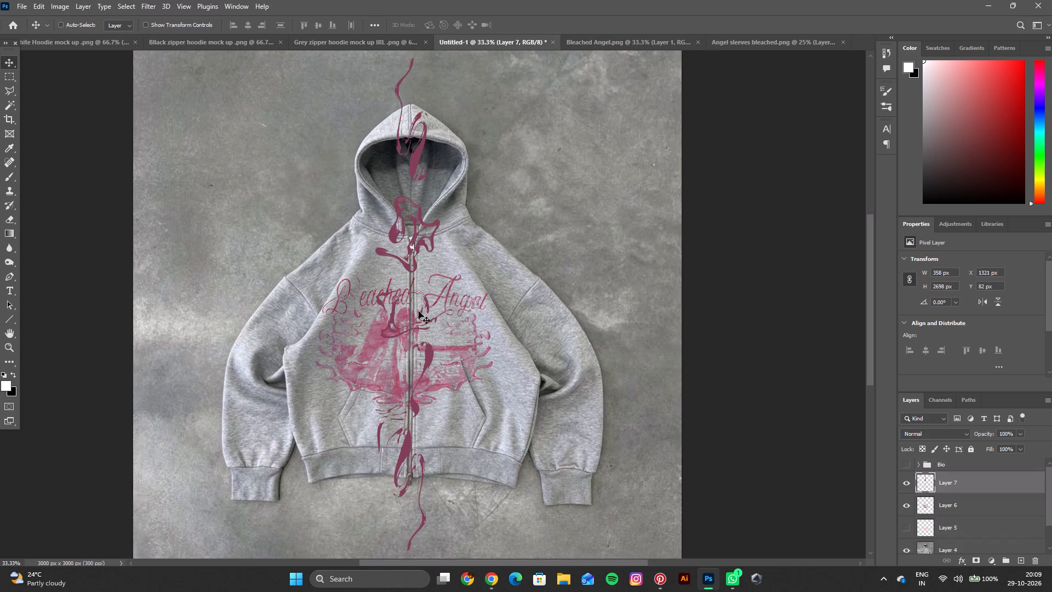
Scale the sleeve artwork on Layer 7 to about 37%, rotate it about 35.6° and place it at the outer edge of the hoodie's left-hand sleeve.
key("ctrl+t")
left_click_drag(441, 56, 381, 187)
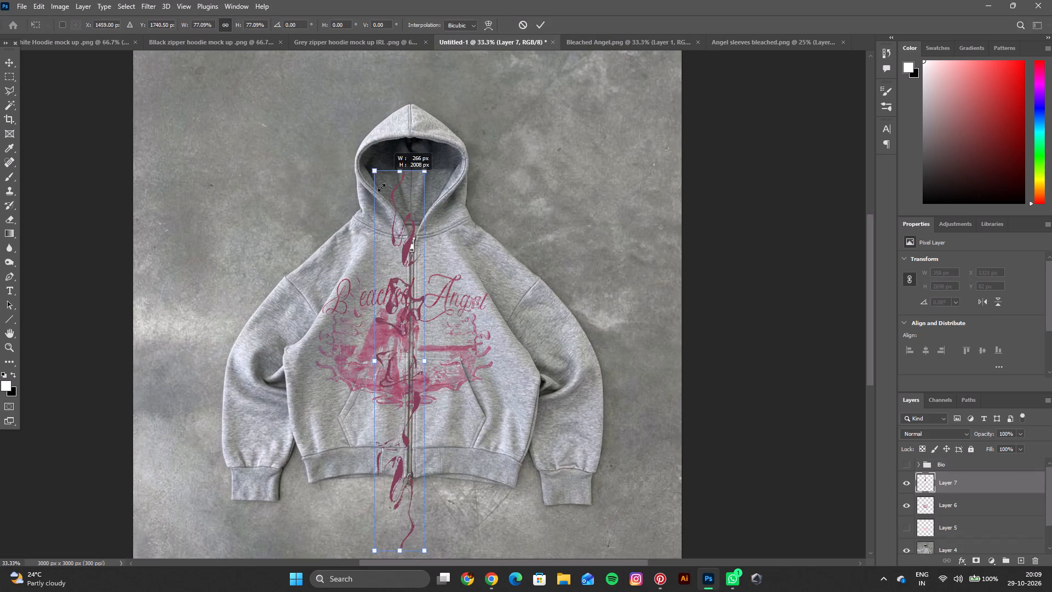
left_click_drag(381, 187, 359, 326)
left_click_drag(383, 396, 236, 327)
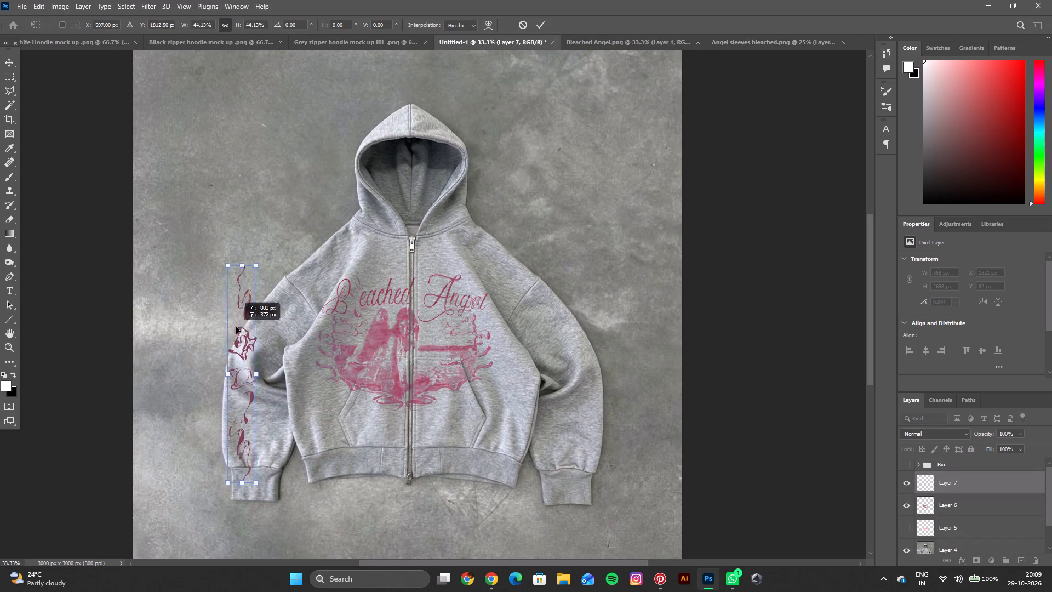
left_click_drag(236, 327, 230, 308)
left_click_drag(281, 236, 301, 311)
left_click_drag(279, 316, 266, 330)
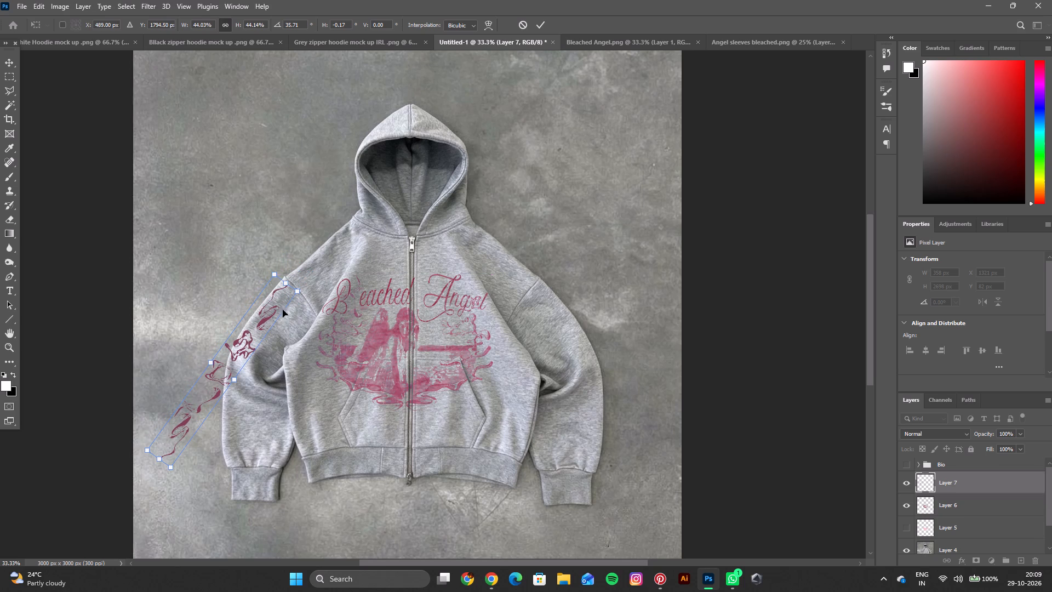
left_click_drag(295, 292, 268, 312)
left_click_drag(241, 334, 262, 324)
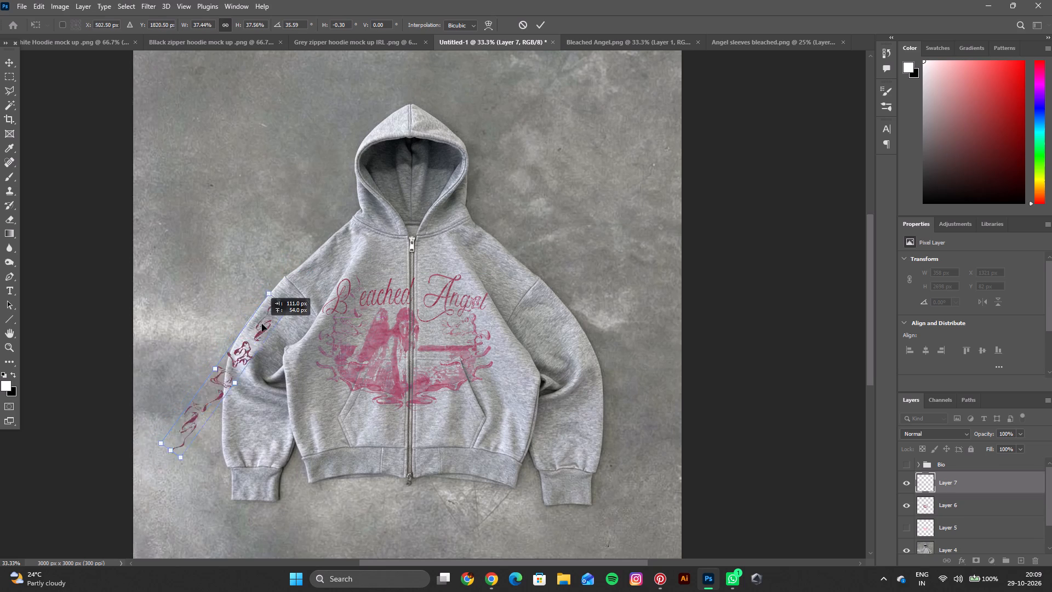
left_click_drag(262, 324, 253, 317)
left_click(285, 299)
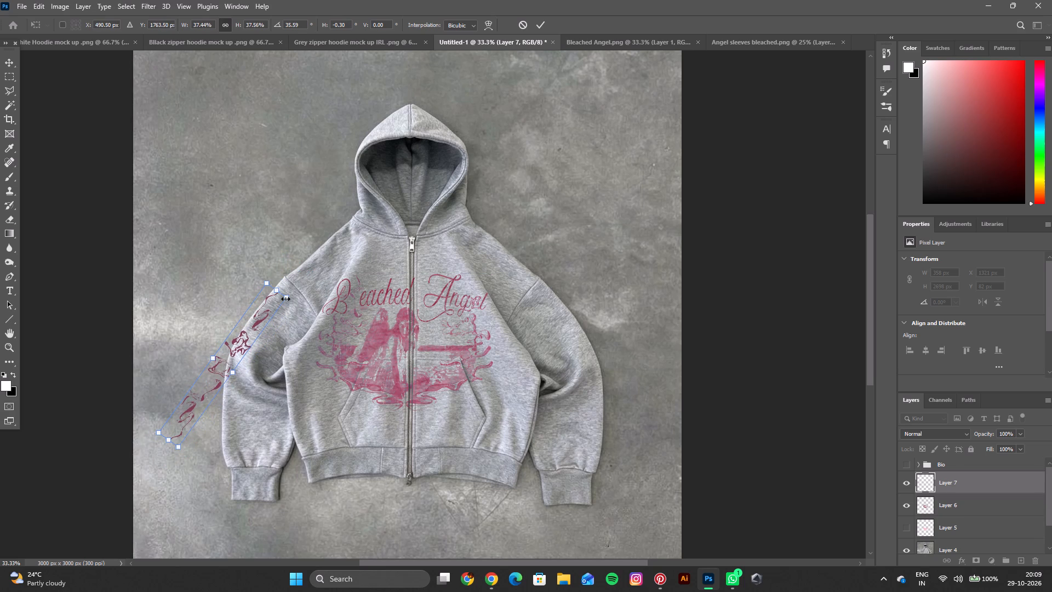
left_click(541, 24)
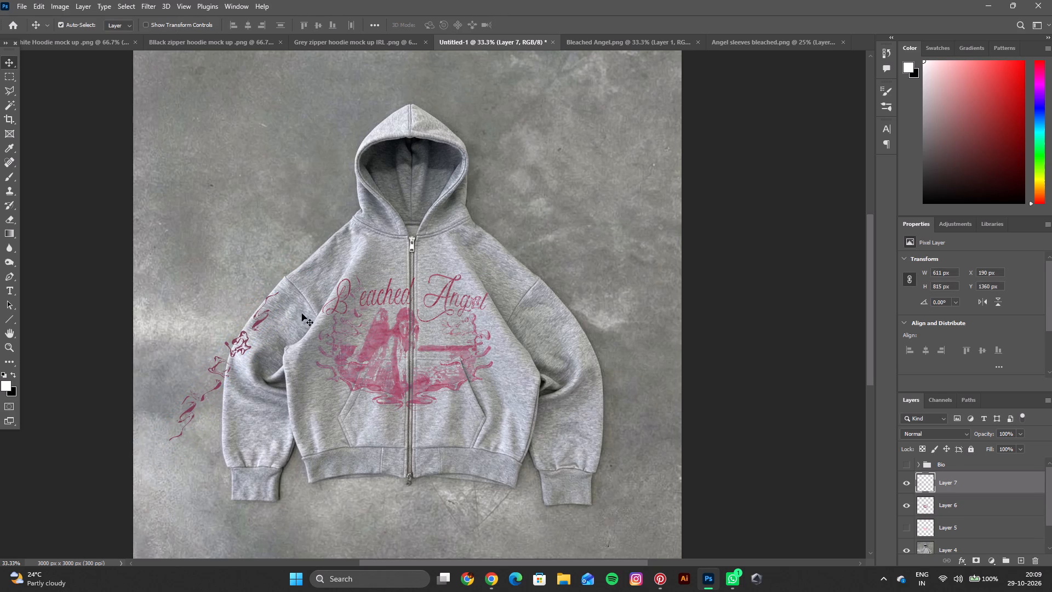
Warp the sleeve artwork on Layer 7 so it curves along the left-hand sleeve's outer edge from the shoulder seam towards the cuff.
key("space")
key("space")
key("space")
key("space")
key("space")
key("space")
key("space")
key("space")
key("space")
key("space")
key("space")
key("space")
key("space")
key("space")
key("space")
left_click_drag(302, 314, 405, 283)
key("ctrl+equal")
key("space")
key("space")
key("space")
key("space")
key("space")
key("space")
key("space")
key("space")
key("space")
key("space")
key("space")
key("space")
key("space")
key("space")
key("space")
key("space")
key("space")
key("space")
key("space")
key("space")
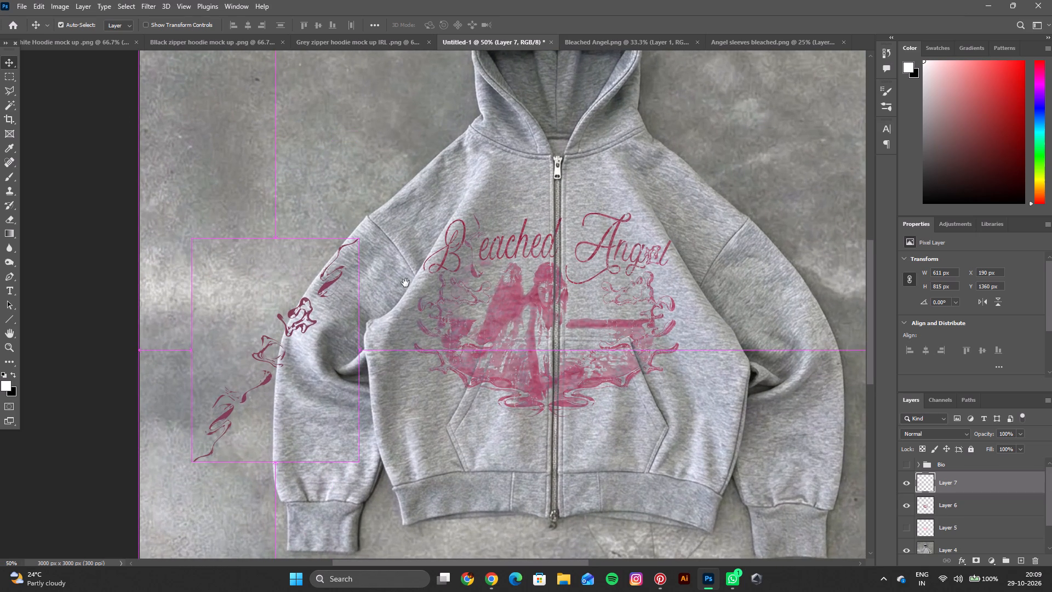
left_click_drag(408, 290, 420, 255)
key("ctrl+t")
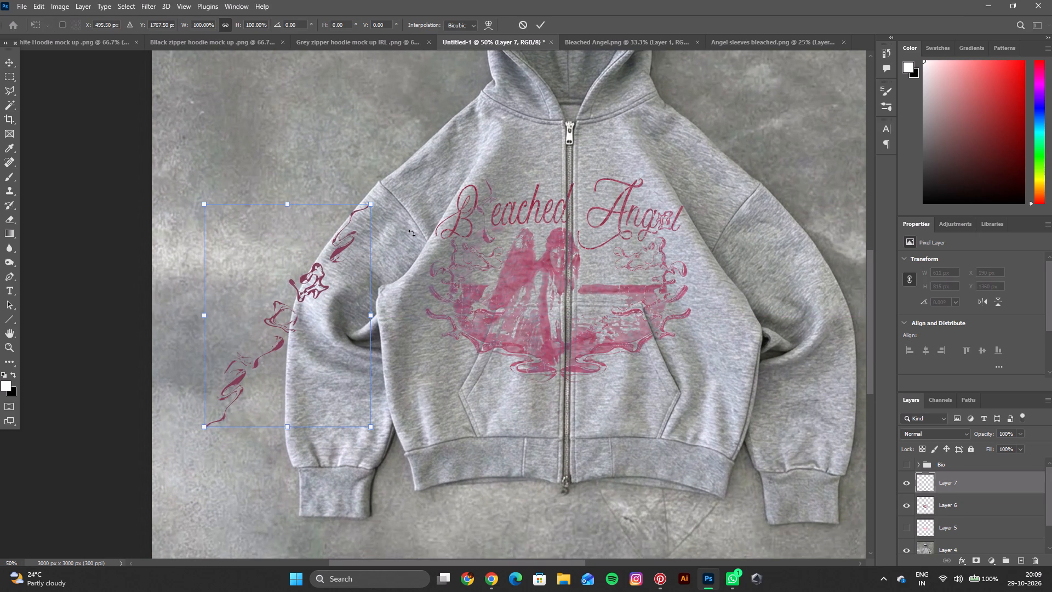
left_click(484, 26)
left_click_drag(231, 397, 270, 409)
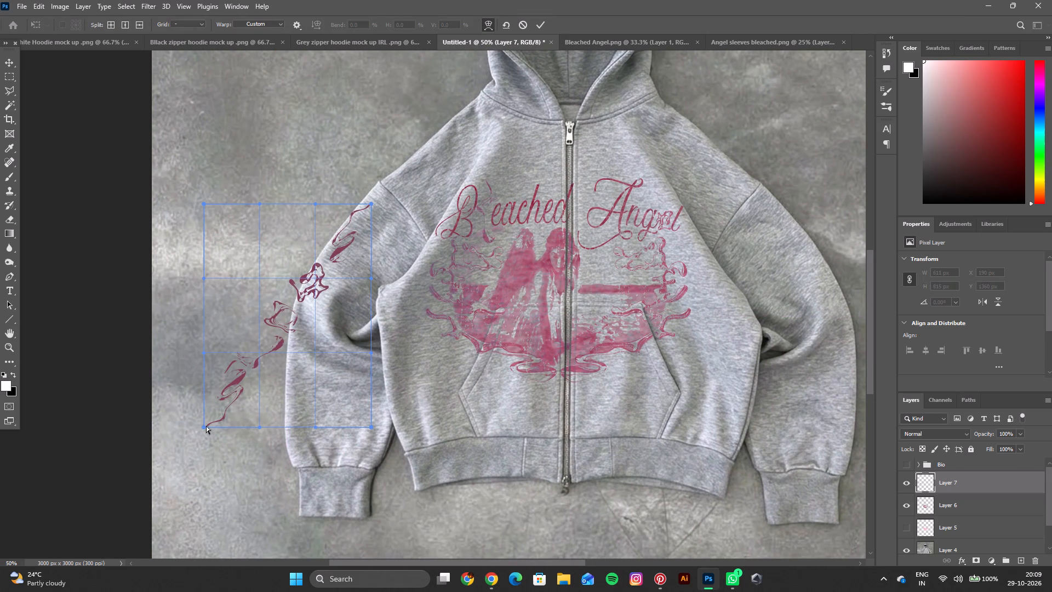
left_click_drag(200, 426, 238, 436)
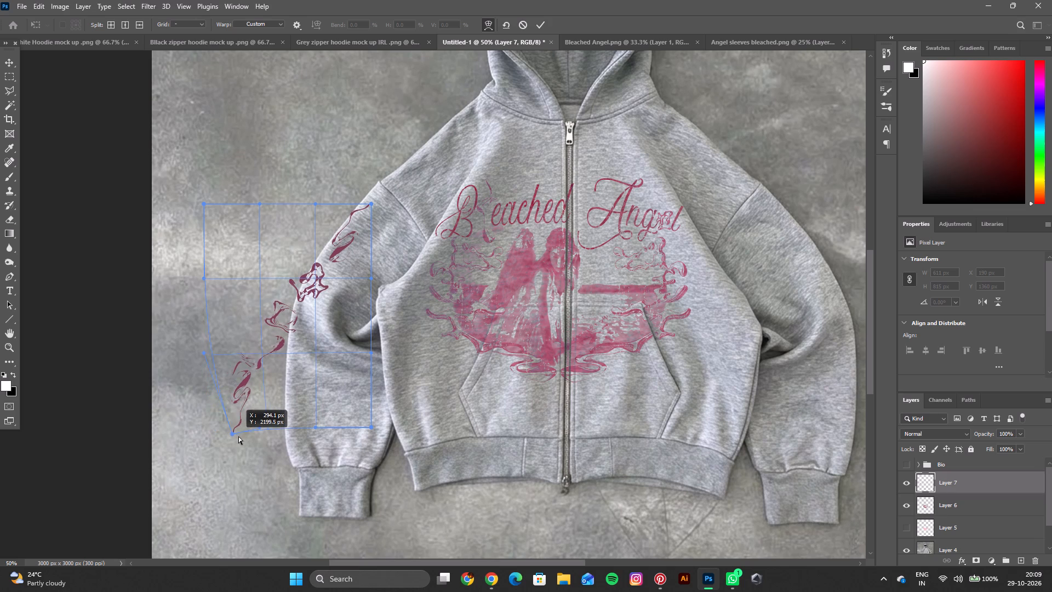
left_click_drag(238, 436, 239, 436)
left_click_drag(275, 365, 293, 361)
left_click_drag(221, 346, 236, 355)
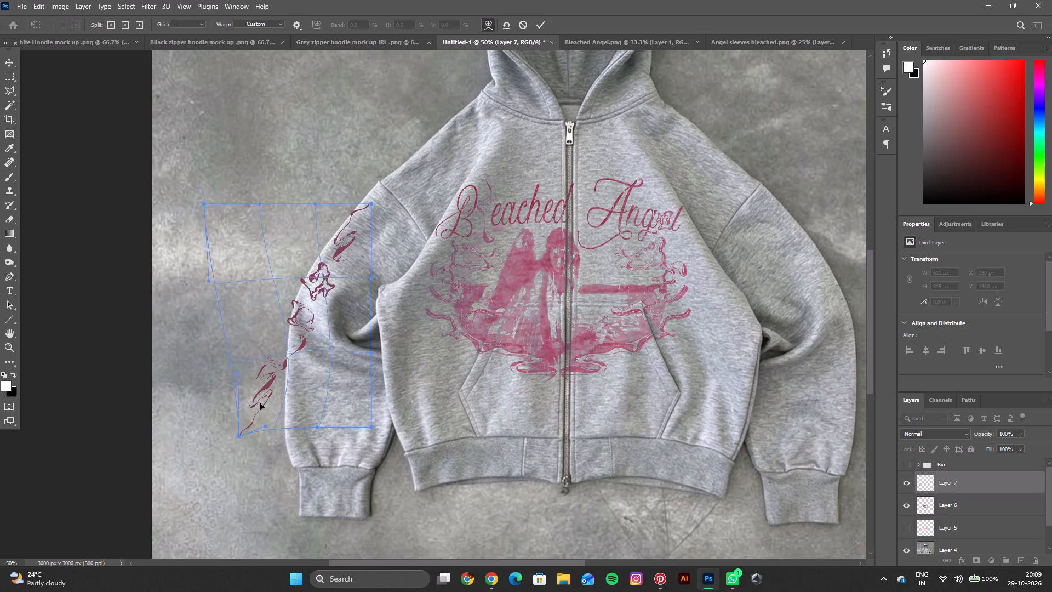
left_click_drag(262, 409, 291, 413)
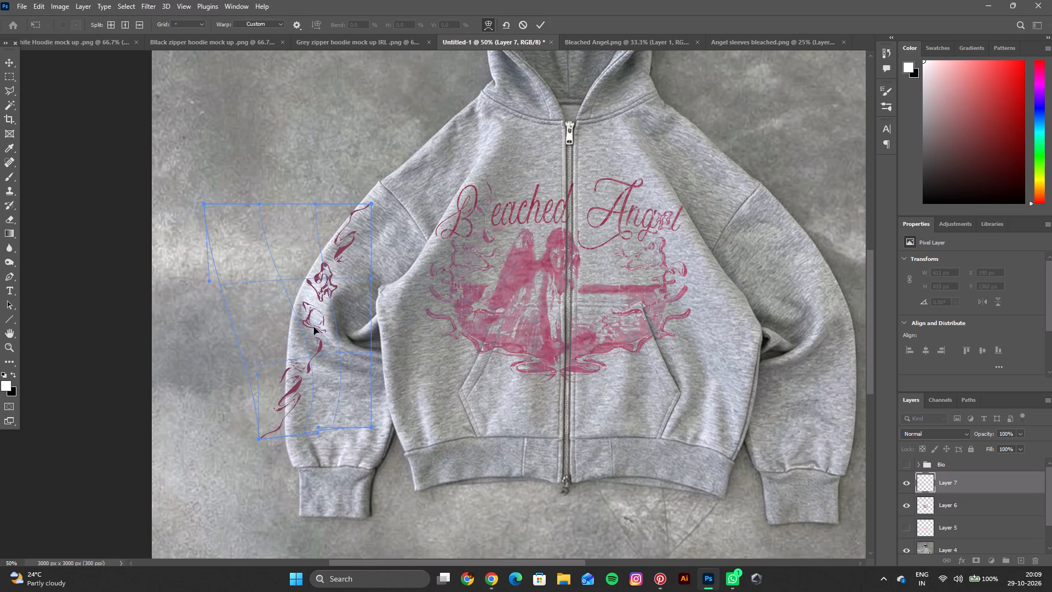
left_click_drag(314, 327, 291, 325)
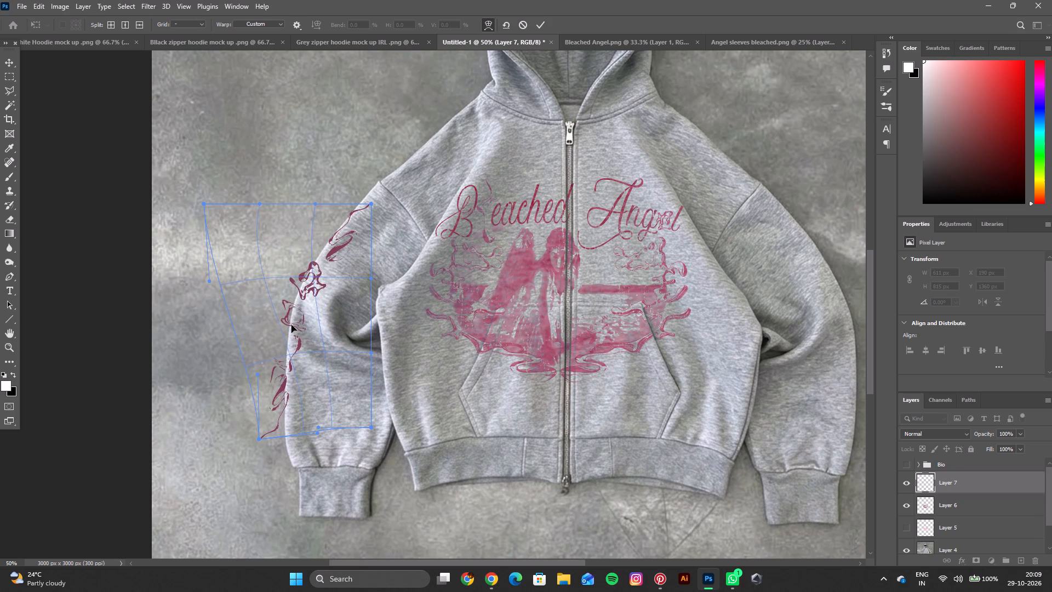
left_click_drag(291, 325, 290, 325)
left_click_drag(284, 412, 296, 411)
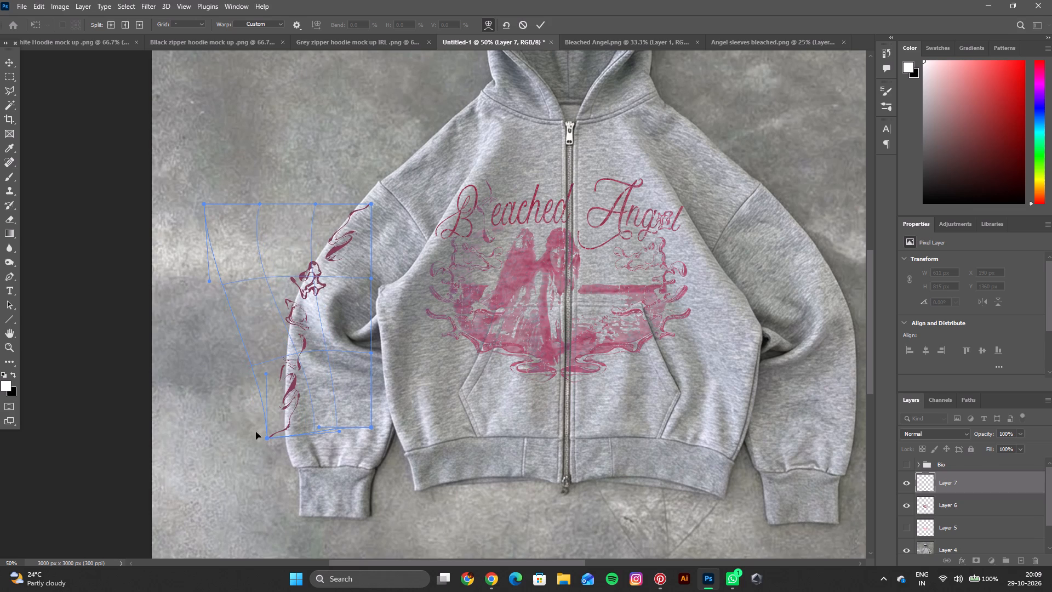
left_click_drag(267, 438, 293, 441)
left_click_drag(293, 380, 285, 382)
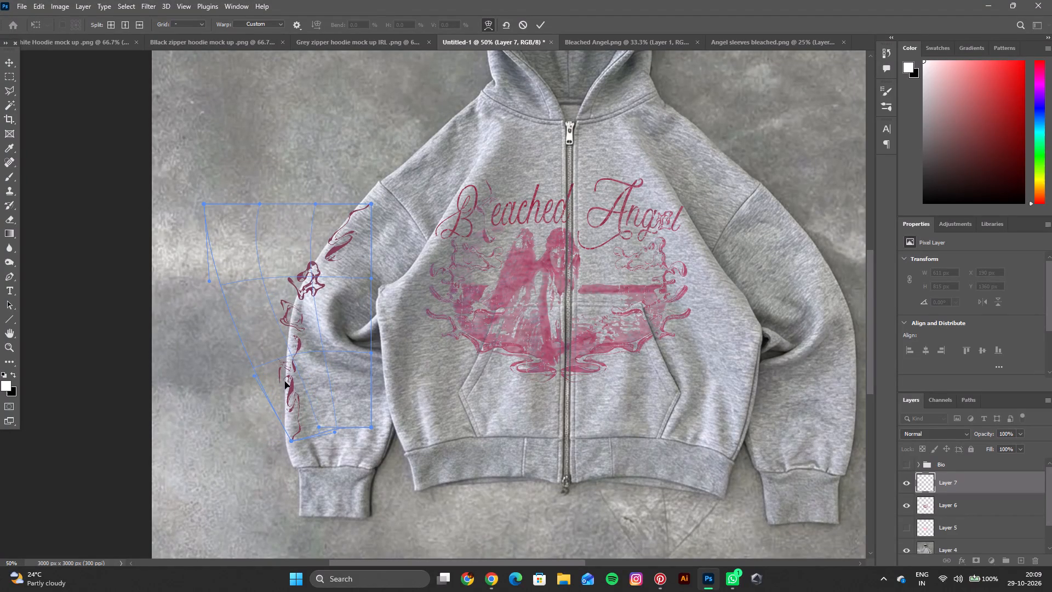
left_click_drag(285, 382, 283, 382)
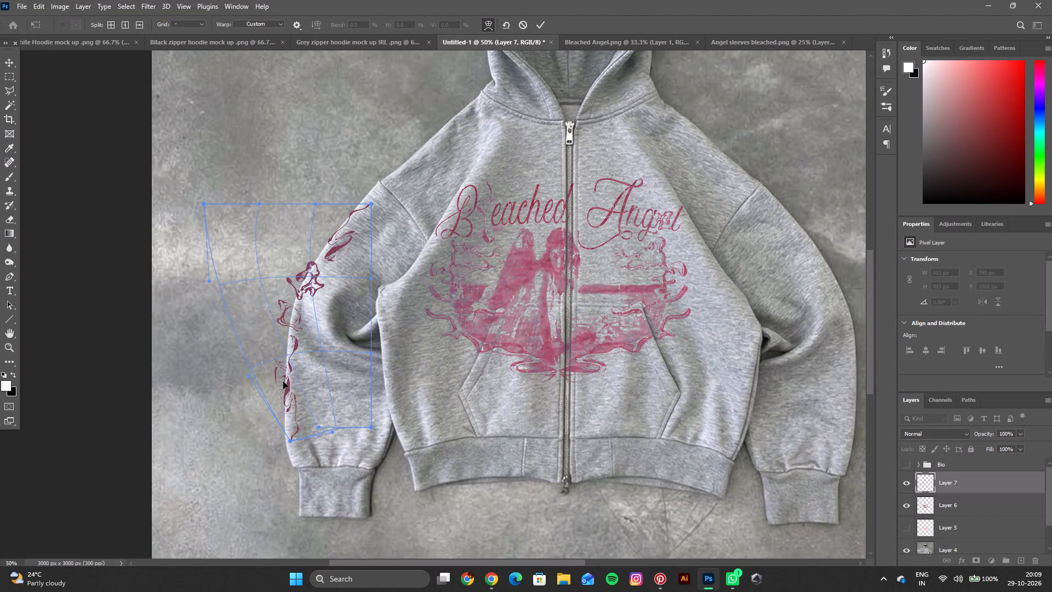
left_click_drag(283, 382, 285, 382)
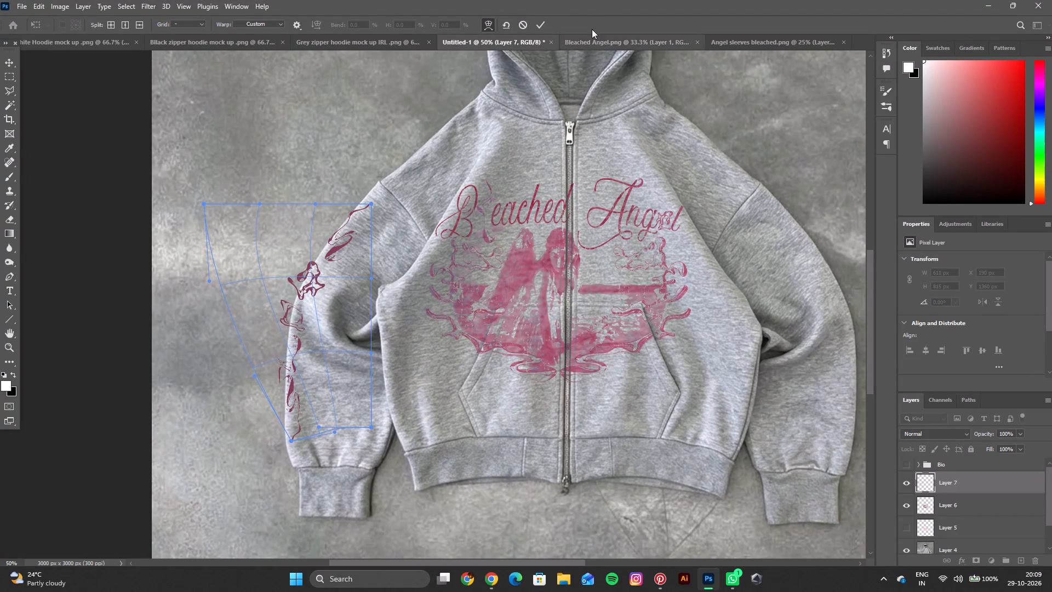
left_click(546, 27)
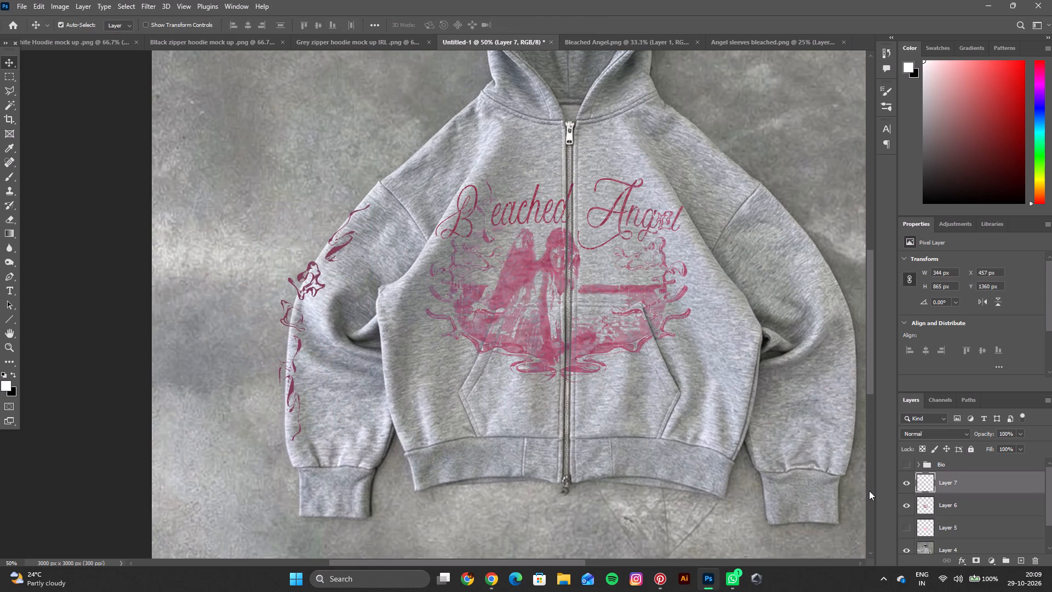
Duplicate the warped sleeve artwork, flip the copy horizontally and move it about 1790 px across onto the opposite sleeve's outer edge.
key("ctrl+j")
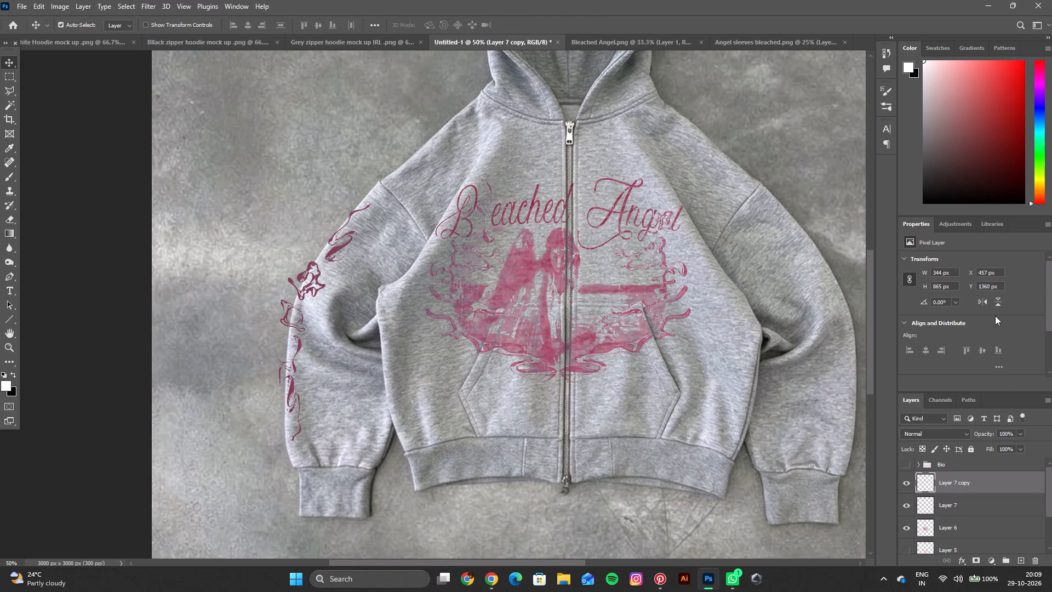
left_click(986, 299)
left_click_drag(317, 250, 700, 252)
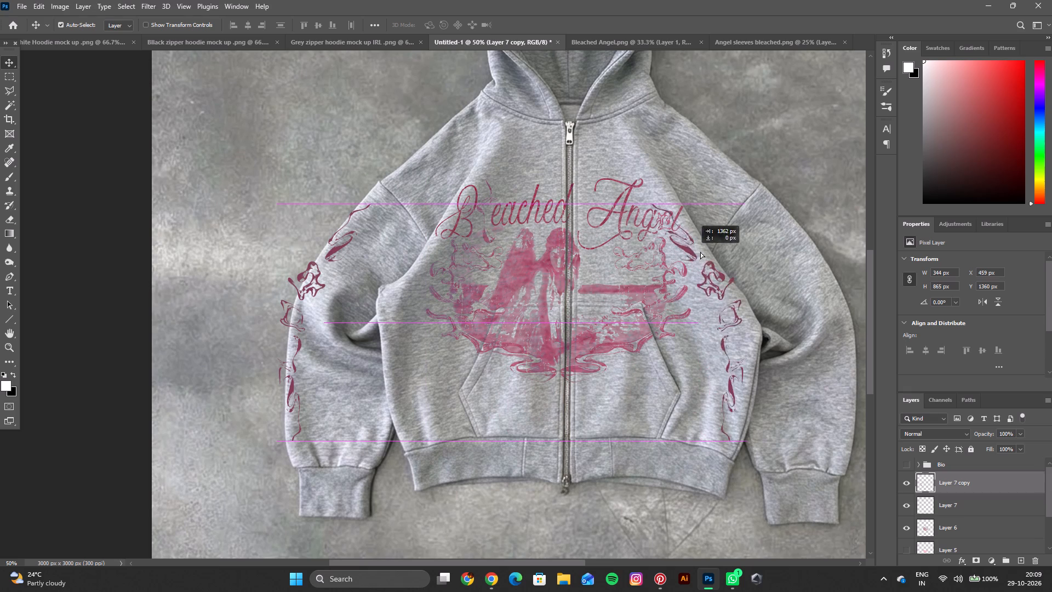
left_click_drag(700, 252, 809, 252)
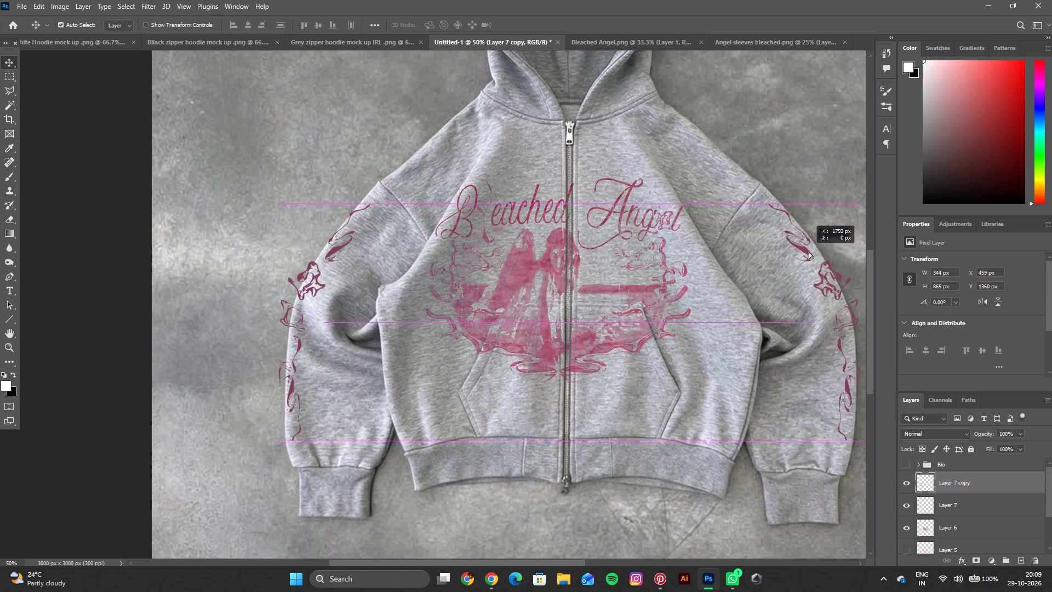
left_click_drag(809, 252, 805, 253)
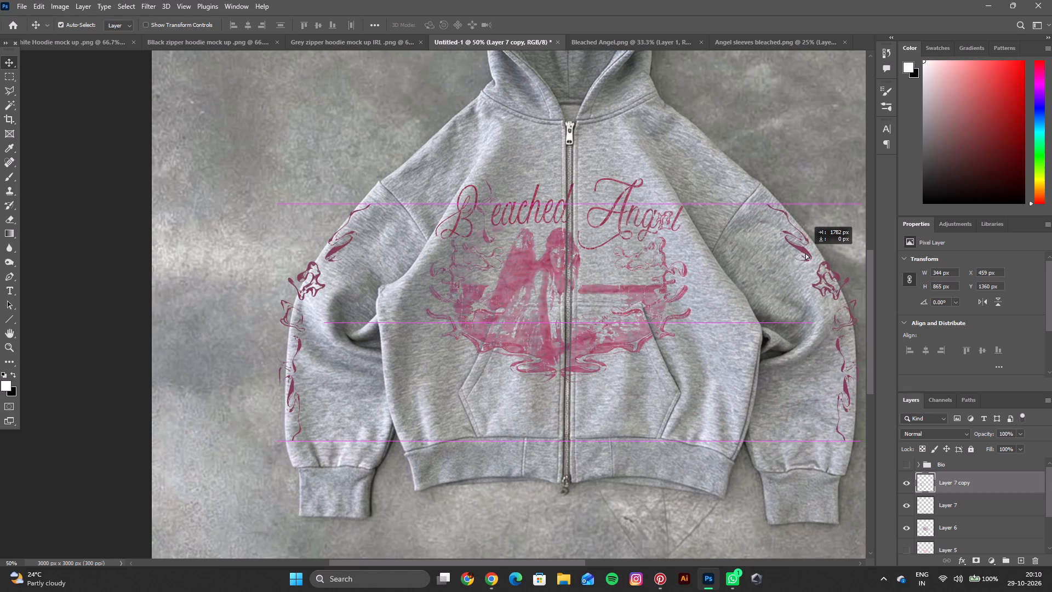
left_click_drag(805, 253, 808, 253)
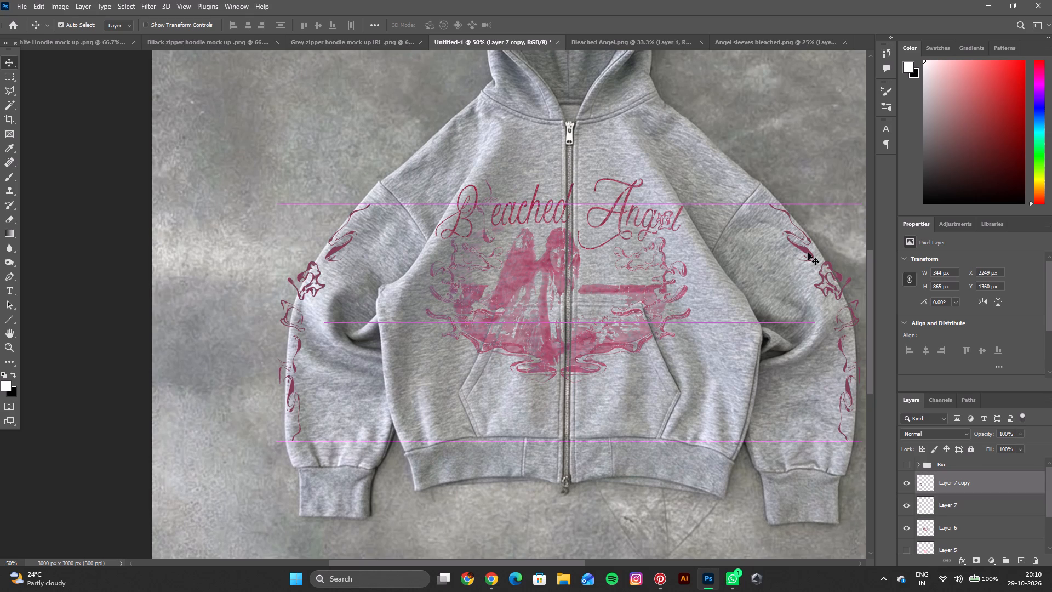
Add a white layer mask to both Layer 7 copy and Layer 7.
key("space")
key("space")
key("space")
key("space")
key("space")
key("space")
key("space")
key("space")
key("space")
key("space")
key("space")
key("space")
key("space")
key("space")
key("space")
key("space")
key("space")
key("space")
left_click_drag(531, 400, 670, 413)
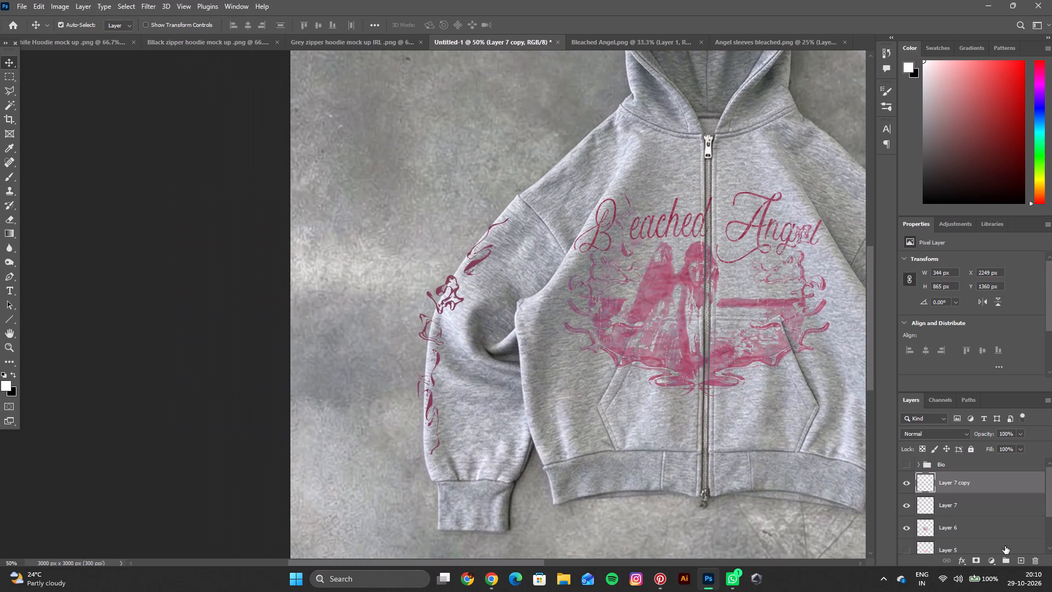
left_click(974, 563)
left_click(957, 504)
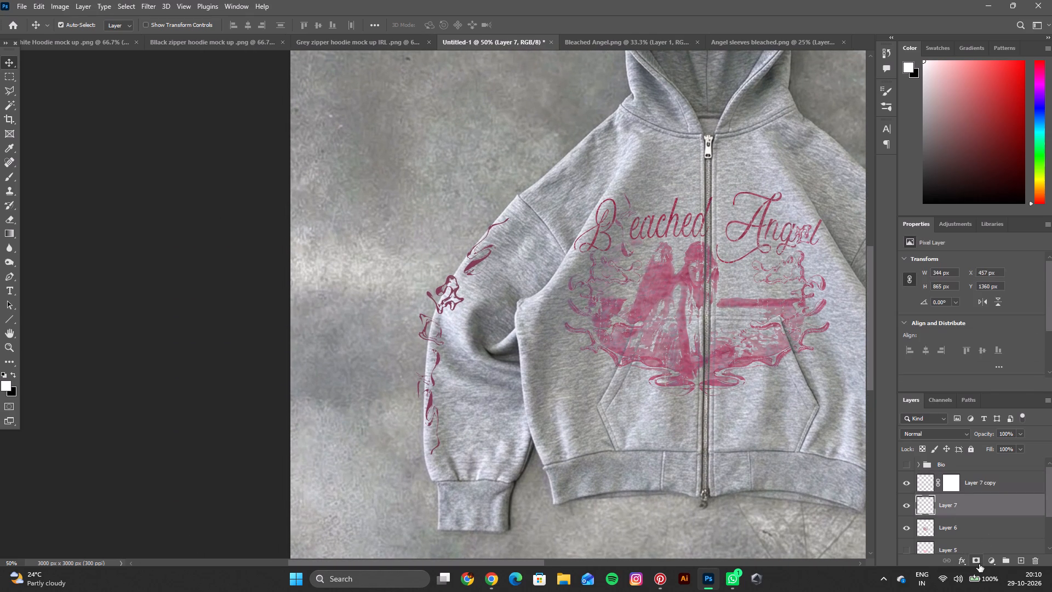
left_click(979, 564)
On Layer 7, make a Polygonal Lasso selection of the background along the left-hand sleeve's outer edge, enclosing the artwork that overhangs the sleeve.
key("ctrl+equal")
key("space")
key("space")
key("space")
key("space")
key("space")
key("space")
key("space")
key("space")
key("space")
key("space")
key("space")
key("space")
key("space")
key("space")
key("space")
key("space")
key("space")
key("space")
key("space")
key("space")
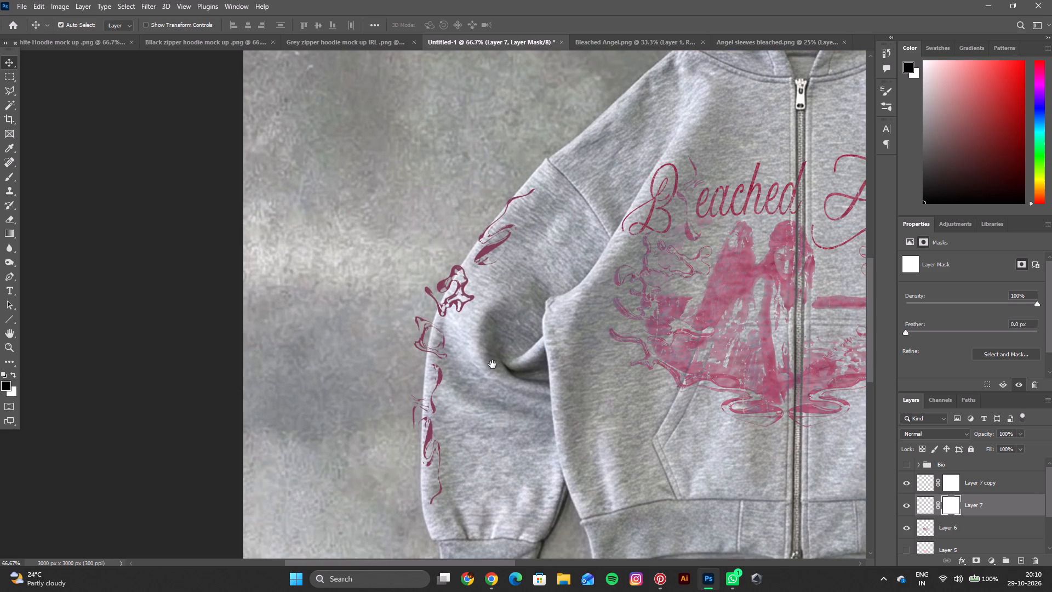
left_click_drag(493, 365, 471, 339)
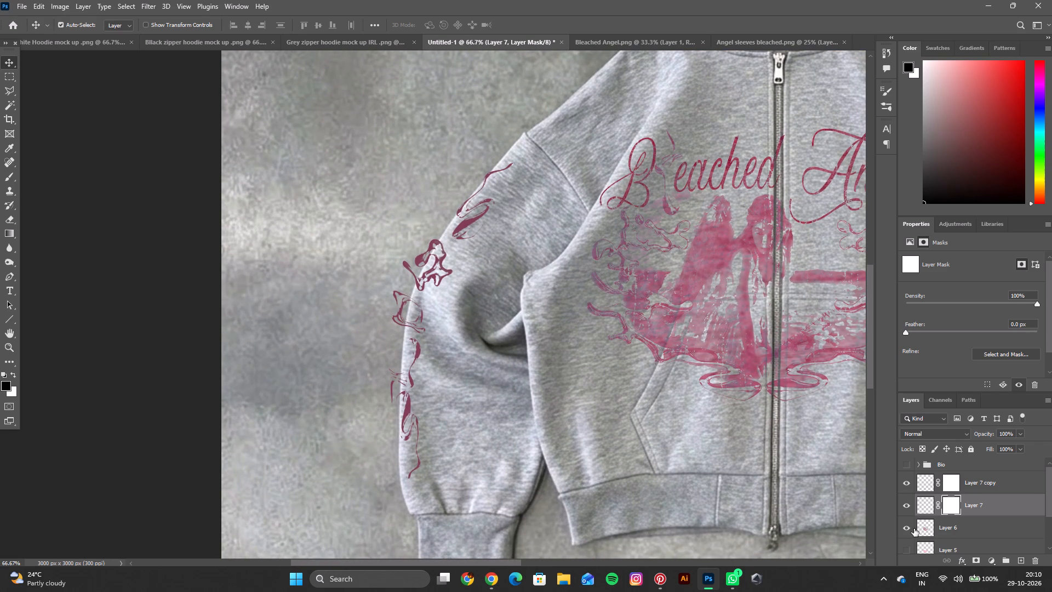
left_click(924, 486)
left_click(929, 510)
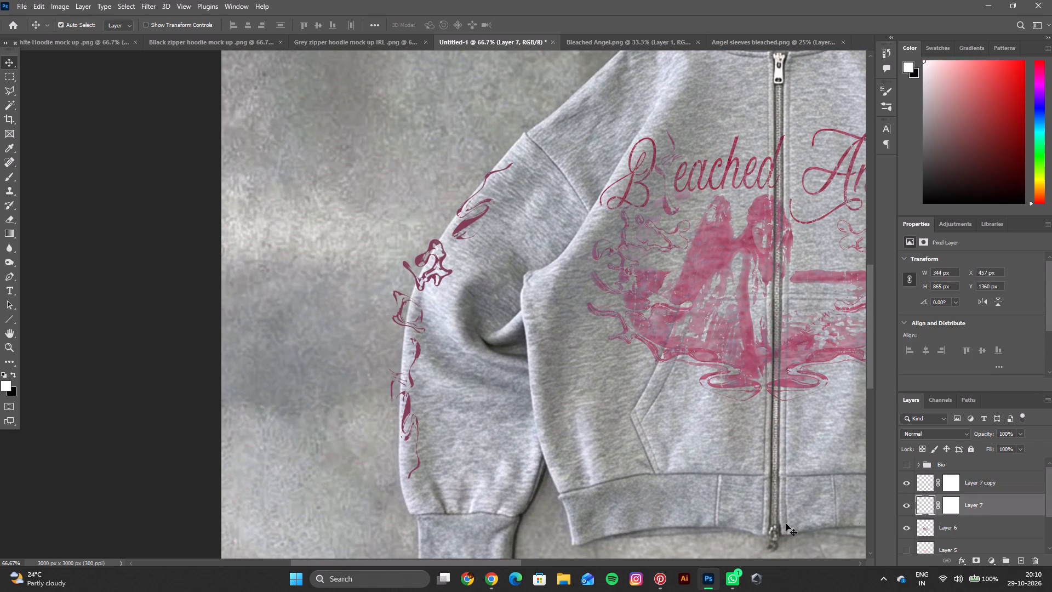
left_click(2, 94)
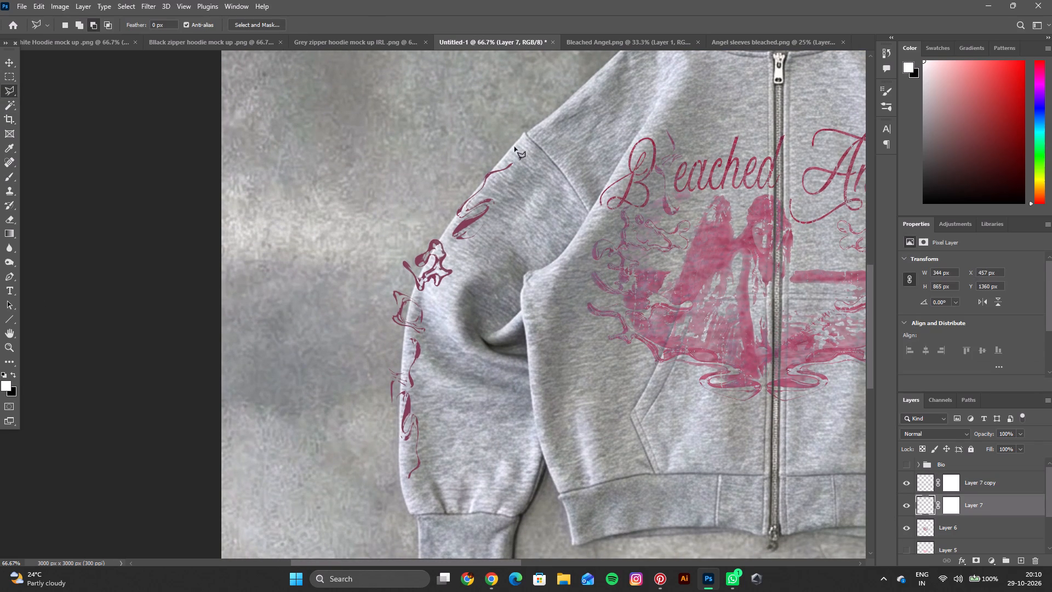
left_click(512, 145)
left_click(497, 163)
left_click(483, 178)
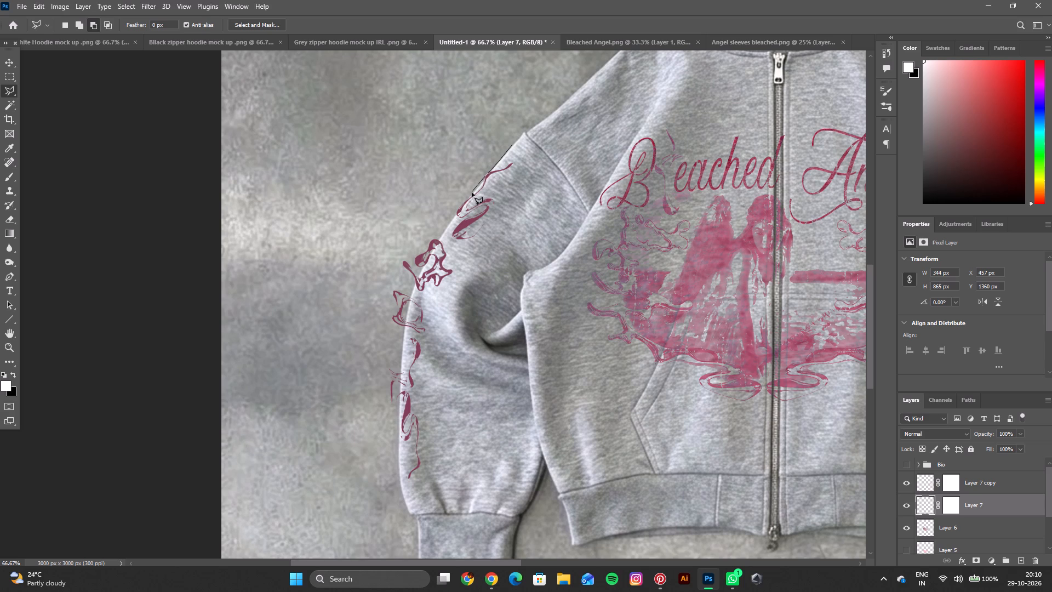
left_click(472, 194)
left_click(459, 210)
left_click(448, 226)
left_click(438, 241)
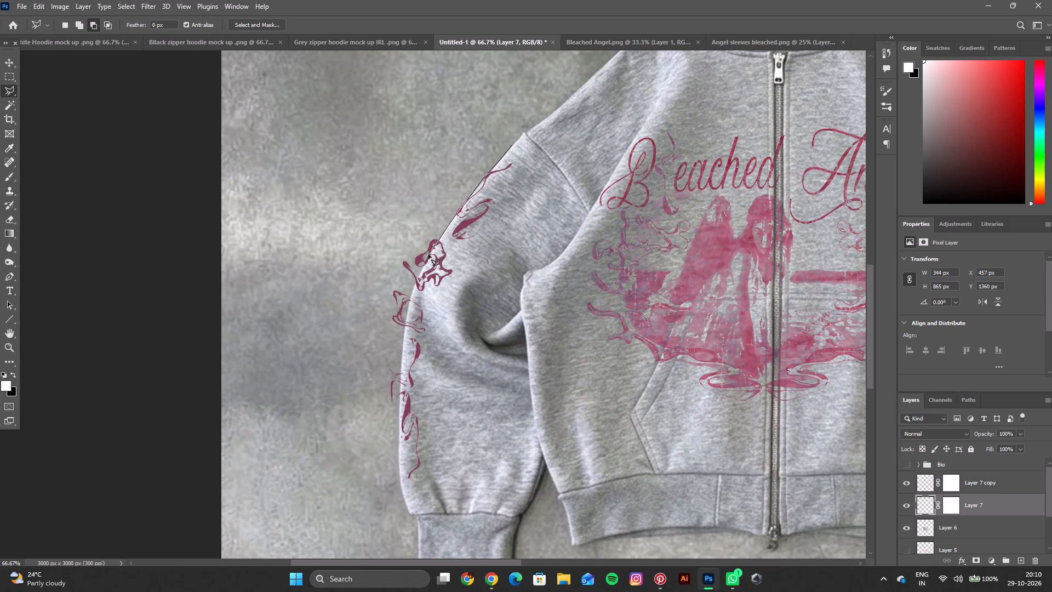
left_click(428, 255)
left_click(419, 274)
left_click(414, 288)
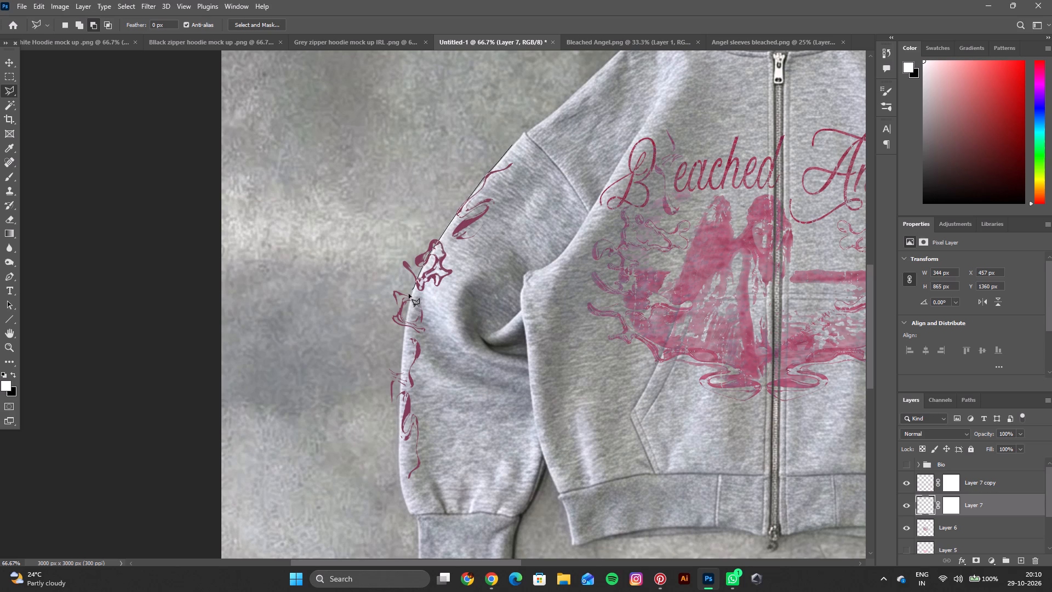
left_click(408, 306)
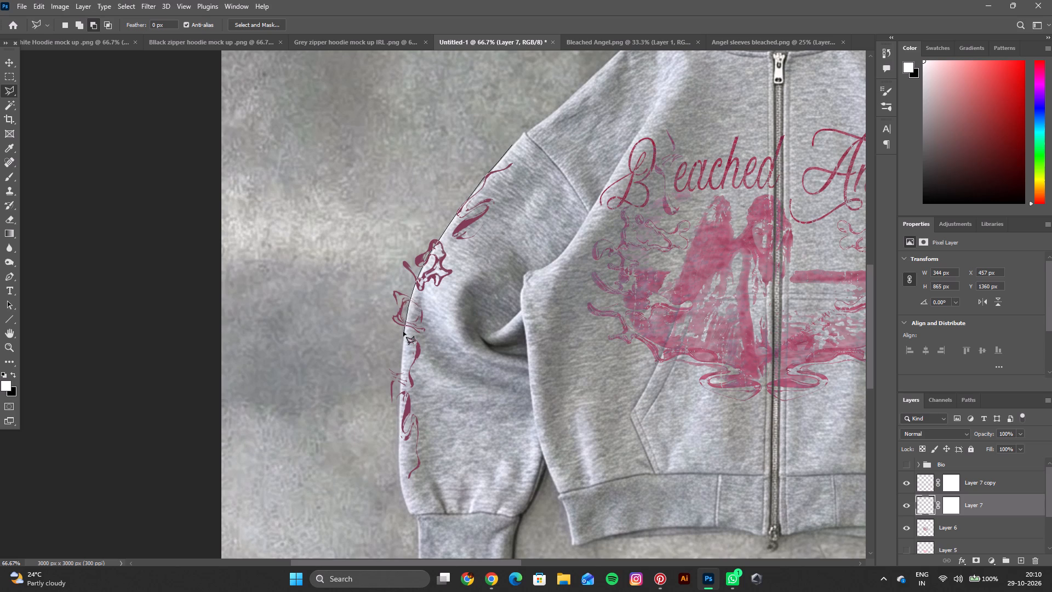
left_click(403, 332)
left_click(402, 356)
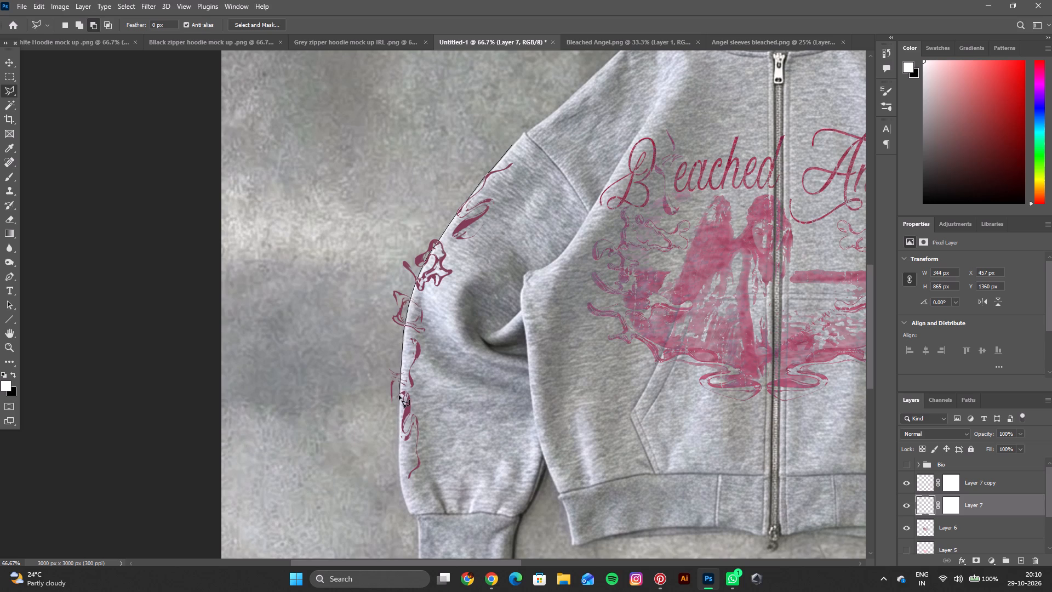
left_click(399, 395)
left_click(398, 439)
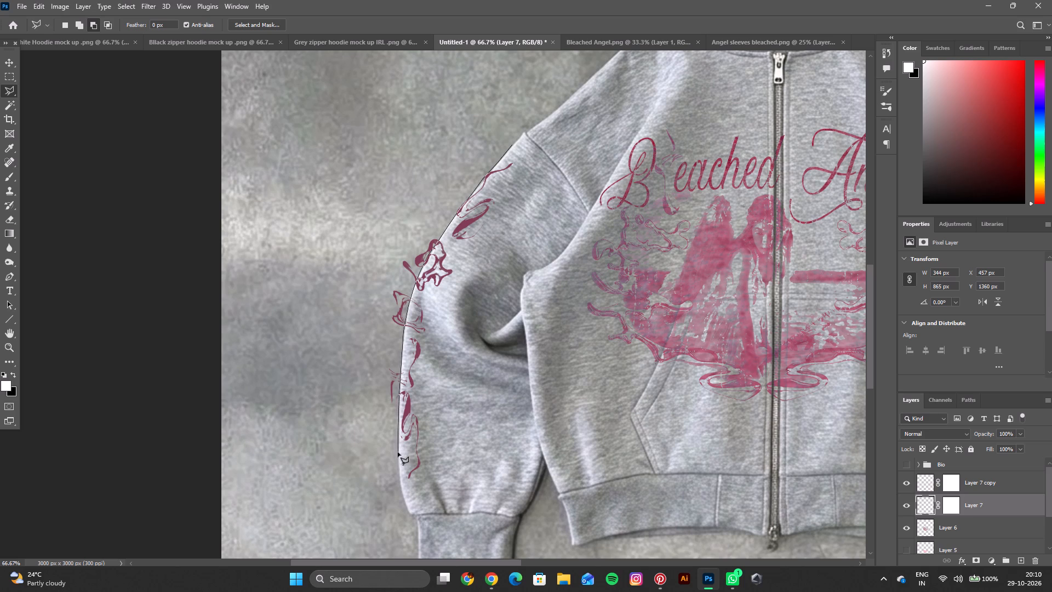
left_click(398, 457)
left_click_drag(329, 408, 328, 403)
left_click(325, 226)
left_click(402, 173)
left_click(492, 121)
left_click(510, 144)
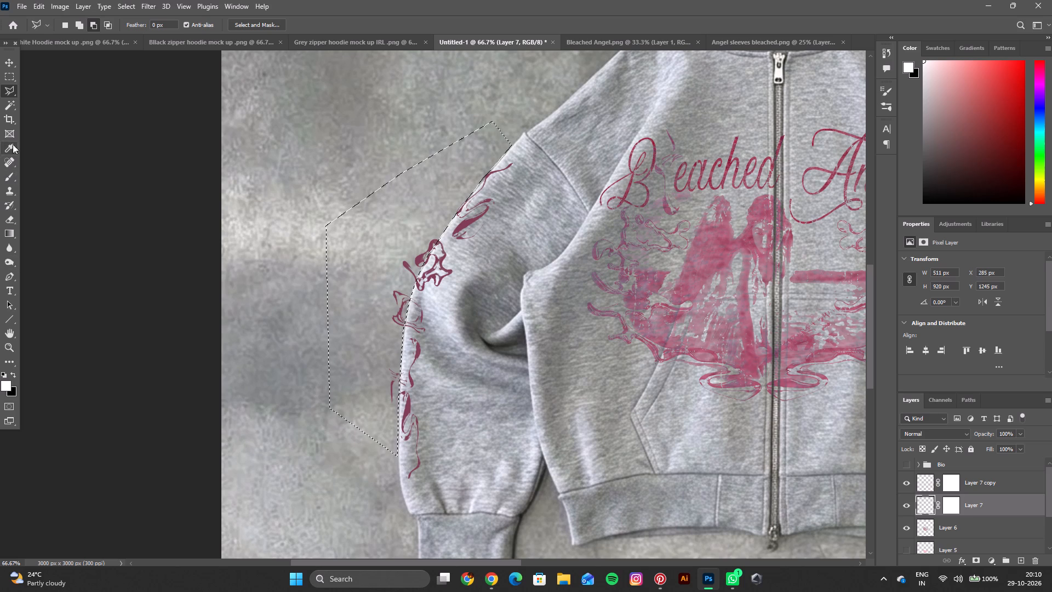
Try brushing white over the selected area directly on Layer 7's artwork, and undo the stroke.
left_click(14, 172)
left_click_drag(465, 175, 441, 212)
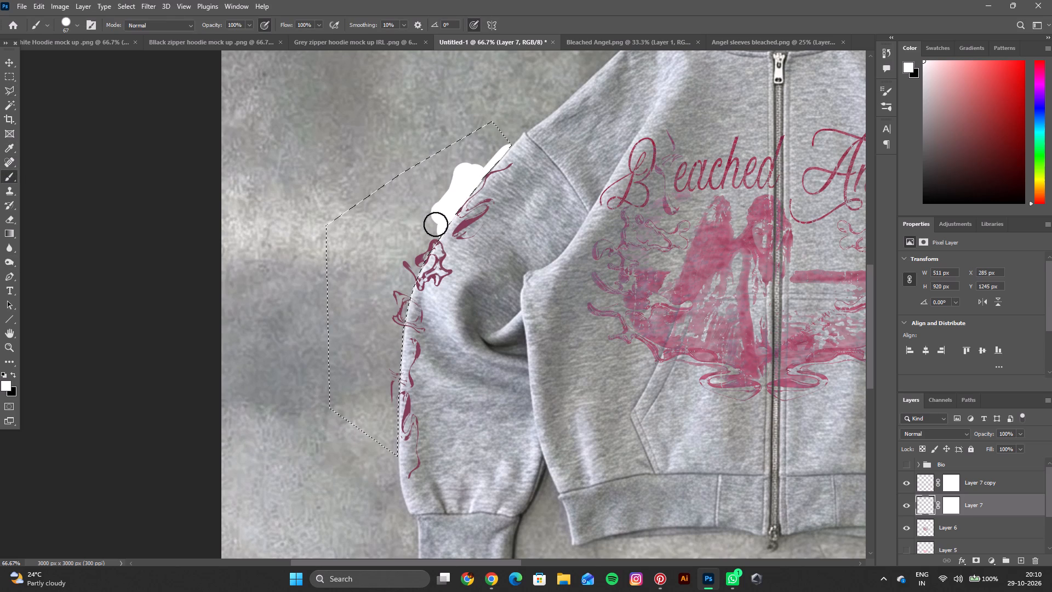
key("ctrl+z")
Paint black on Layer 7's mask inside the selection to hide artwork overhanging the left-hand sleeve, and clear the selection.
left_click(957, 500)
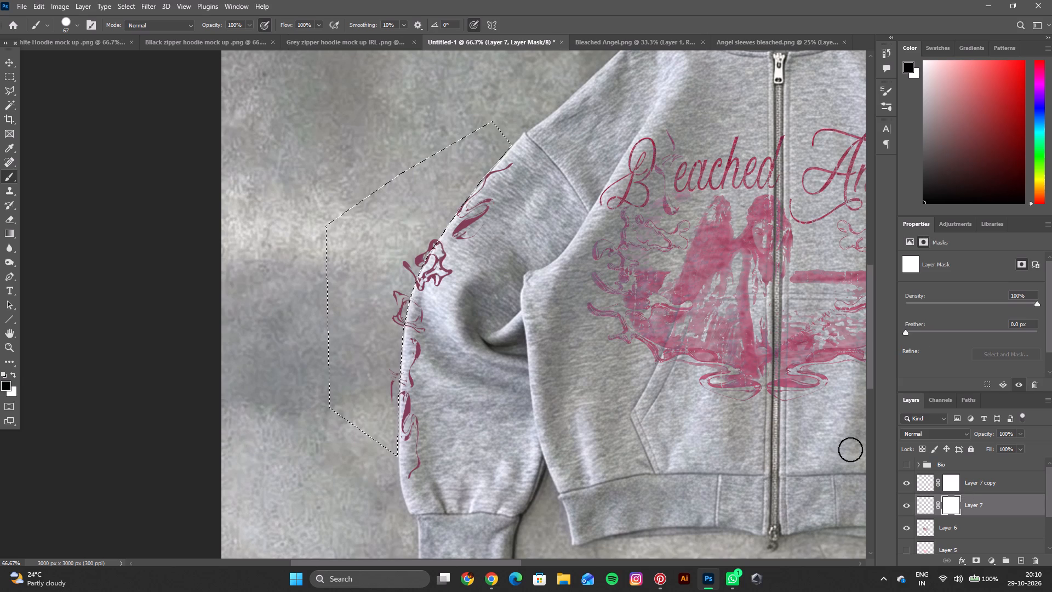
left_click_drag(502, 146, 400, 311)
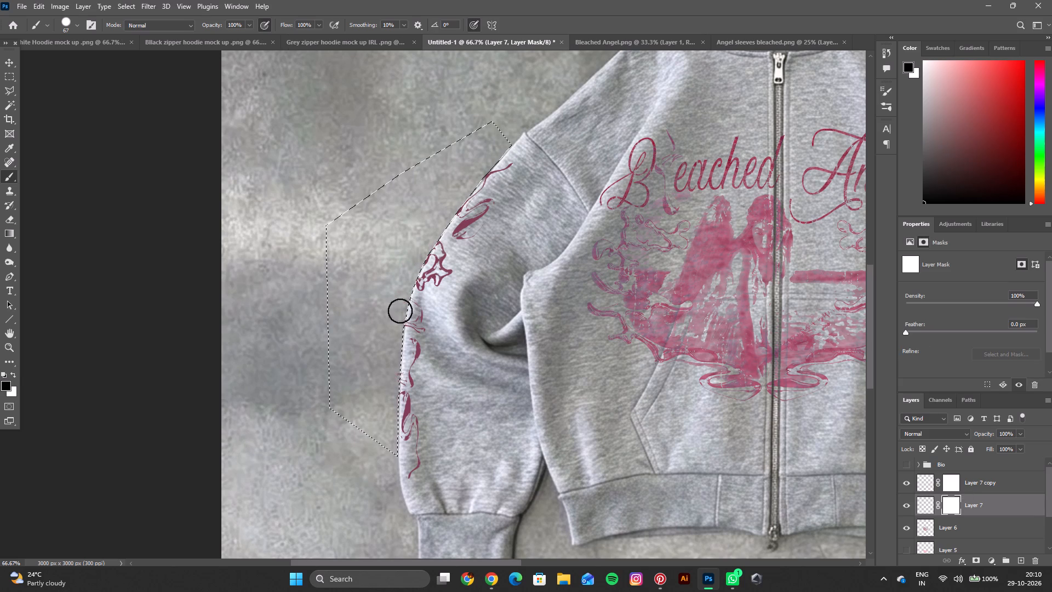
left_click_drag(400, 311, 403, 382)
key("ctrl+d")
Make a Polygonal Lasso selection of the background along the right-hand sleeve's outer edge, enclosing the artwork that overhangs the sleeve.
key("space")
key("space")
key("space")
key("space")
key("space")
key("space")
key("space")
key("space")
key("space")
key("space")
key("space")
key("space")
key("space")
key("space")
key("space")
key("space")
key("space")
key("space")
key("space")
key("space")
left_click_drag(444, 408, 434, 405)
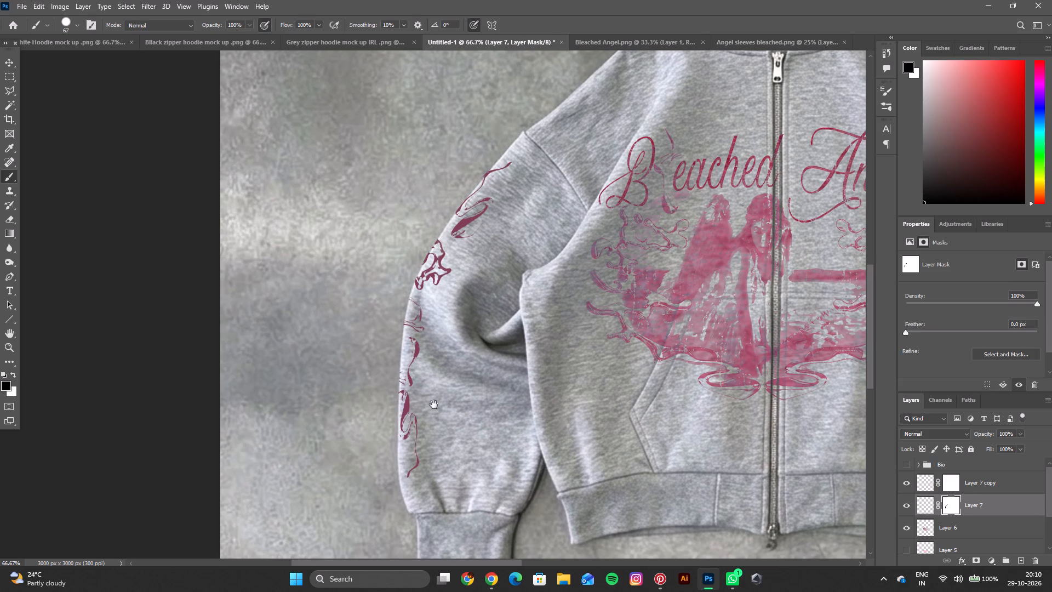
left_click_drag(434, 405, 0, 374)
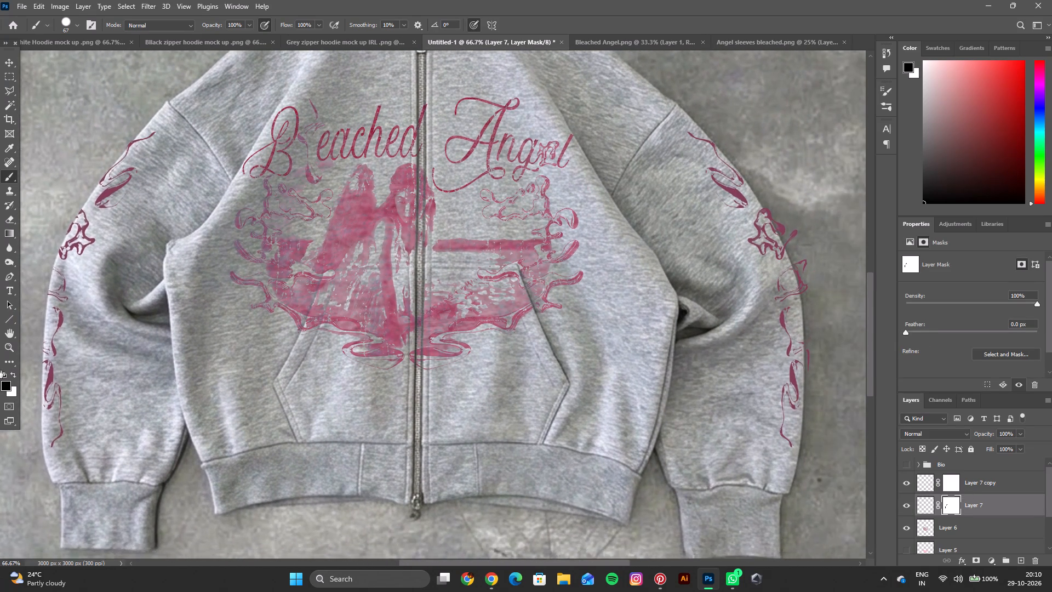
left_click_drag(0, 374, 0, 422)
left_click(5, 87)
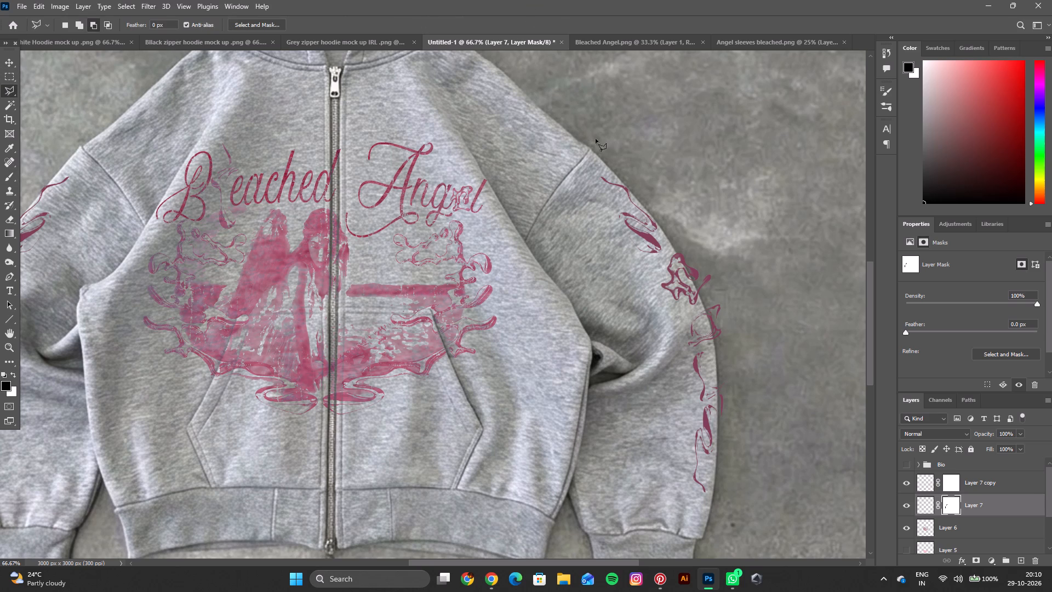
left_click(624, 184)
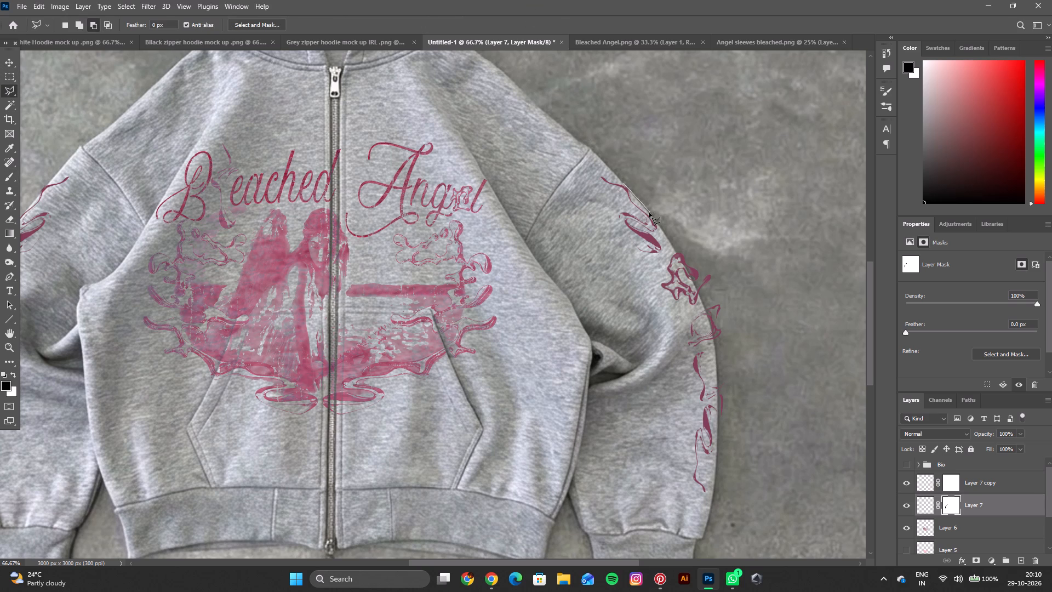
left_click(648, 213)
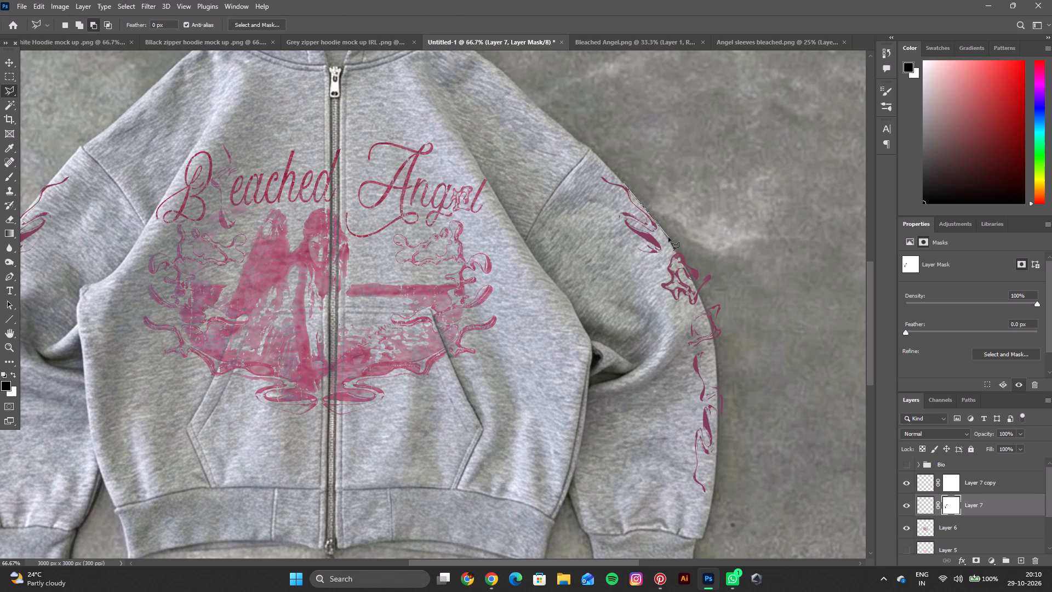
left_click(666, 234)
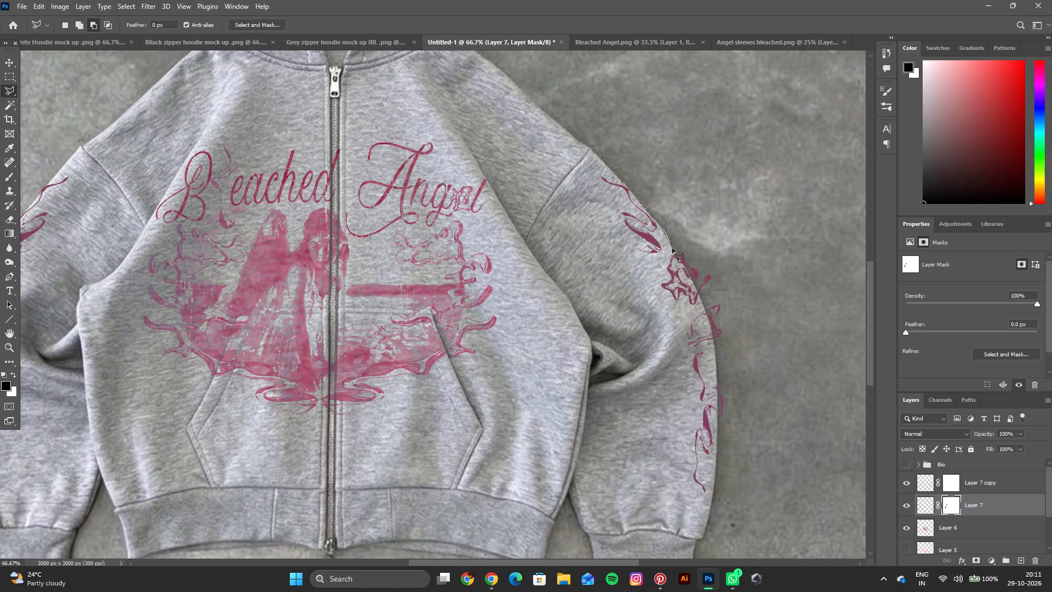
left_click(674, 249)
left_click(684, 266)
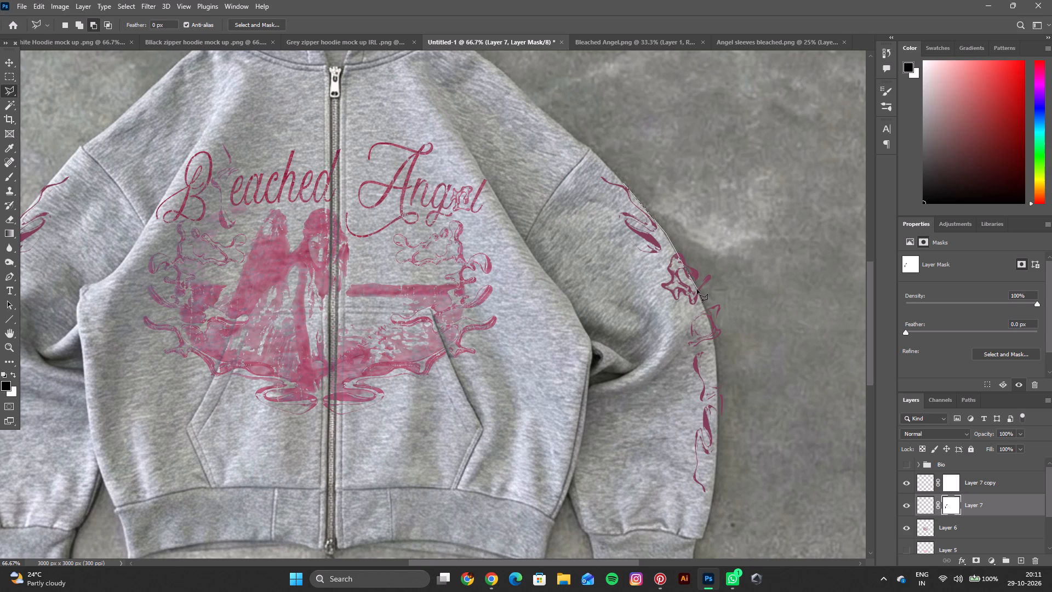
left_click(697, 290)
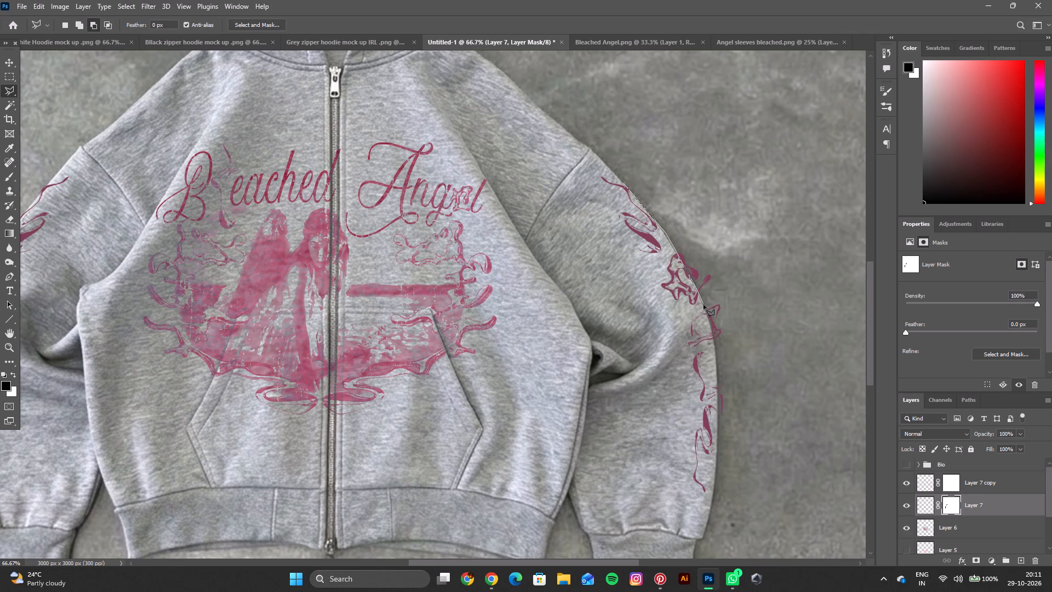
left_click(704, 305)
left_click(709, 320)
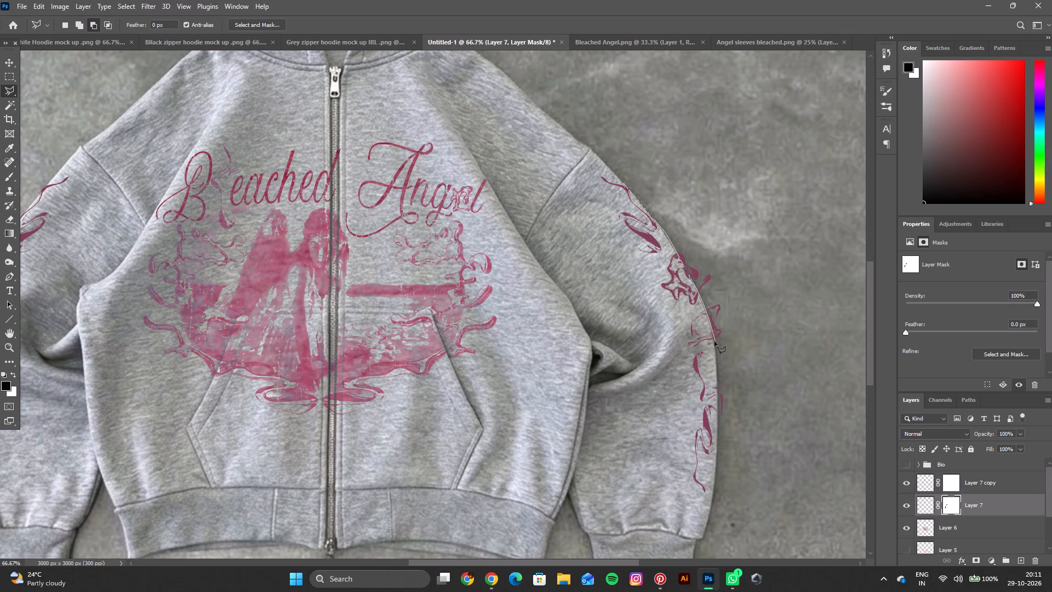
left_click(714, 343)
left_click(717, 375)
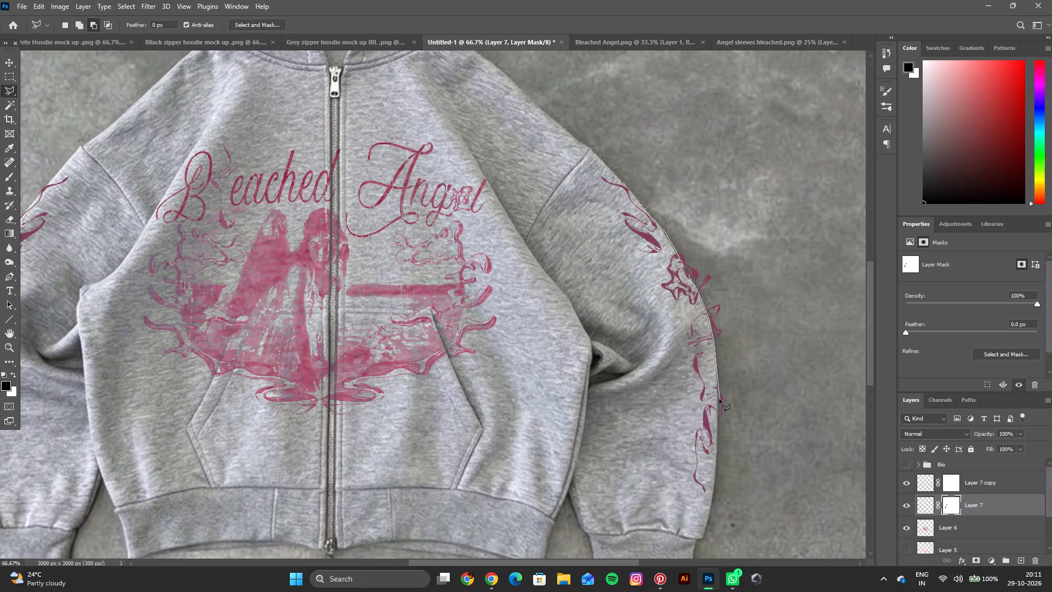
left_click(717, 401)
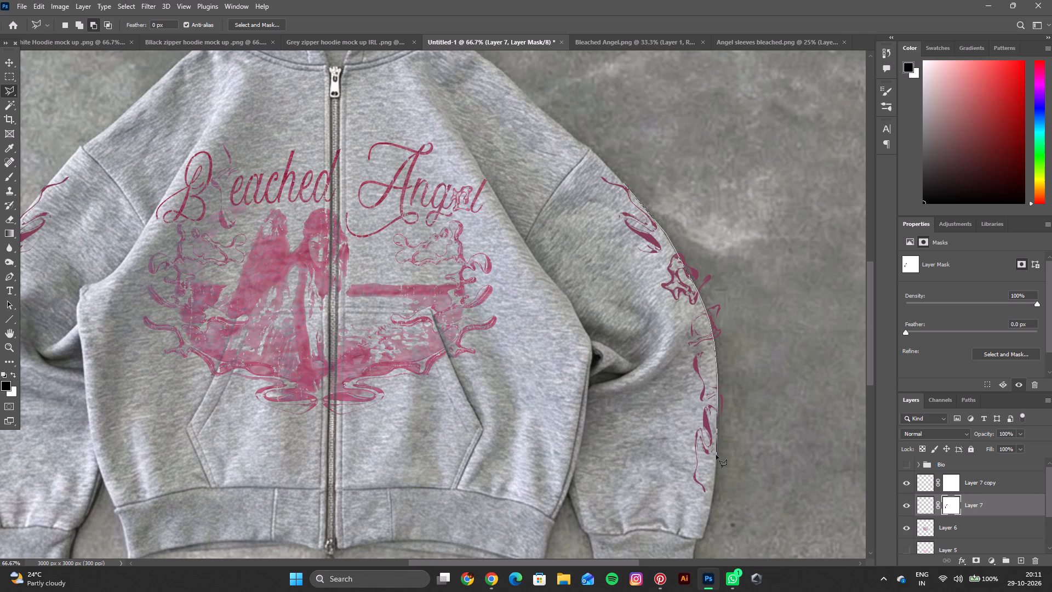
left_click(716, 455)
left_click(714, 489)
left_click_drag(769, 455, 769, 450)
left_click_drag(777, 274, 776, 268)
left_click(723, 175)
left_click(648, 149)
left_click(624, 182)
Paint black on Layer 7 copy's mask inside the selection to hide the overhanging artwork, and clear the selection.
left_click(11, 178)
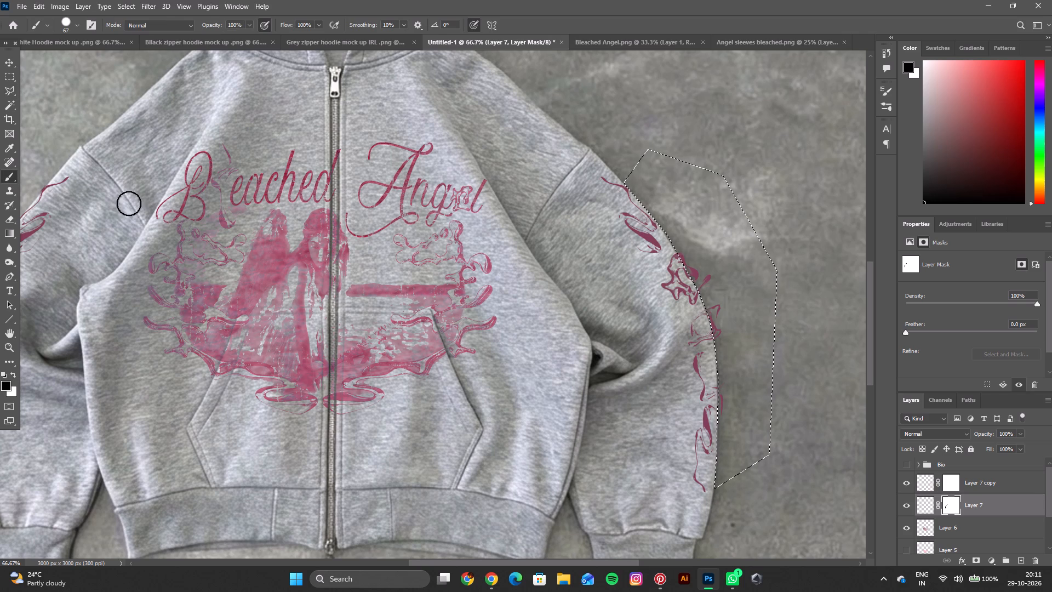
left_click(955, 483)
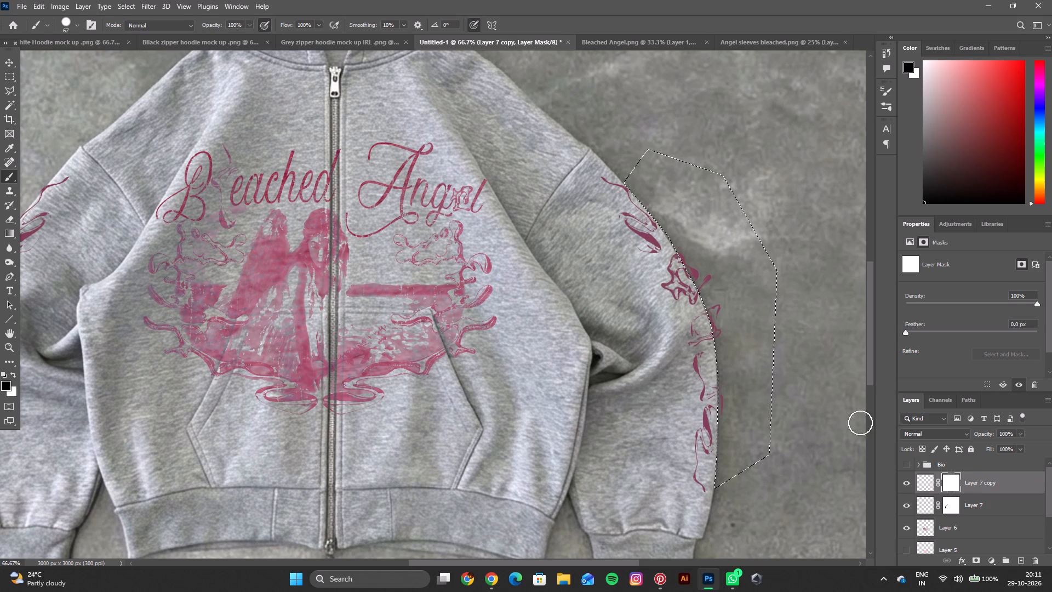
left_click_drag(732, 318, 726, 463)
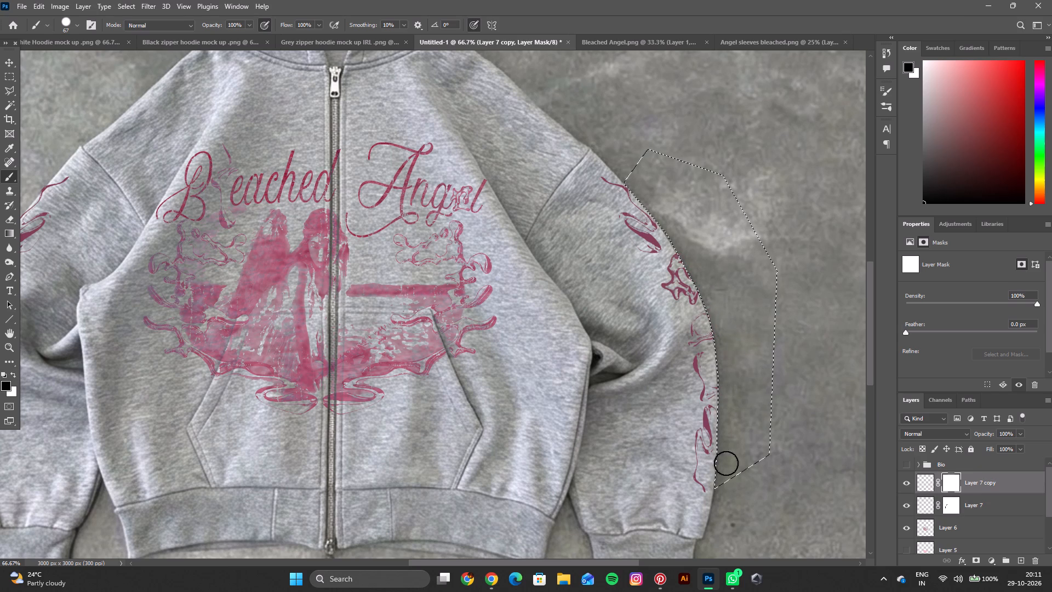
left_click_drag(726, 463, 737, 374)
key("ctrl+d")
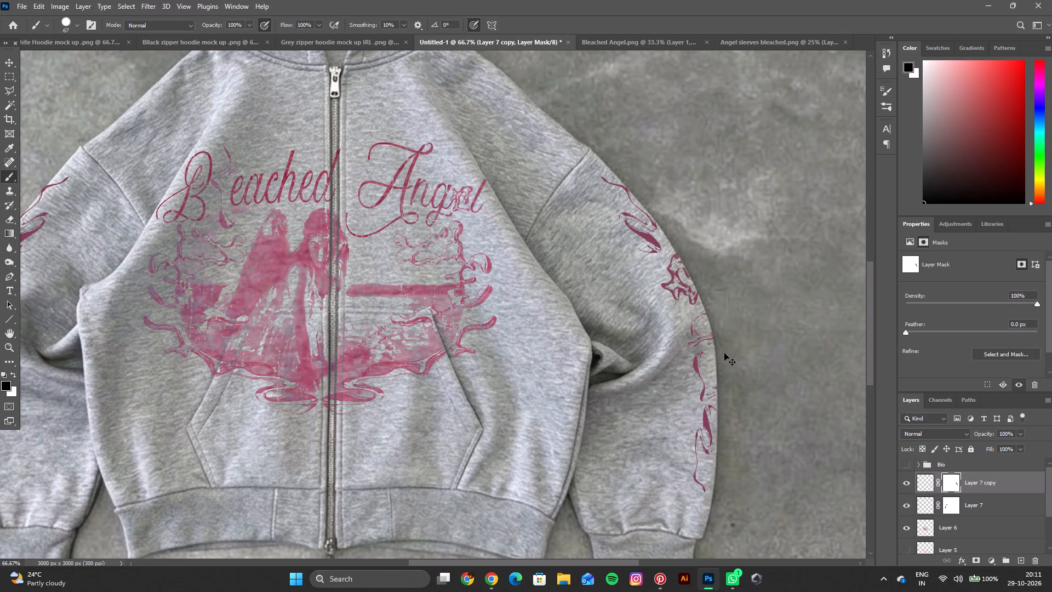
Examine the masked artwork on both sleeves and the overall look of the complete hoodie mock-up.
key("space")
key("space")
key("space")
key("space")
key("space")
key("space")
key("space")
key("space")
key("space")
key("space")
key("space")
key("space")
key("space")
key("space")
key("space")
key("space")
key("space")
key("space")
key("space")
key("space")
left_click_drag(730, 377, 845, 377)
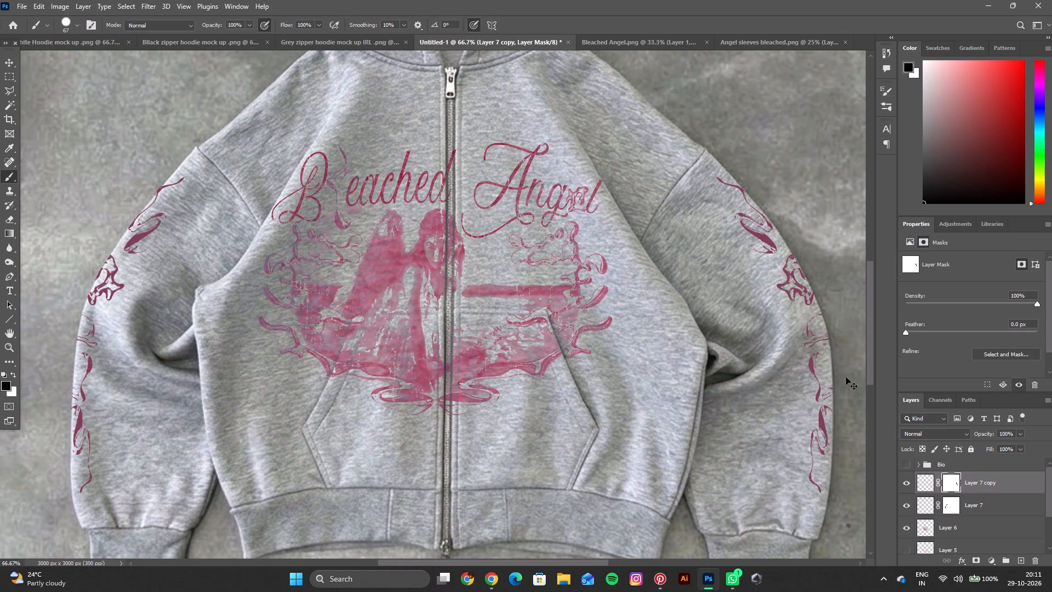
key("ctrl+minus")
key("space")
key("space")
key("space")
key("space")
key("space")
key("space")
key("space")
key("space")
key("space")
key("space")
key("space")
key("space")
key("space")
key("space")
key("space")
key("space")
key("space")
key("space")
key("space")
key("space")
left_click_drag(809, 361, 859, 370)
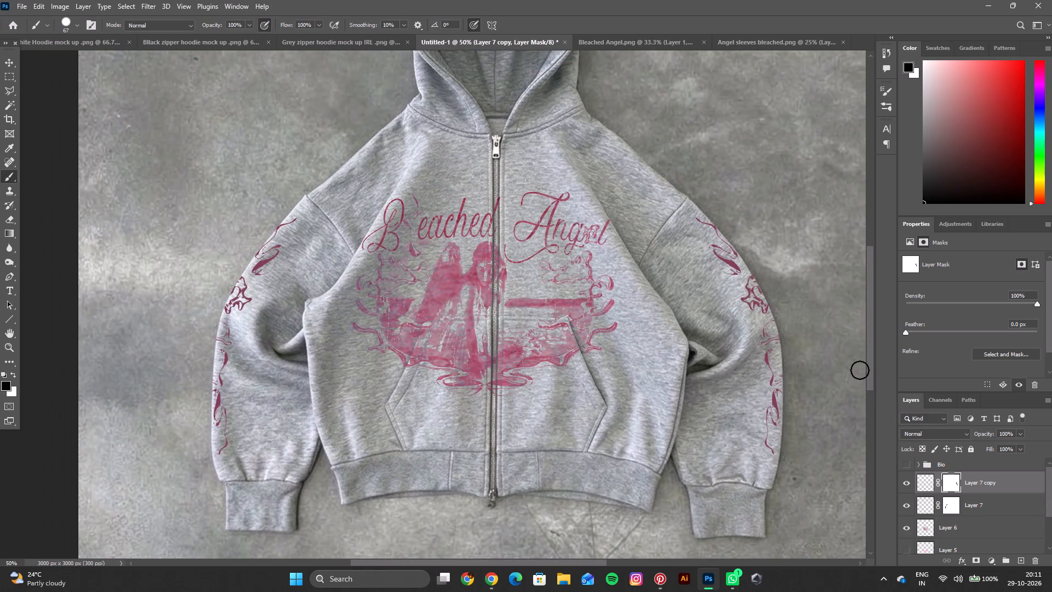
key("ctrl+minus")
key("ctrl+minus")
key("space")
key("space")
key("space")
key("space")
key("space")
key("space")
key("space")
key("space")
key("space")
key("space")
key("space")
key("space")
key("space")
key("space")
key("space")
key("space")
key("space")
key("space")
key("space")
key("space")
left_click_drag(602, 345, 605, 370)
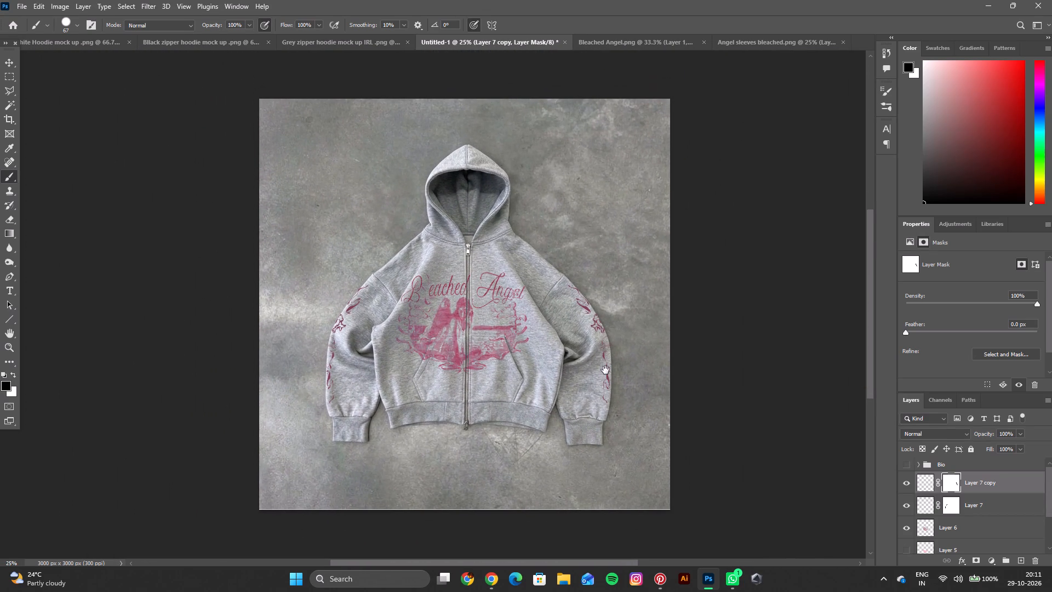
left_click_drag(605, 370, 605, 371)
Export the mock-up as a PNG named "Bleached angles IRL mockup" into the GB S25 folder.
left_click(5, 56)
left_click(18, 4)
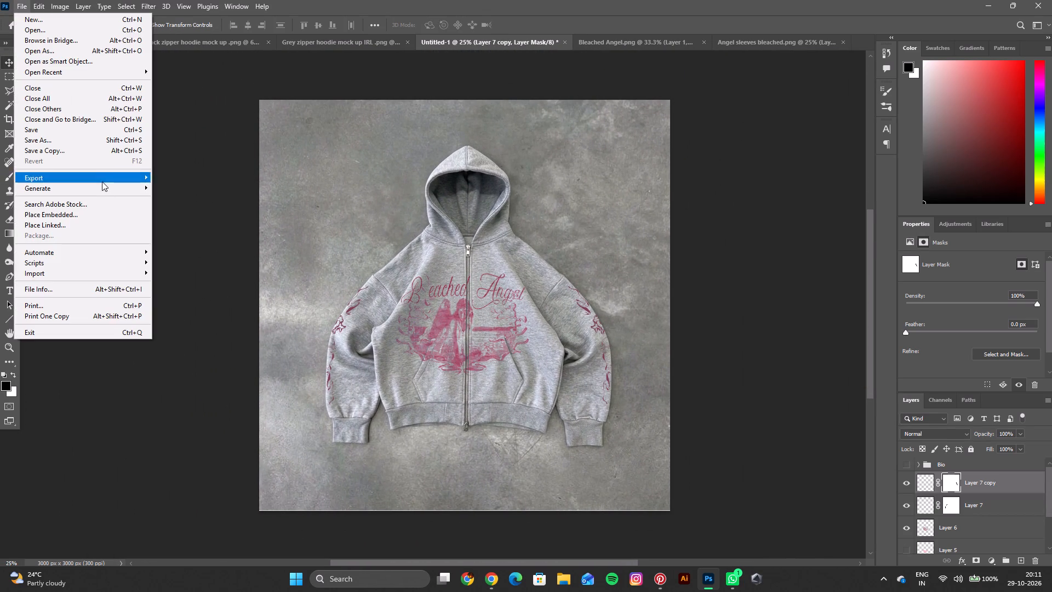
left_click(161, 174)
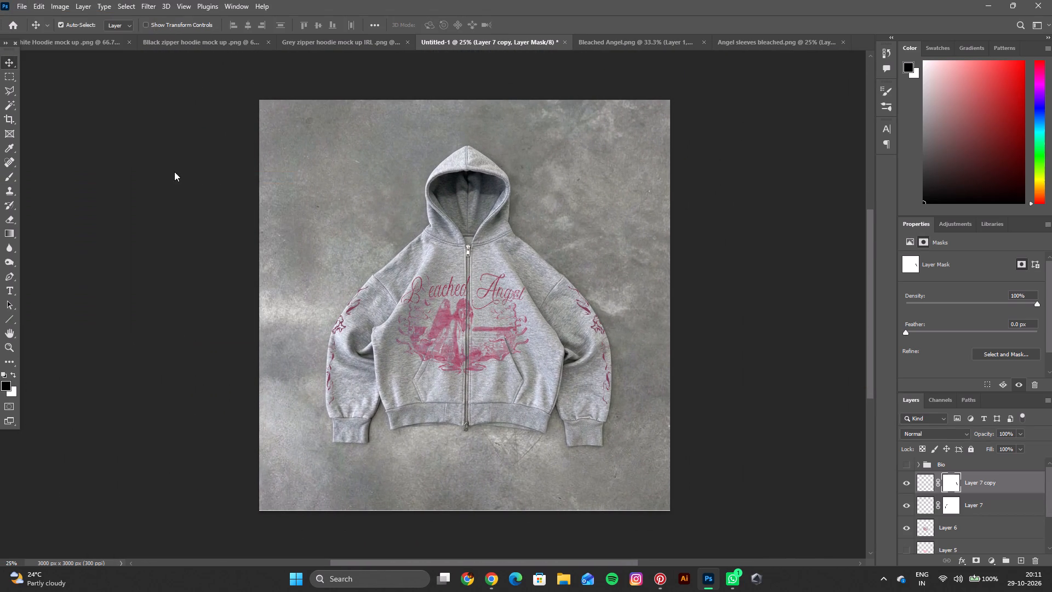
key("BackSpace")
type("B;eac")
key("BackSpace")
key("BackSpace")
key("BackSpace")
key("BackSpace")
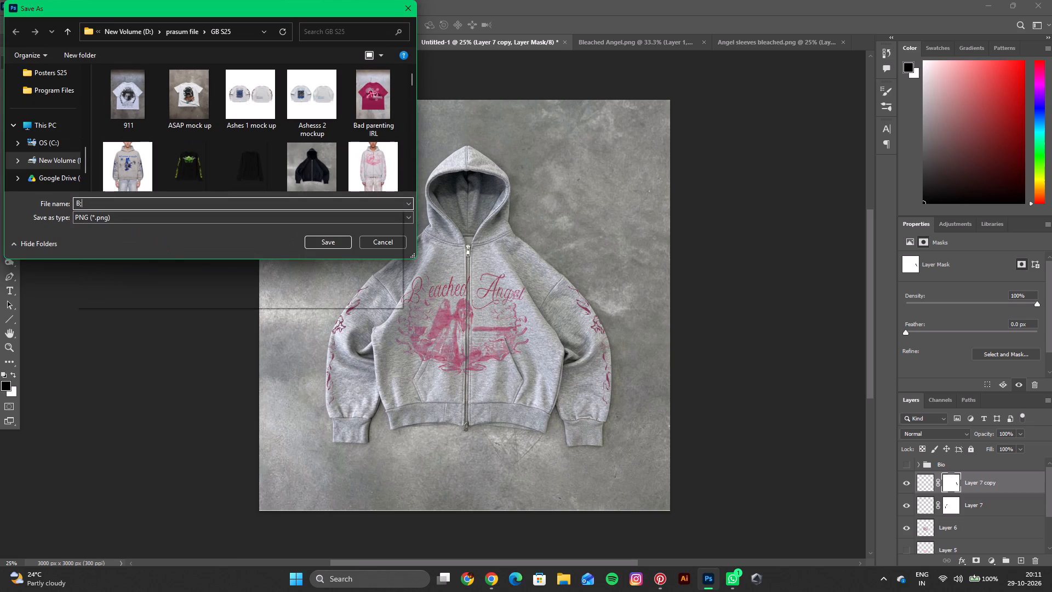
type("leached angles")
key("space")
type("IRl oc")
key("BackSpace")
key("BackSpace")
key("BackSpace")
key("BackSpace")
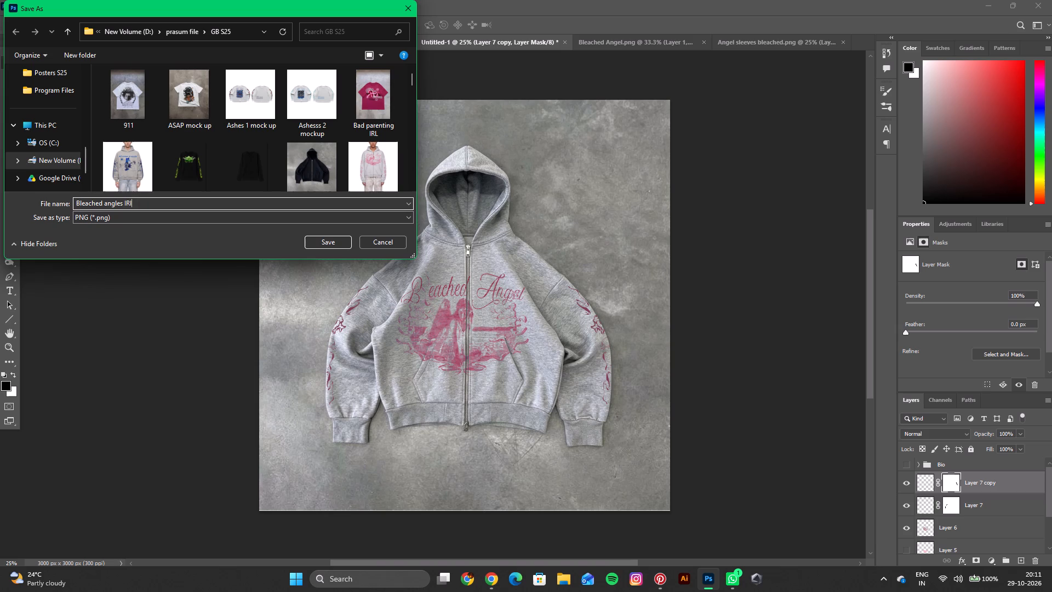
key("BackSpace")
type("L mockup")
key("space")
key("Return")
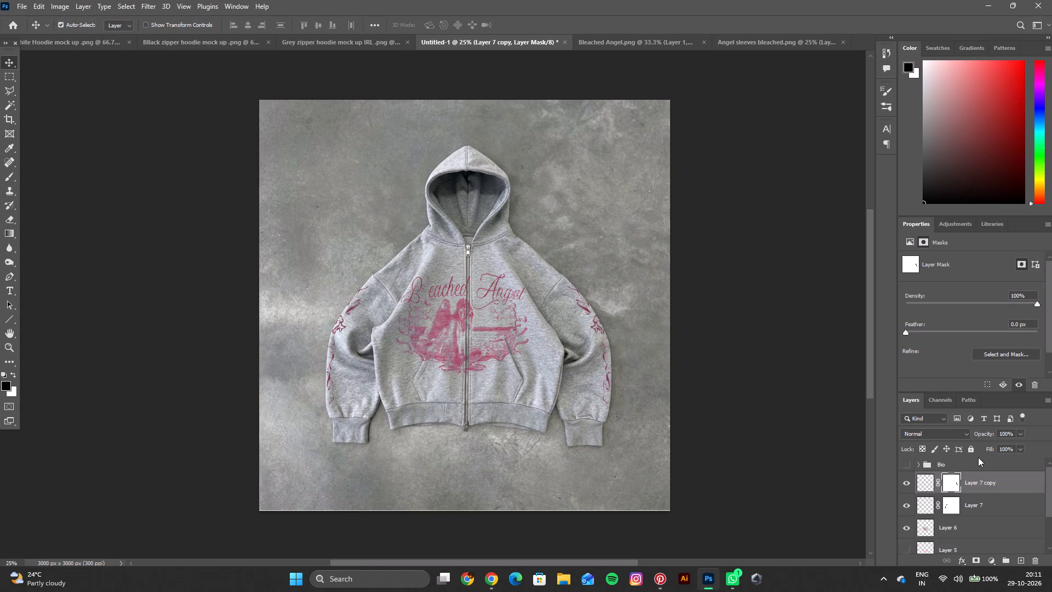
Hide Layer 6 and show Layer 5 to swap the version of the chest artwork on the hoodie.
scroll(993, 530, "down", 1)
left_click(960, 539)
scroll(962, 538, "down", 1)
scroll(962, 520, "up", 1)
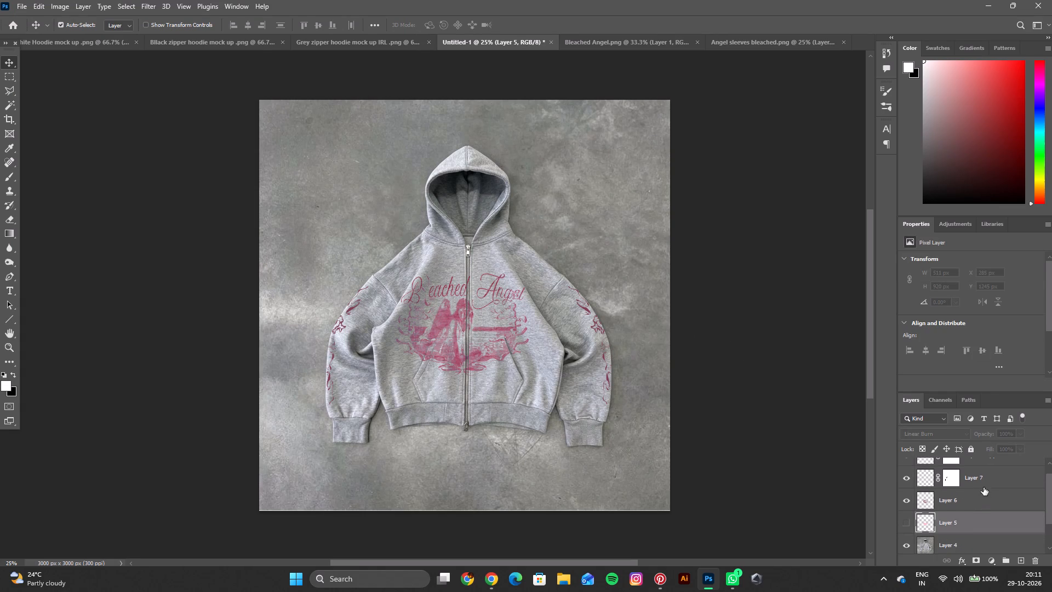
left_click(984, 470, "shift")
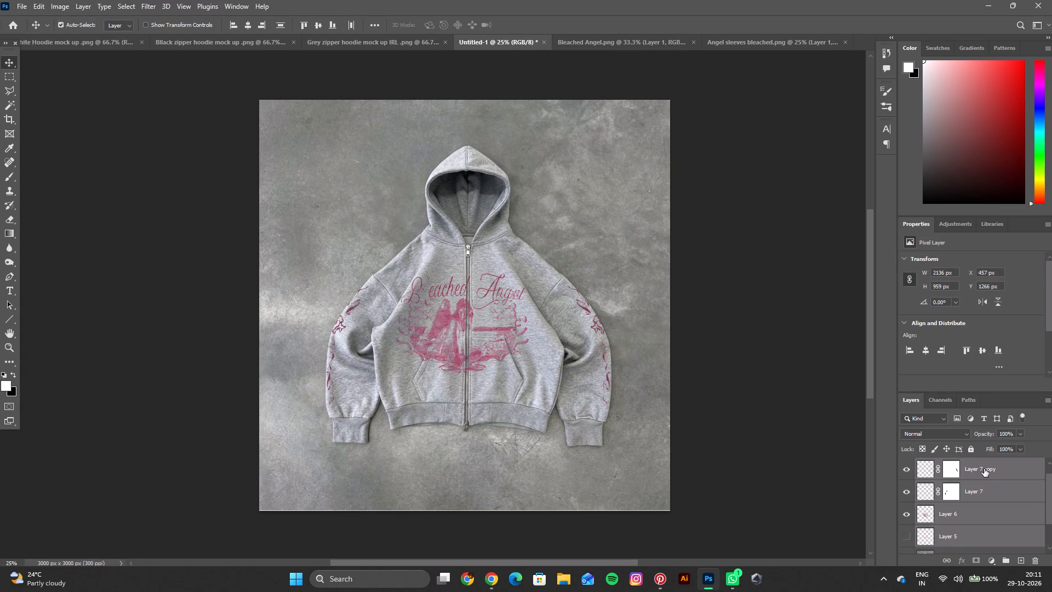
left_click(967, 527)
left_click(909, 519)
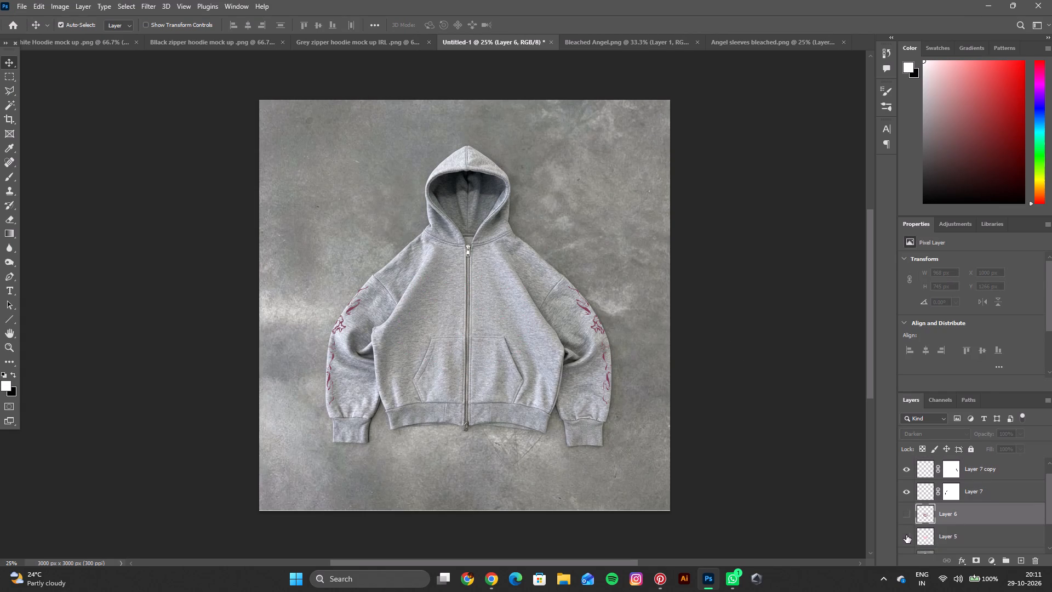
left_click(906, 535)
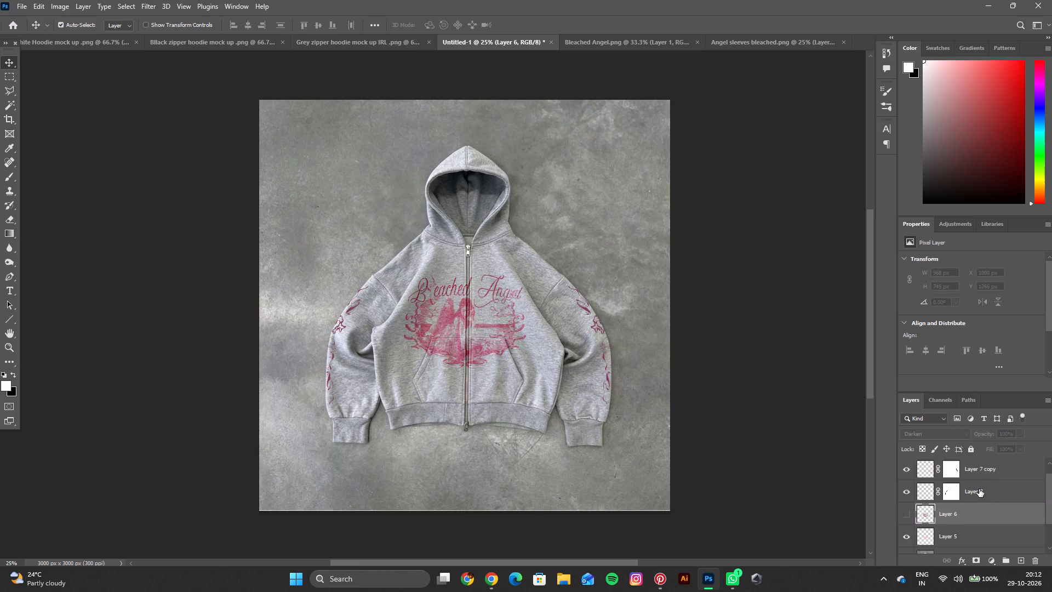
Group Layer 7 copy, Layer 7 and Layer 6, and put that group together with Layer 5 into an outer group.
scroll(981, 491, "up", 2, "shift")
left_click(984, 491, "shift")
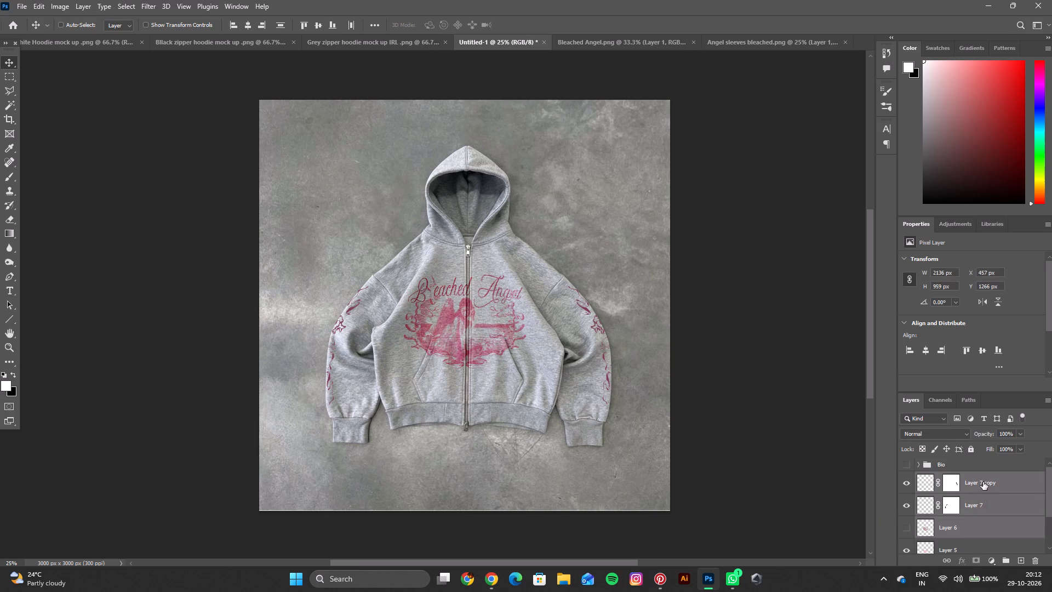
key("ctrl+g")
left_click(964, 498, "shift")
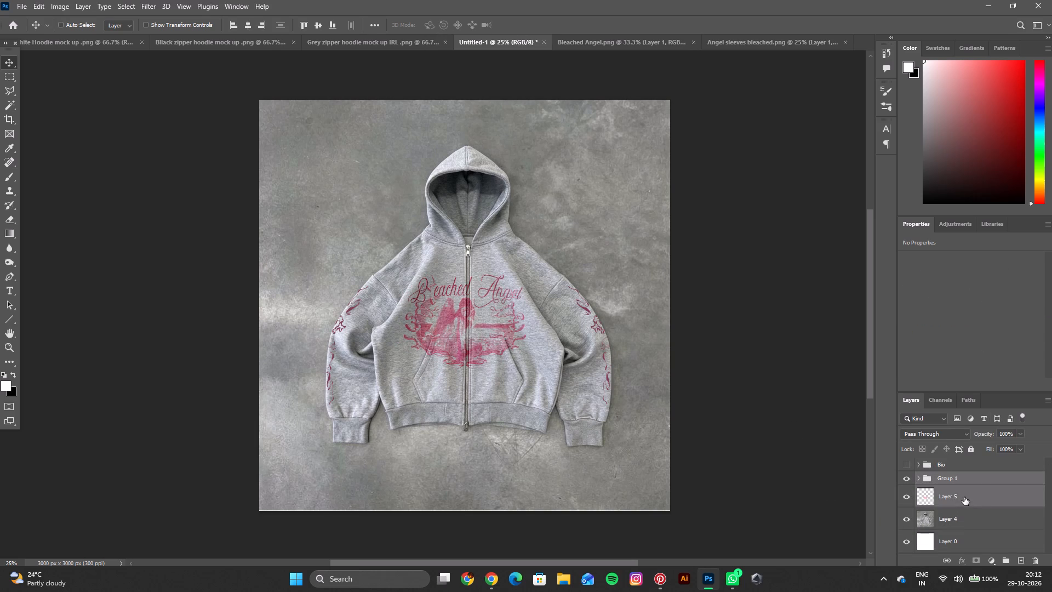
key("ctrl+g")
Rename the new outer layer group as "Bleached Angel".
double_click(956, 482)
key("BackSpace")
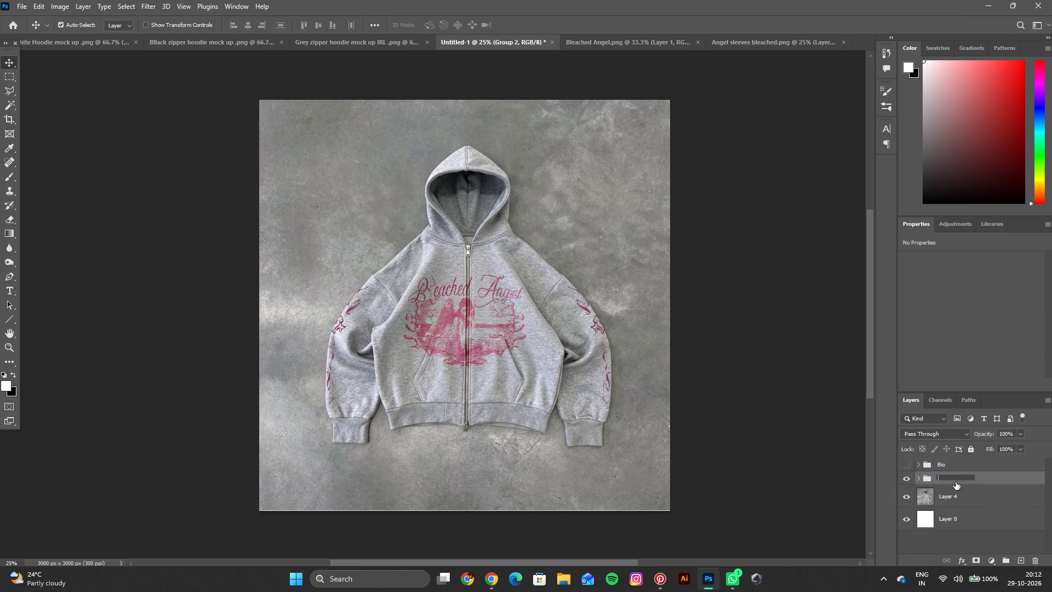
type("B;")
key("BackSpace")
type("leached")
key("space")
type("Angel")
key("Return")
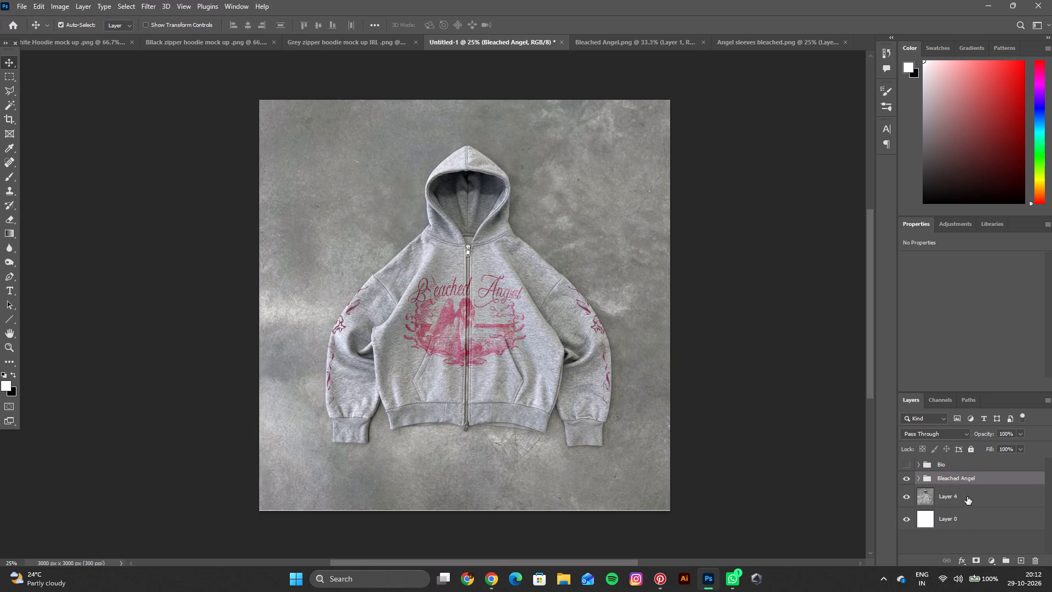
Hide the Bleached Angel group and ungroup the inner Group 1 inside it.
left_click(906, 479)
left_click(930, 502)
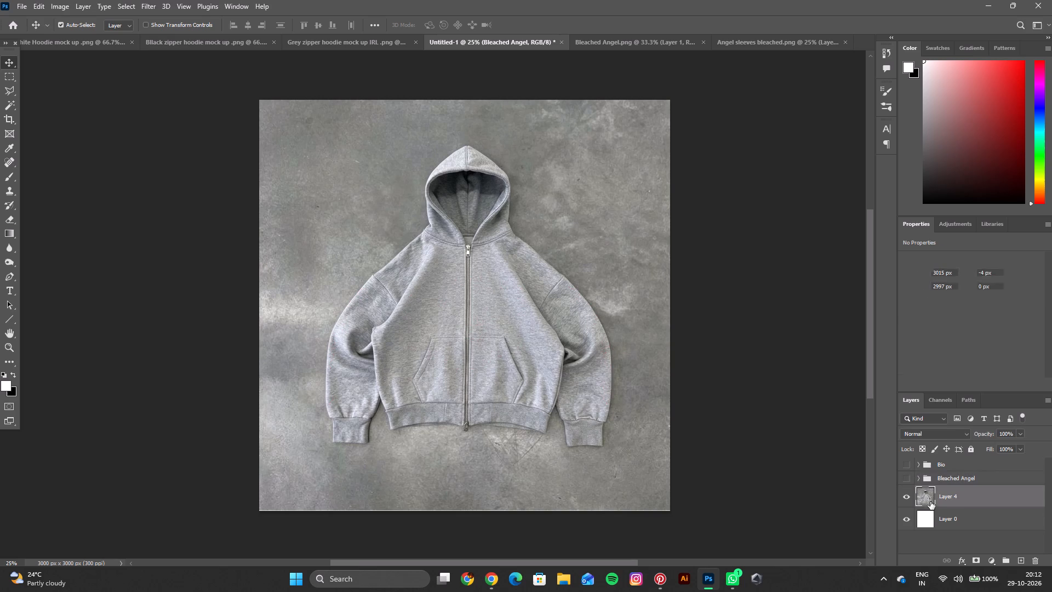
left_click(945, 481)
left_click(919, 480)
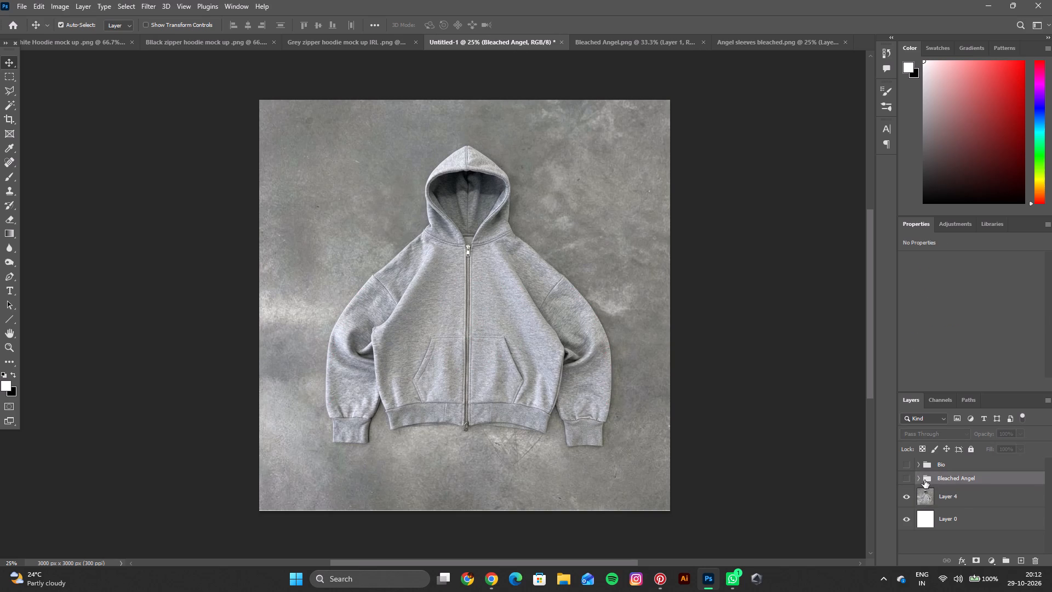
left_click(959, 493)
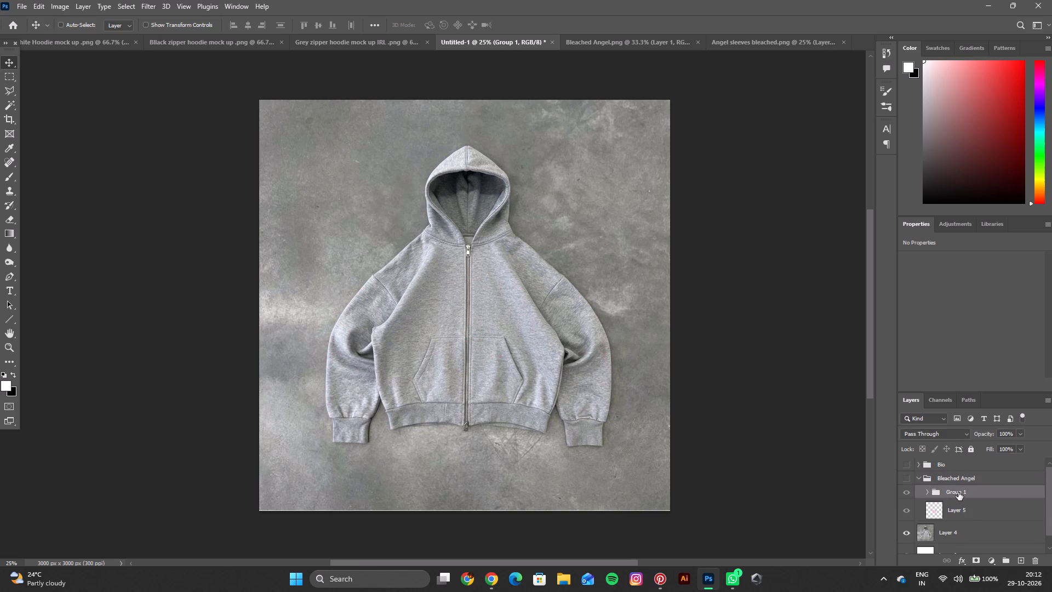
key("ctrl+shift+g")
left_click(967, 480, "ctrl+shift")
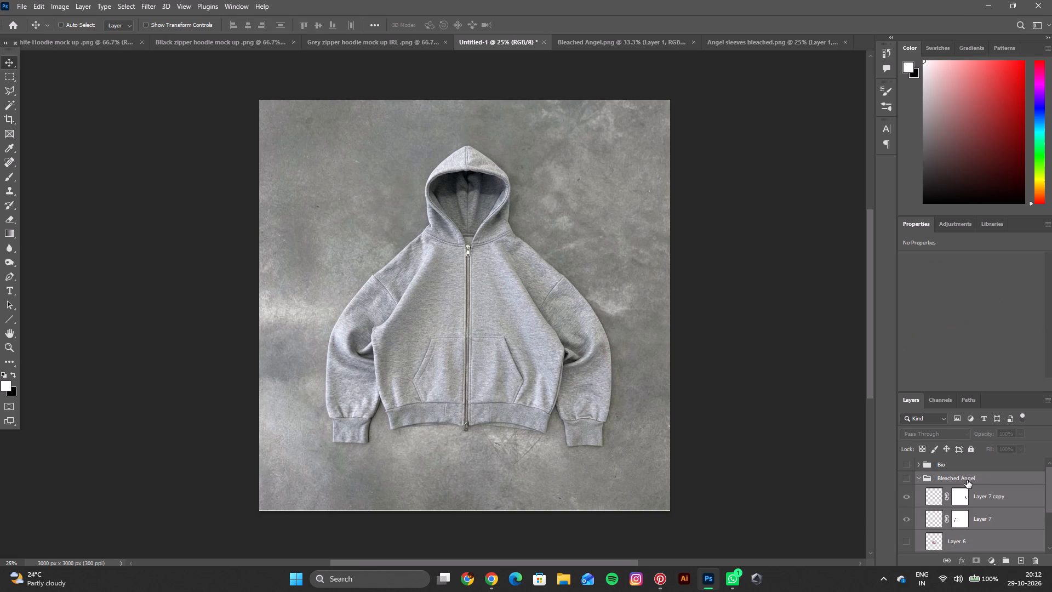
Move Layer 5 above Layer 6 inside the Bleached Angel group.
left_click(969, 493)
scroll(976, 504, "down", 3)
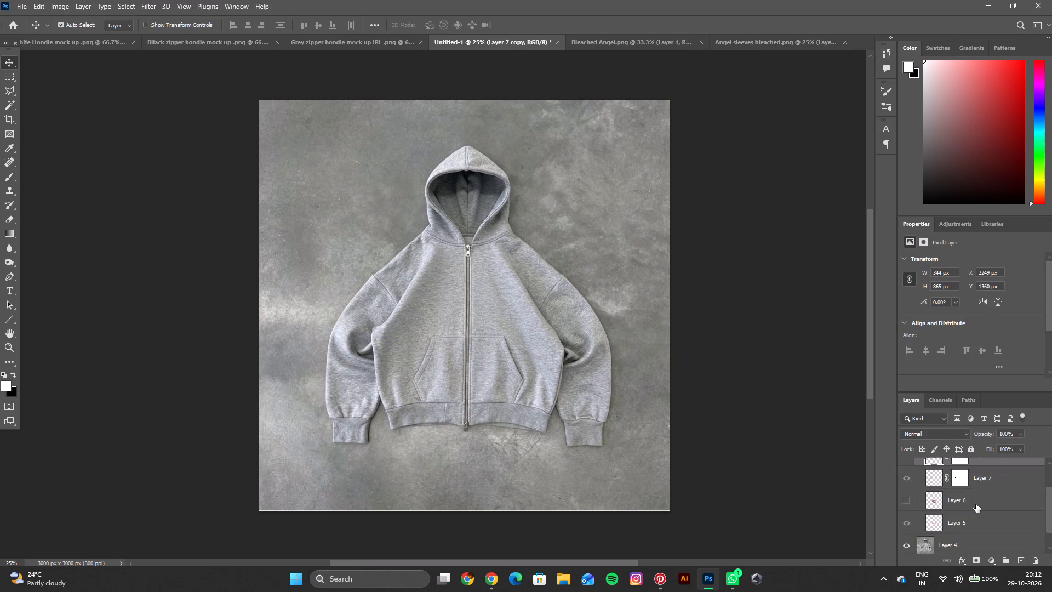
scroll(976, 503, "down", 1)
left_click(967, 508)
scroll(968, 509, "down", 1)
left_click(968, 513)
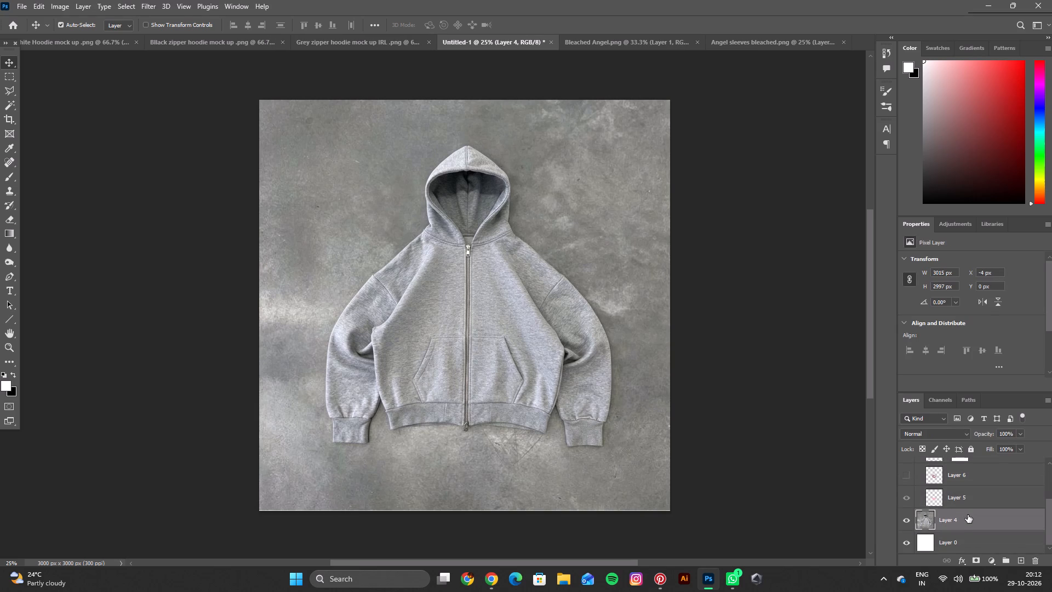
left_click_drag(968, 515, 971, 492)
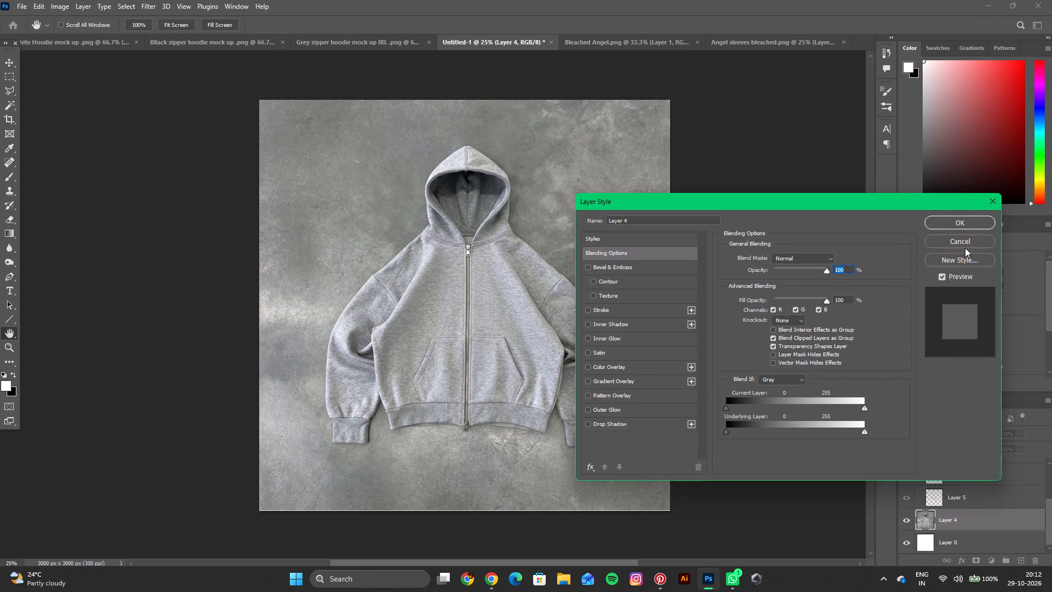
left_click(965, 247)
left_click(975, 502)
scroll(977, 499, "up", 1)
left_click_drag(973, 508, 977, 481)
Move the grey hoodie image, Layer 4, into the Bleached Angel group between Layer 5 and Layer 6.
left_click(975, 533)
left_click_drag(975, 533, 976, 506)
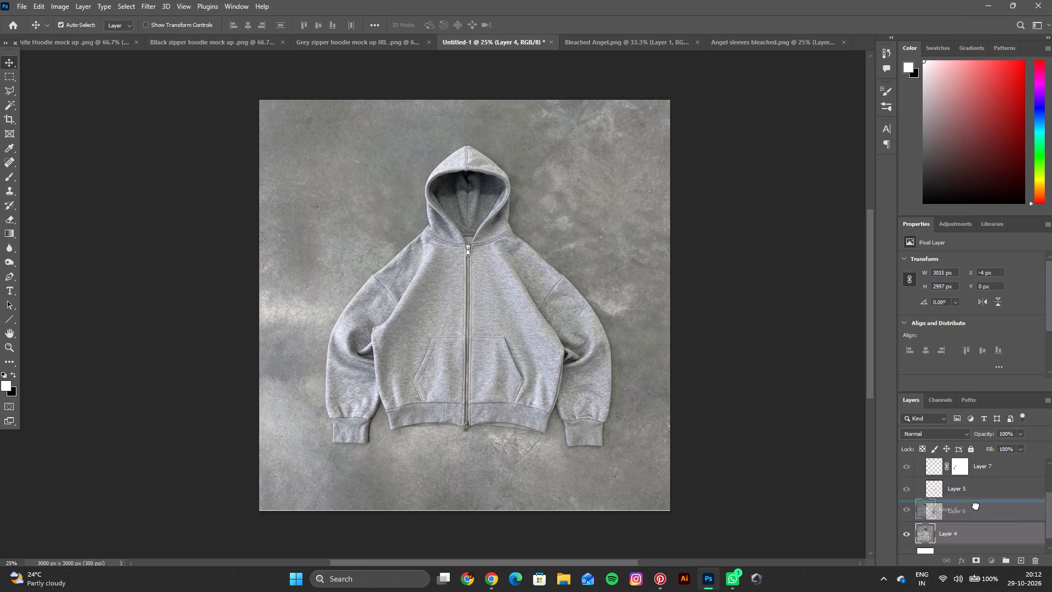
left_click_drag(976, 506, 976, 503)
scroll(976, 505, "up", 2)
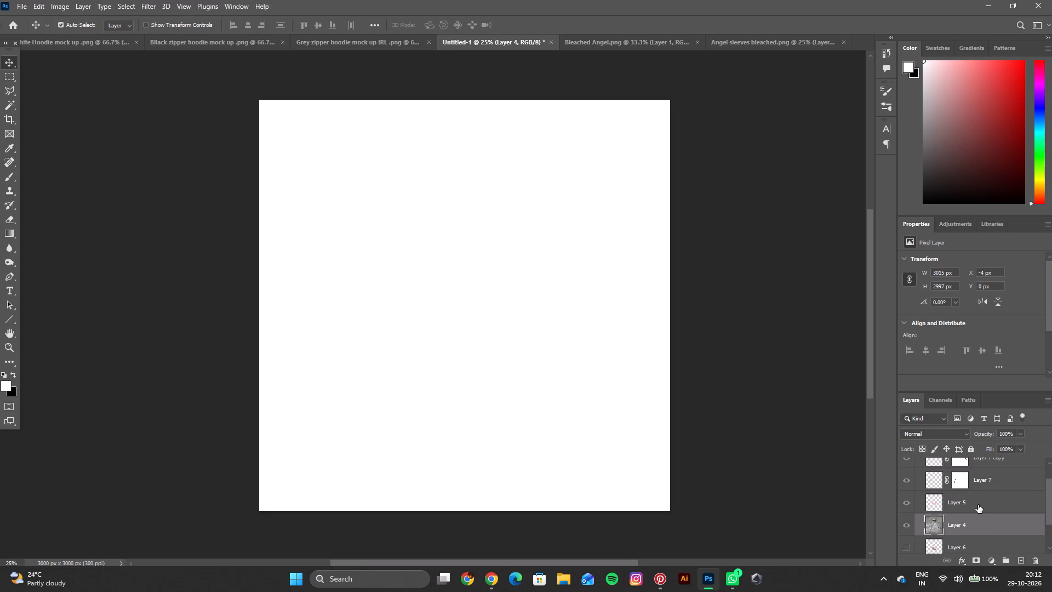
scroll(978, 505, "up", 5)
scroll(979, 505, "down", 3)
scroll(981, 499, "up", 3)
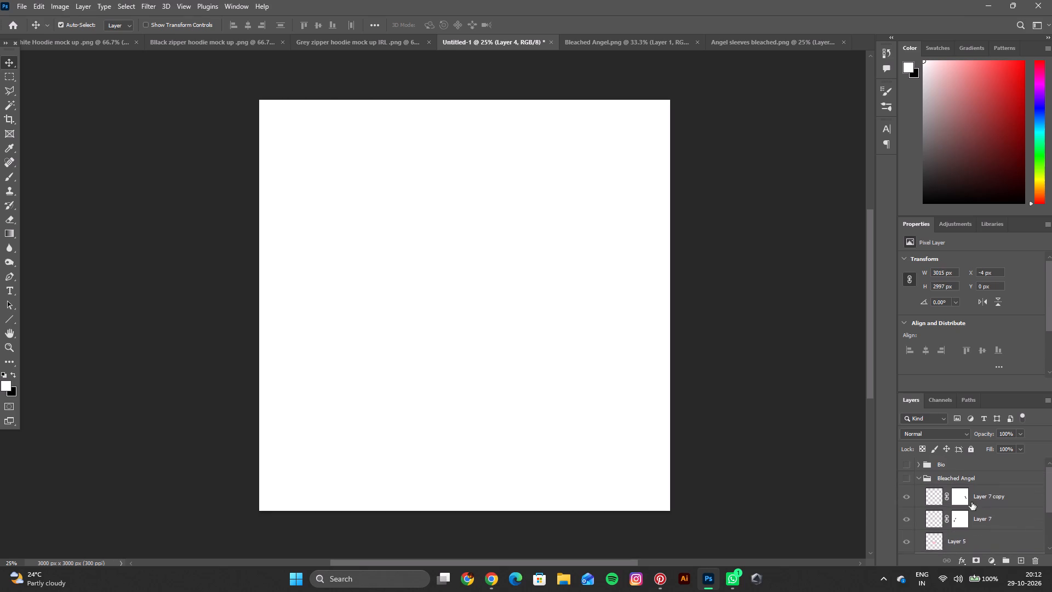
Show the Bleached Angel group to check its contents, and collapse and hide it.
left_click(904, 483)
scroll(981, 538, "down", 2)
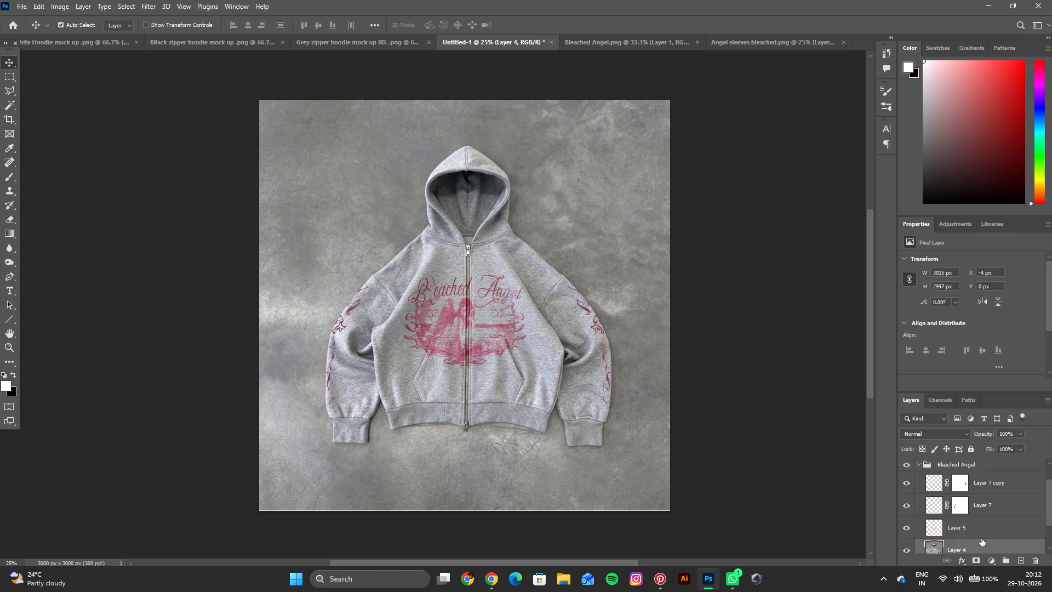
scroll(981, 538, "down", 1)
scroll(981, 531, "up", 3)
left_click(919, 478)
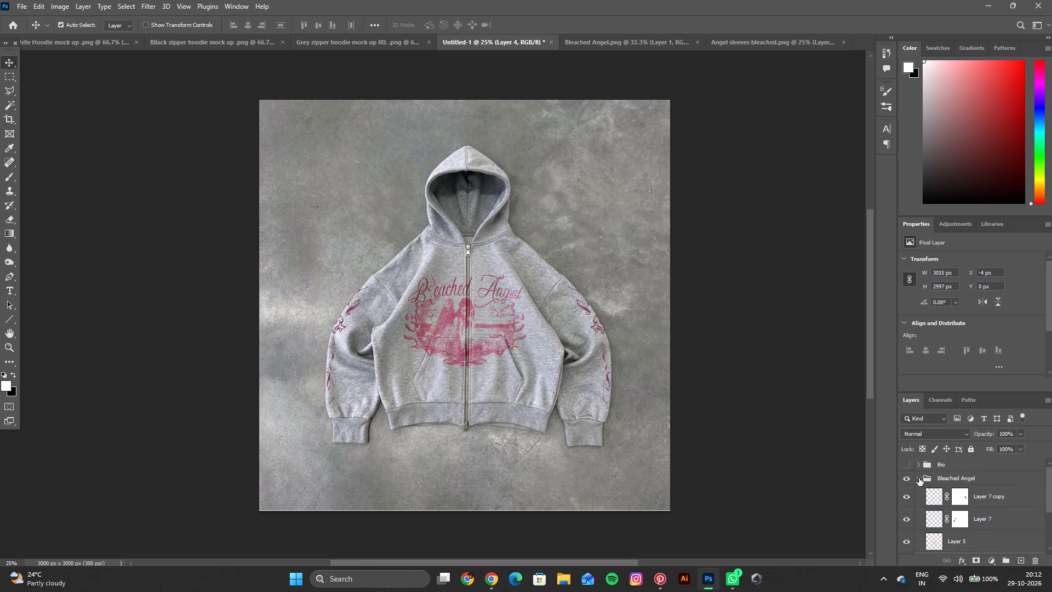
left_click(911, 481)
left_click(911, 481)
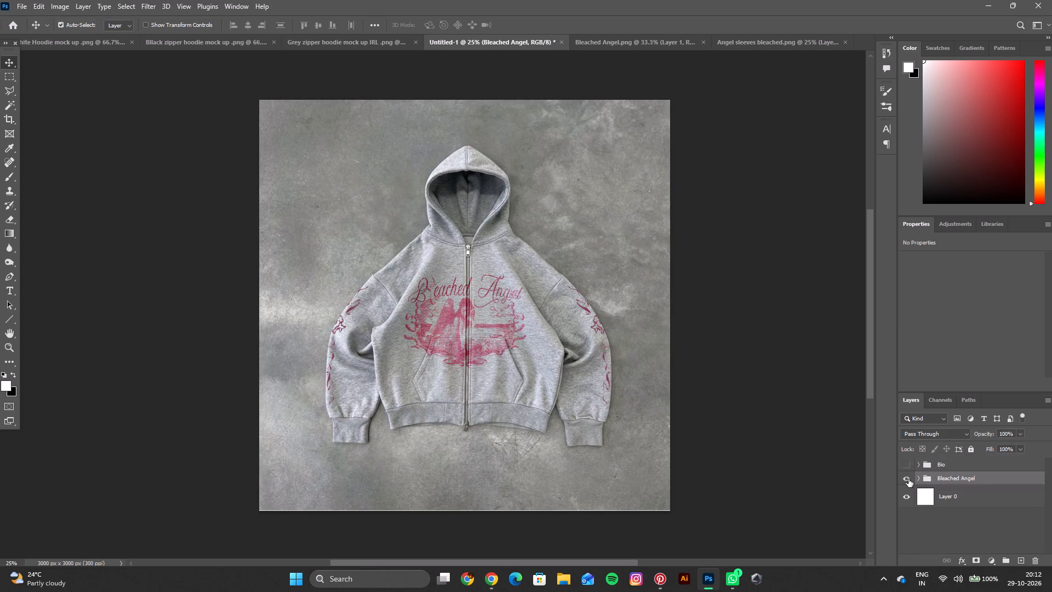
left_click(908, 479)
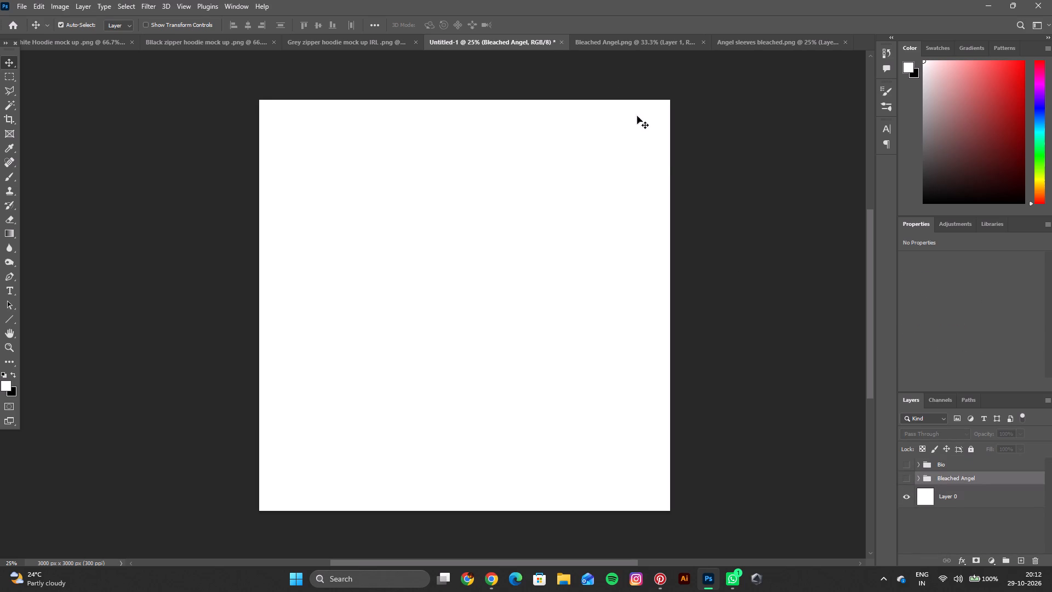
Close the Bleached Angel.png and Angel sleeves bleached.png artwork documents.
left_click(620, 41)
left_click(705, 42)
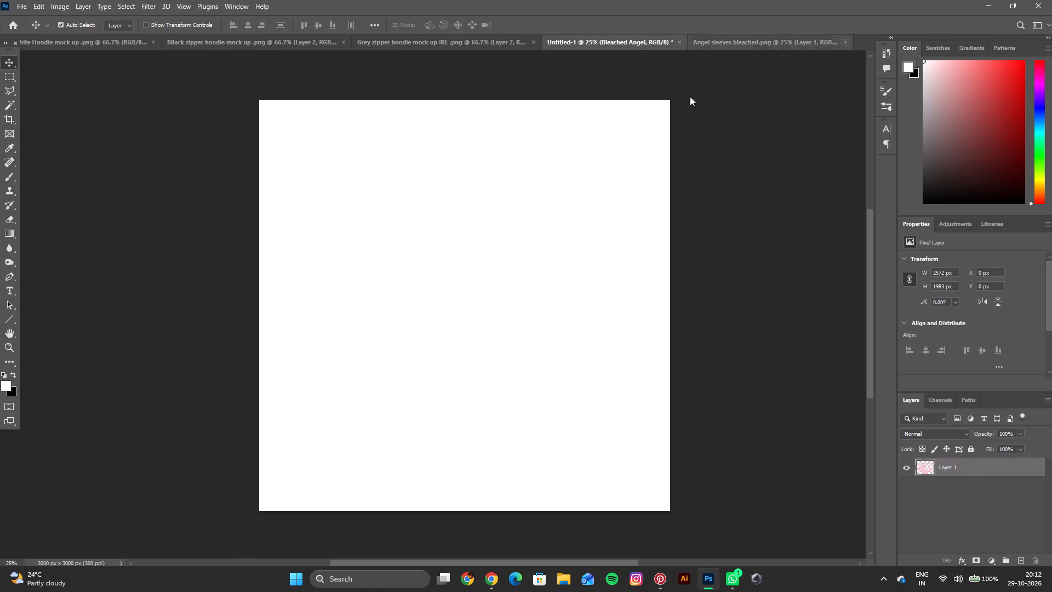
left_click(769, 44)
left_click(844, 41)
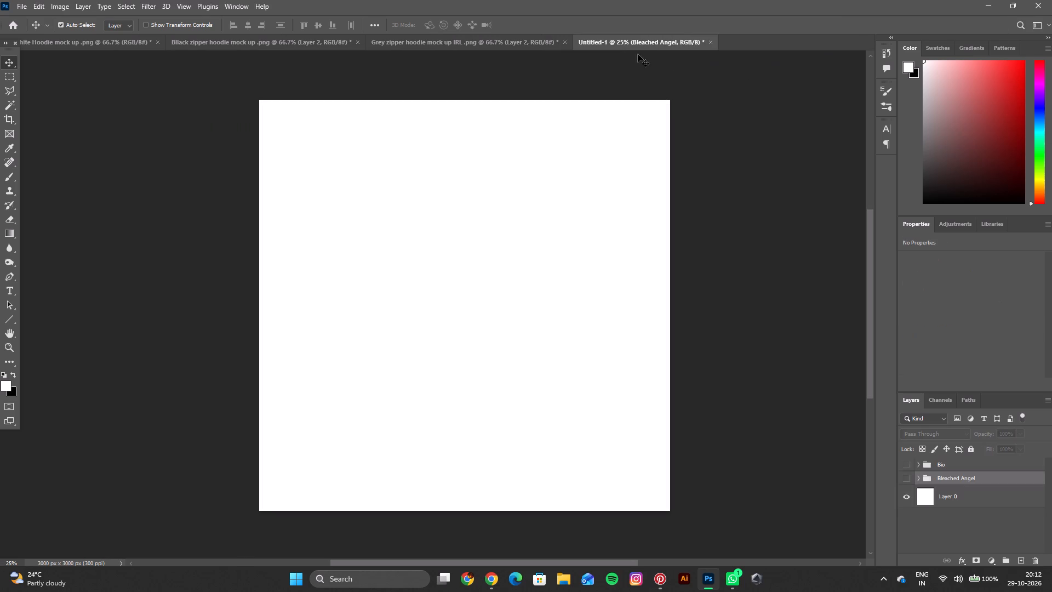
Copy the black zipper hoodie image from its own document and paste it into Untitled-1.
left_click(510, 48)
left_click(307, 43)
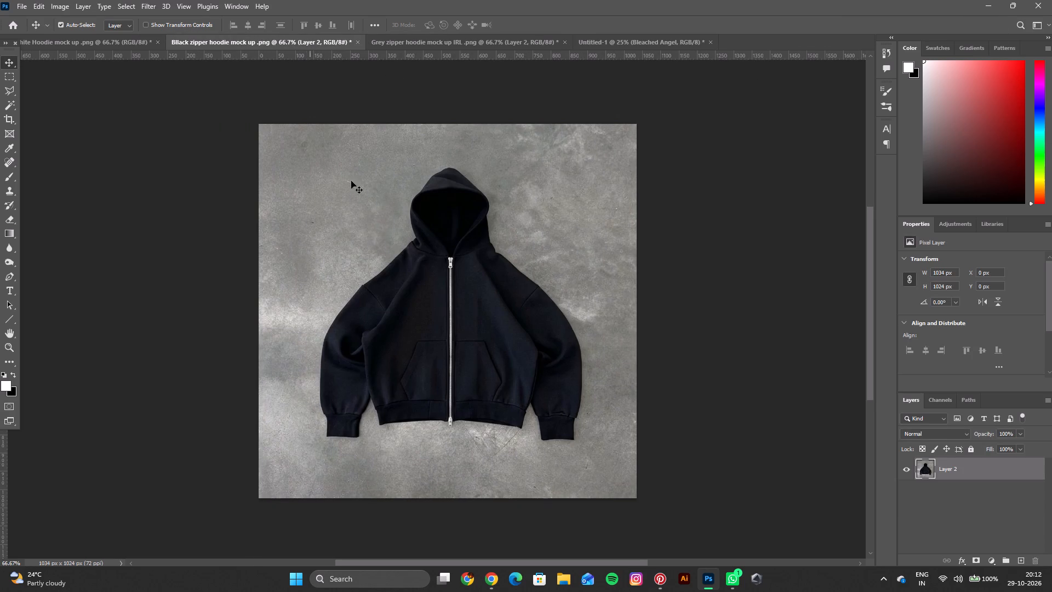
left_click(437, 322)
key("ctrl+c")
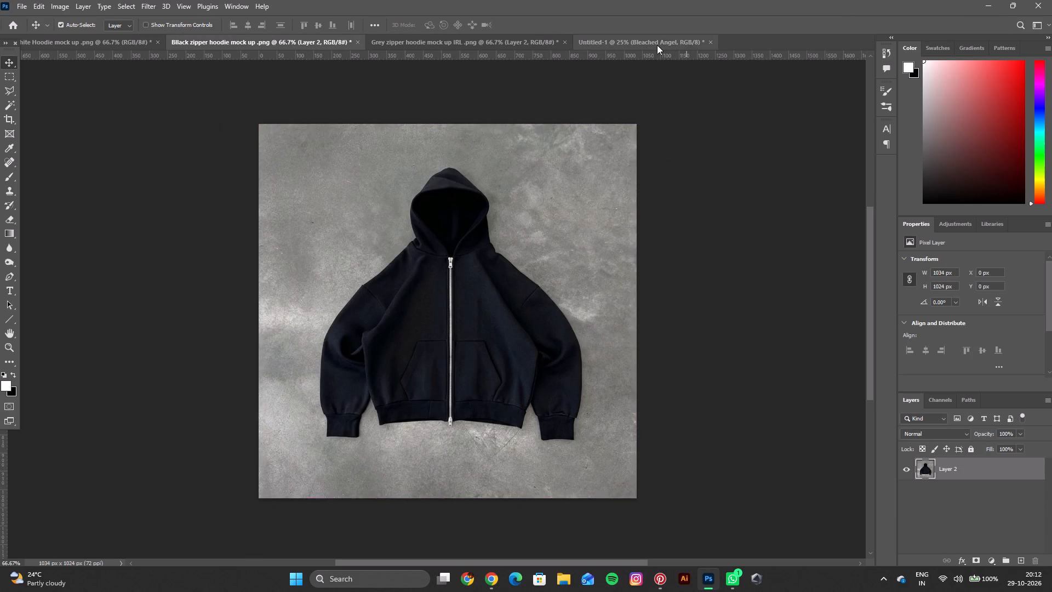
left_click(657, 45)
key("ctrl+v")
Align the black hoodie image with the canvas's upper-left corner and enlarge it to about 3008 × 3011 px to cover the canvas.
key("ctrl+t")
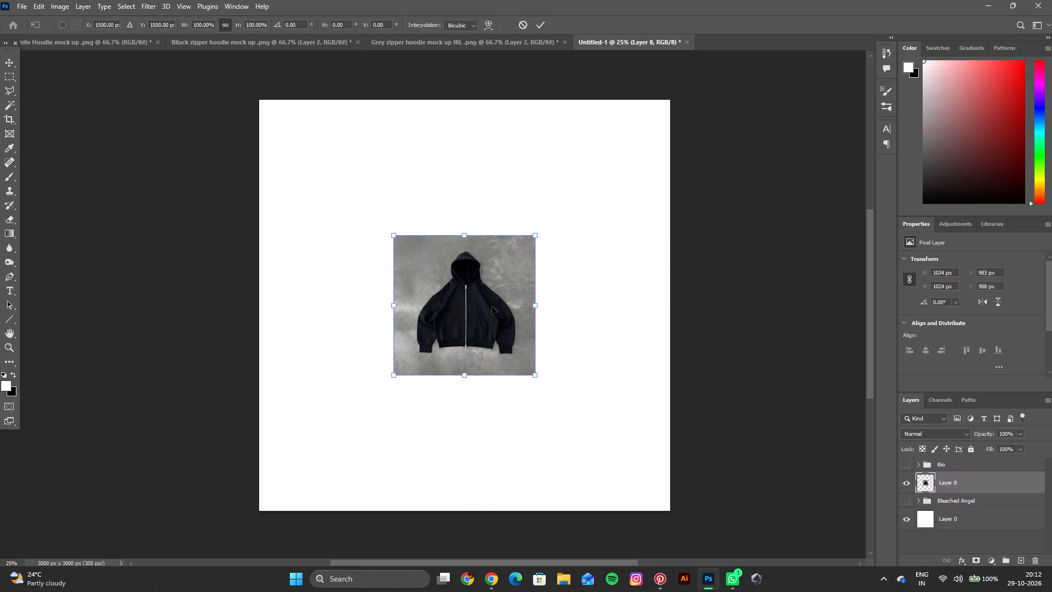
left_click_drag(492, 306, 357, 173)
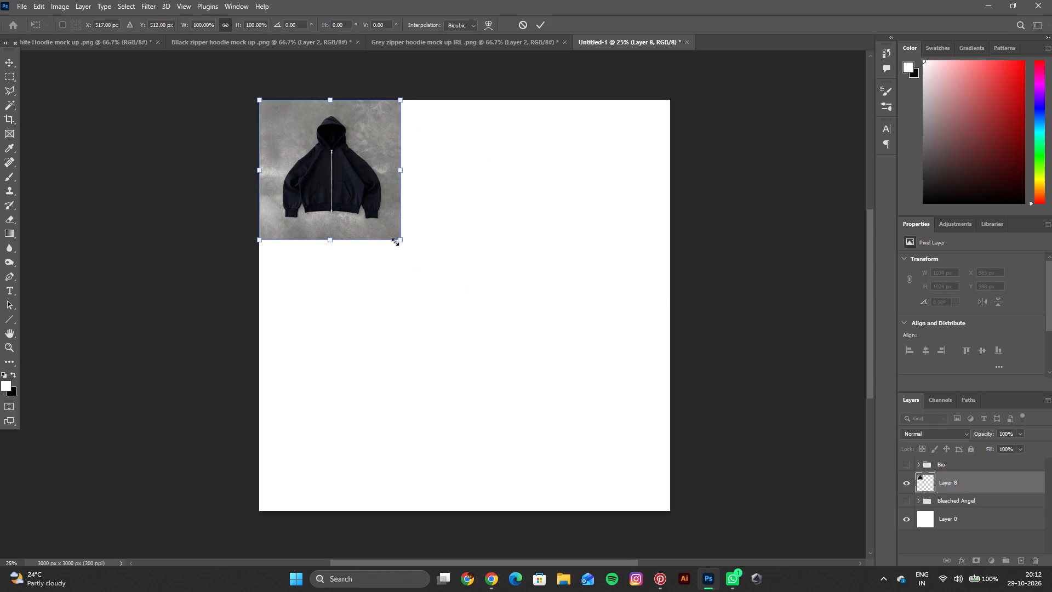
left_click_drag(403, 243, 670, 475)
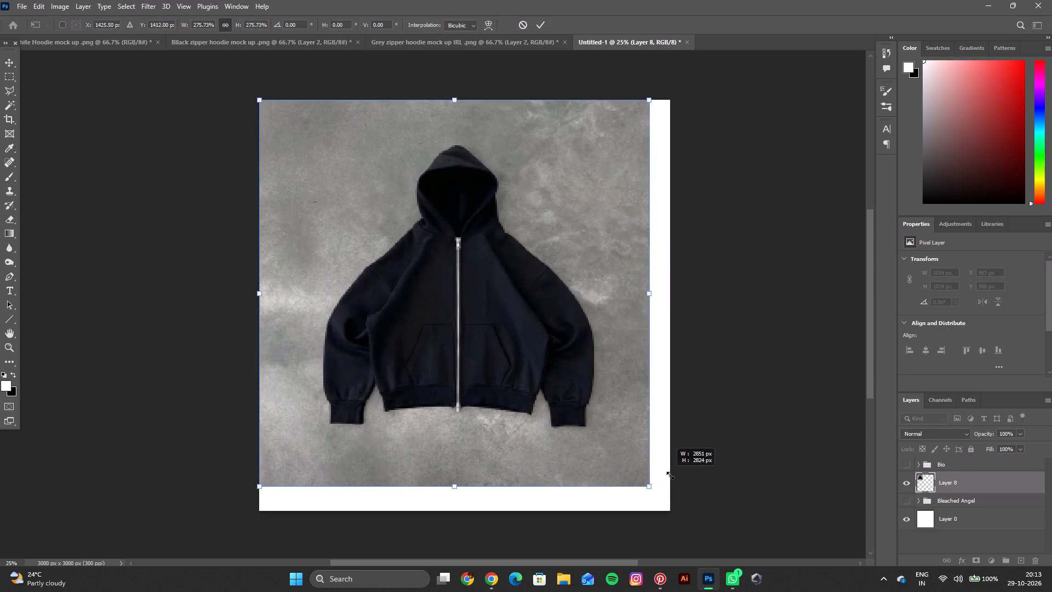
left_click_drag(670, 475, 690, 493)
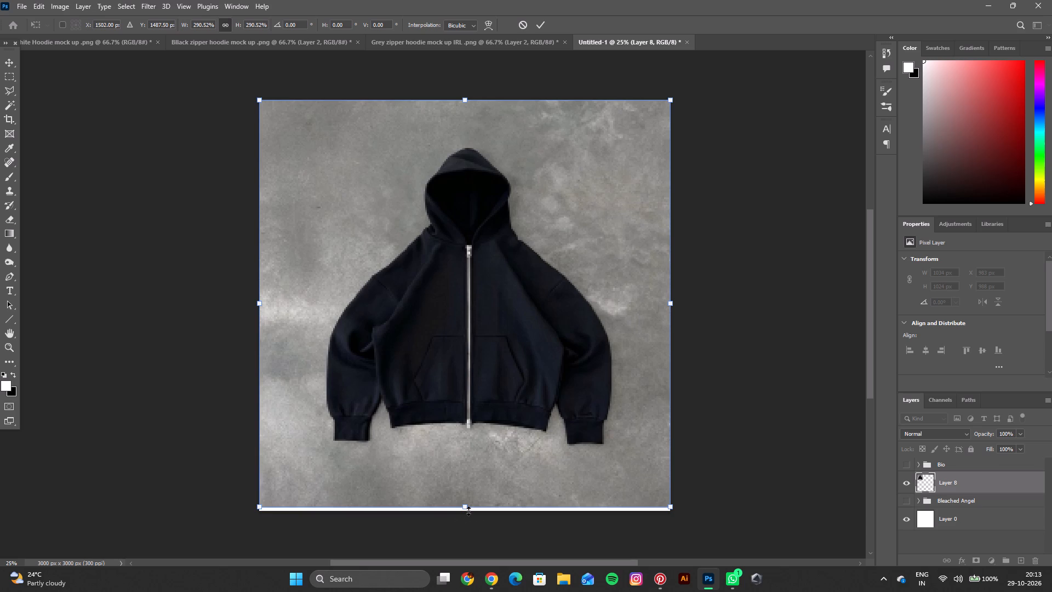
left_click_drag(468, 511, 469, 516, "ctrl")
left_click(544, 30)
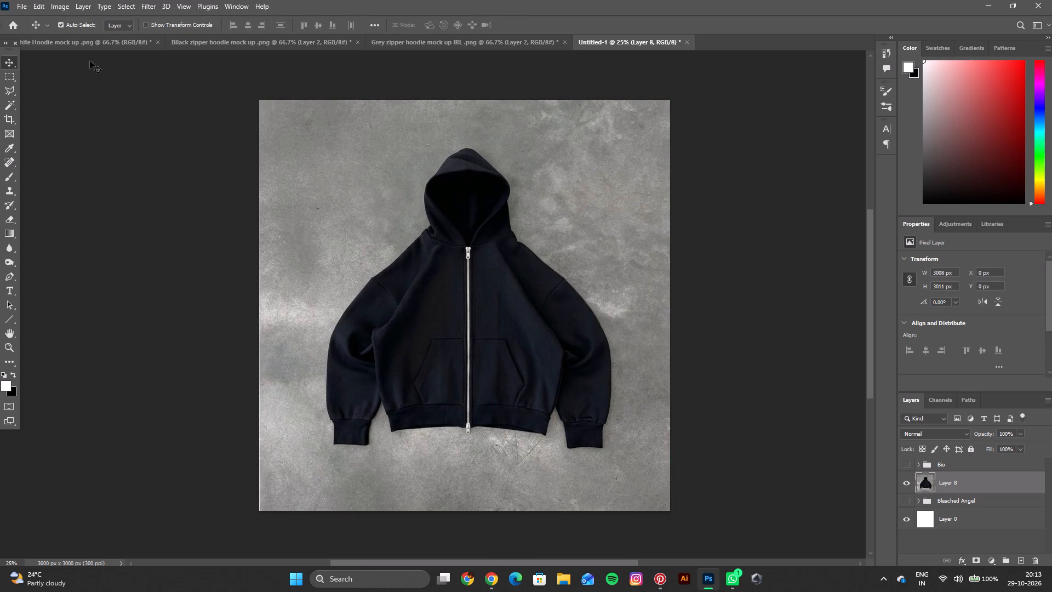
Open Dark World Cracks.png from the Gothbird folder and paste its artwork above the black hoodie in Untitled-1.
key("ctrl+o")
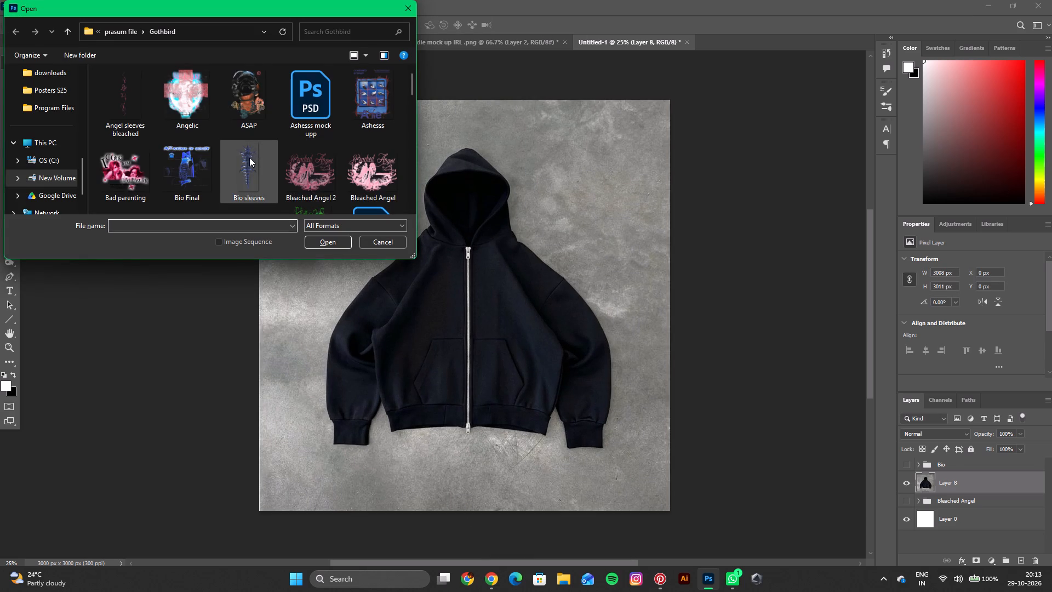
scroll(249, 157, "down", 2)
scroll(294, 161, "down", 1)
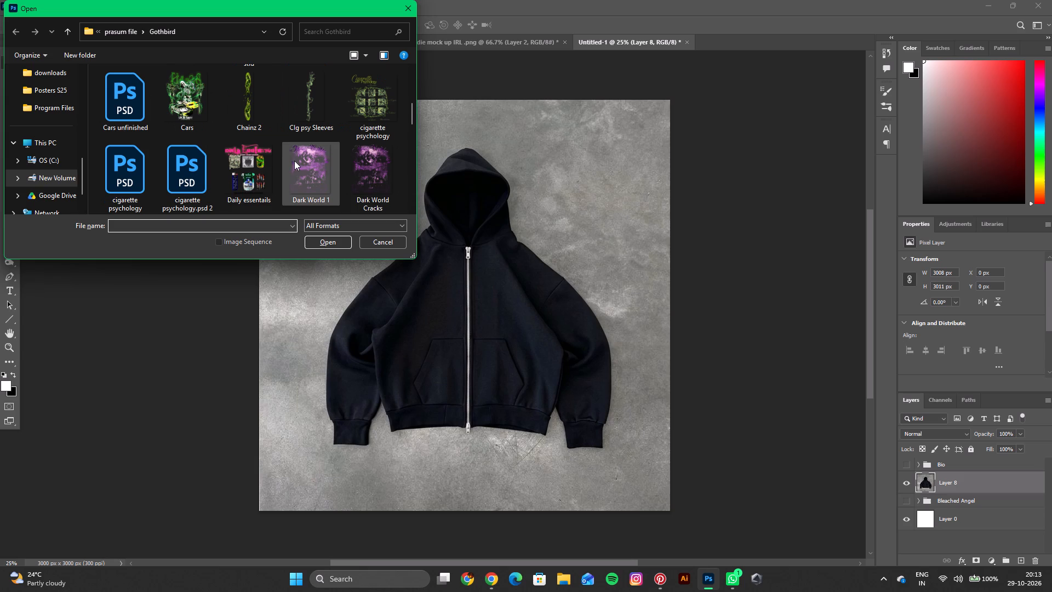
double_click(384, 181)
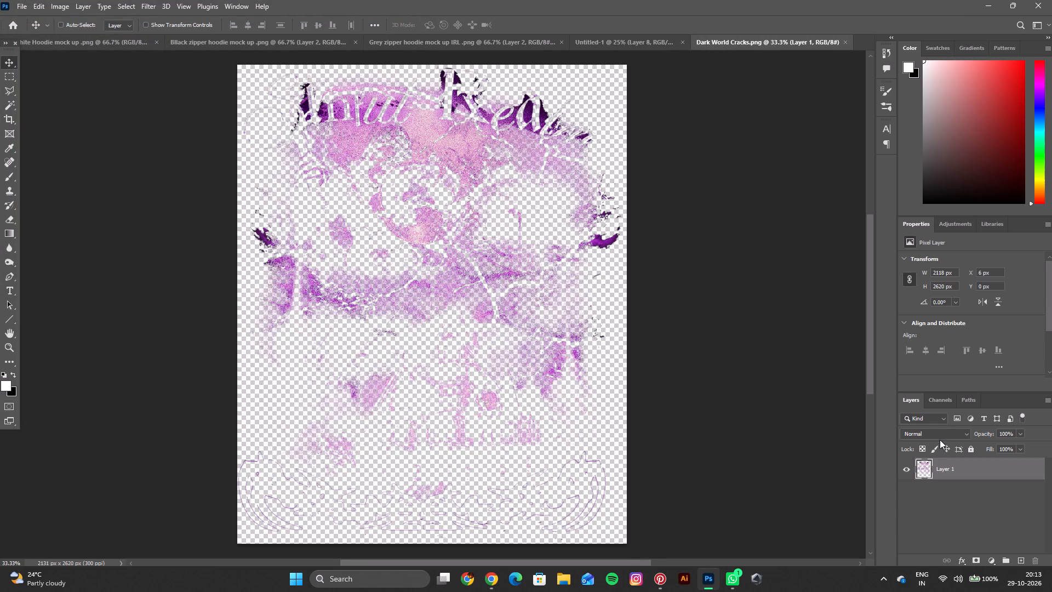
key("ctrl+c")
left_click(624, 47)
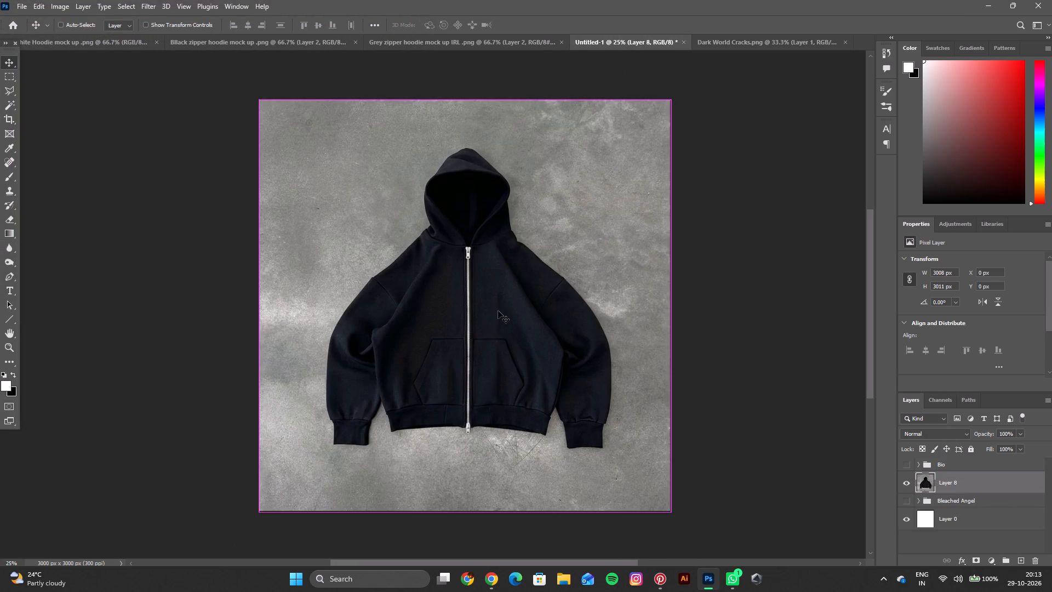
key("ctrl+v")
Scale the Dark World Cracks artwork to about 38% (802 × 992 px) and centre it over the hoodie's zipper front.
key("ctrl+t")
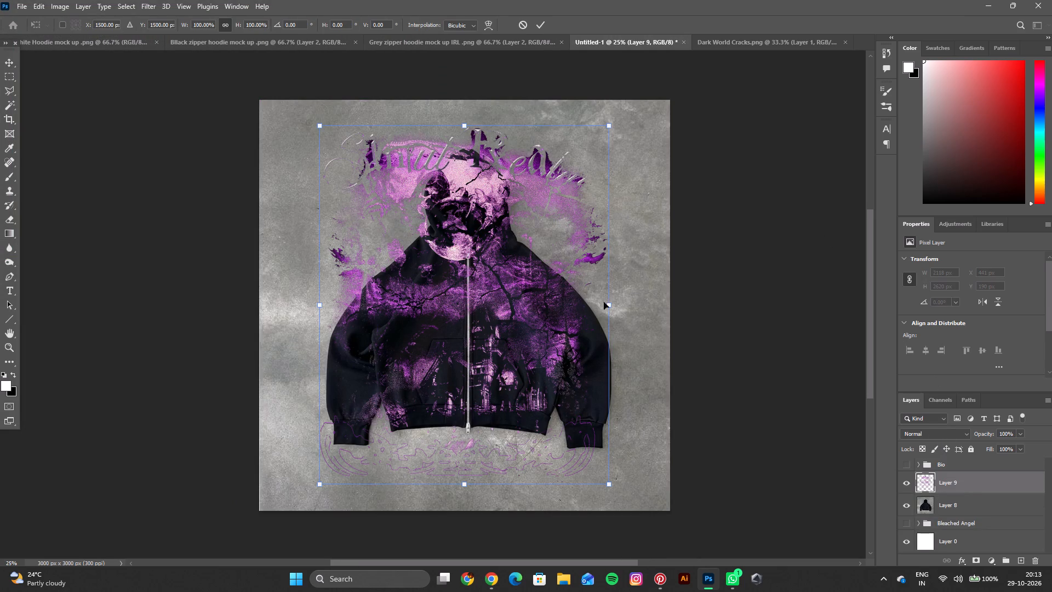
left_click_drag(605, 305, 454, 338)
left_click_drag(444, 338, 517, 368)
left_click_drag(535, 339, 506, 354)
left_click_drag(490, 353, 499, 353)
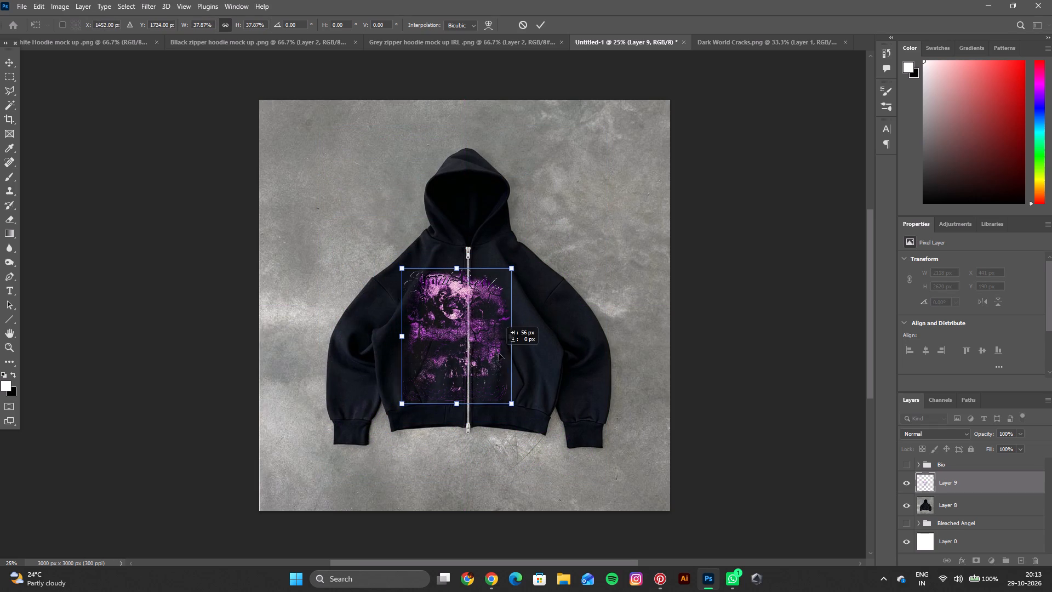
left_click_drag(499, 353, 510, 352)
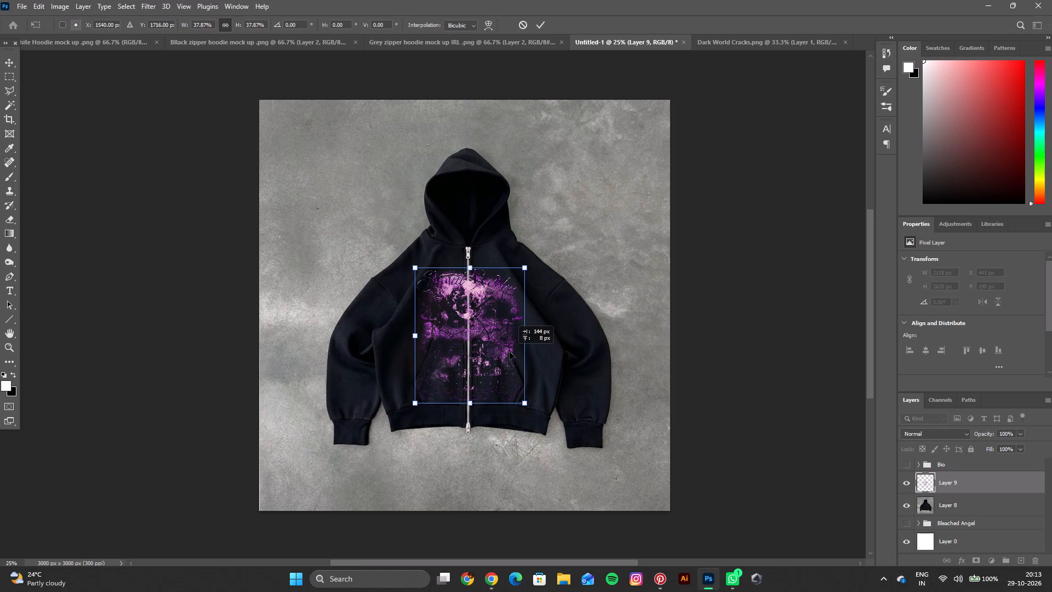
left_click_drag(510, 352, 510, 349)
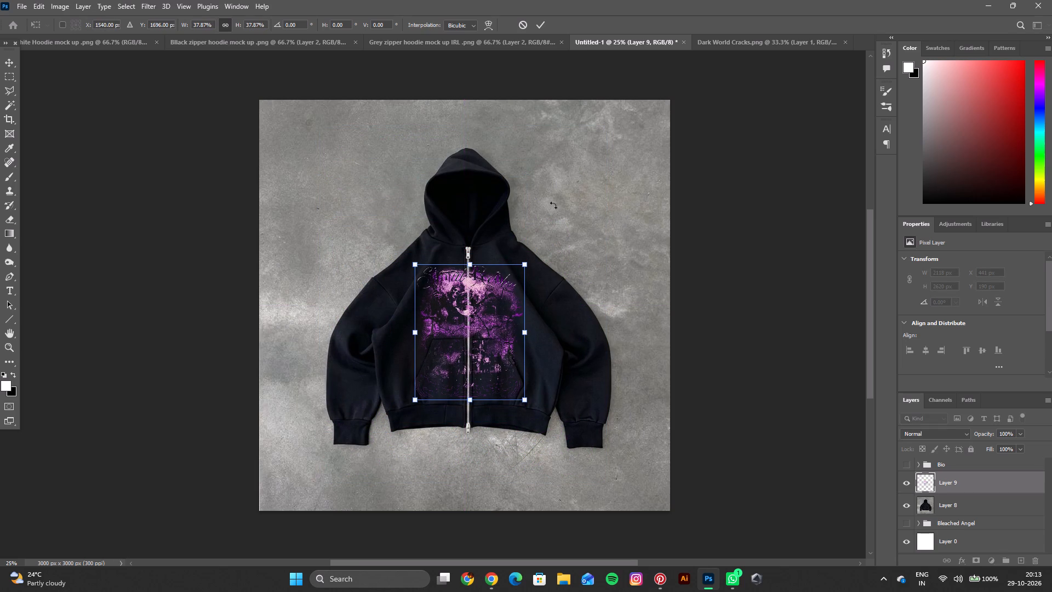
left_click(538, 24)
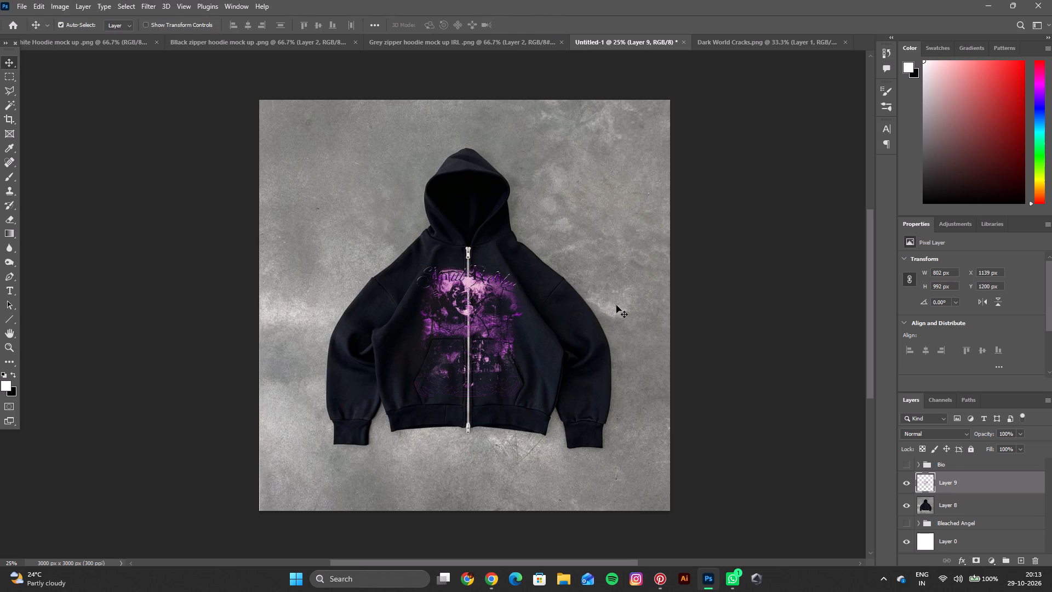
Set the Dark World Cracks artwork layer's blend mode to Lighter Color.
key("ctrl+equal")
key("ctrl+equal")
key("space")
key("space")
key("space")
key("space")
key("space")
key("space")
key("space")
key("space")
key("space")
key("space")
key("space")
key("space")
key("space")
key("space")
key("space")
key("space")
key("space")
key("space")
key("space")
key("space")
left_click_drag(616, 305, 602, 301)
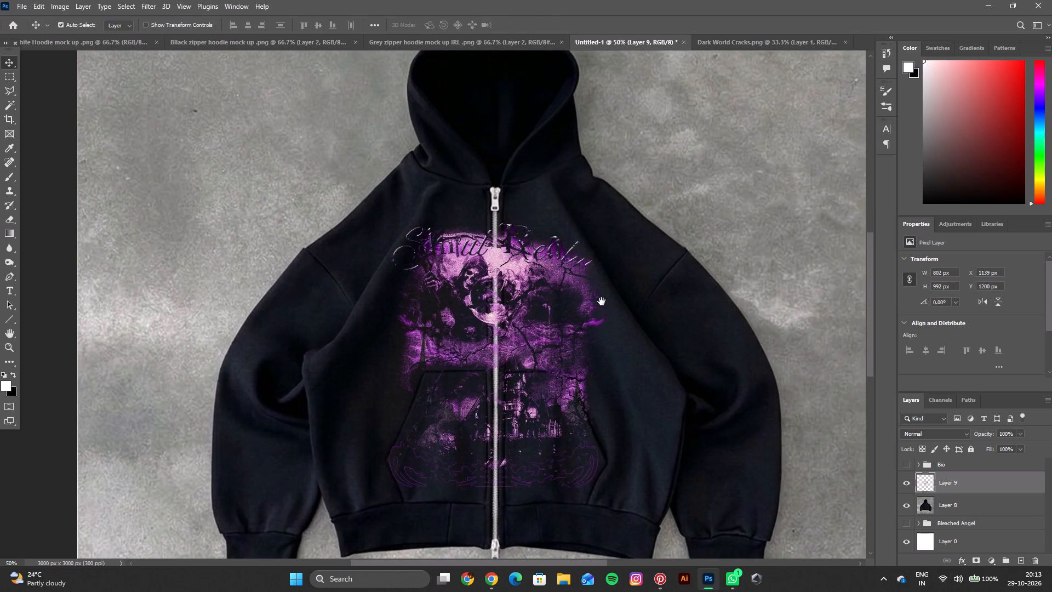
left_click_drag(602, 301, 559, 270)
left_click(911, 433)
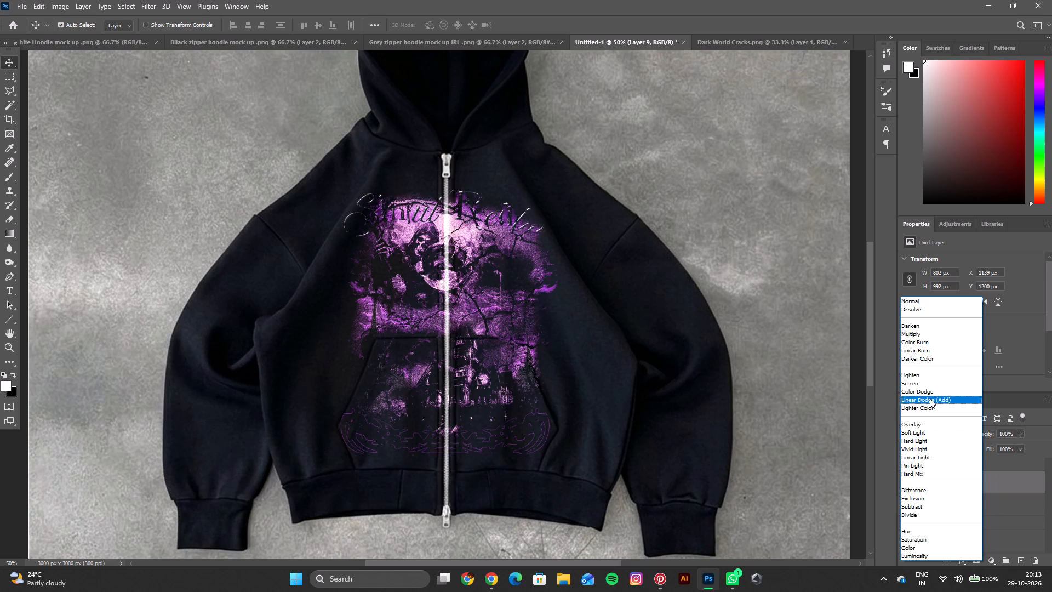
left_click(929, 406)
scroll(440, 285, "up", 3)
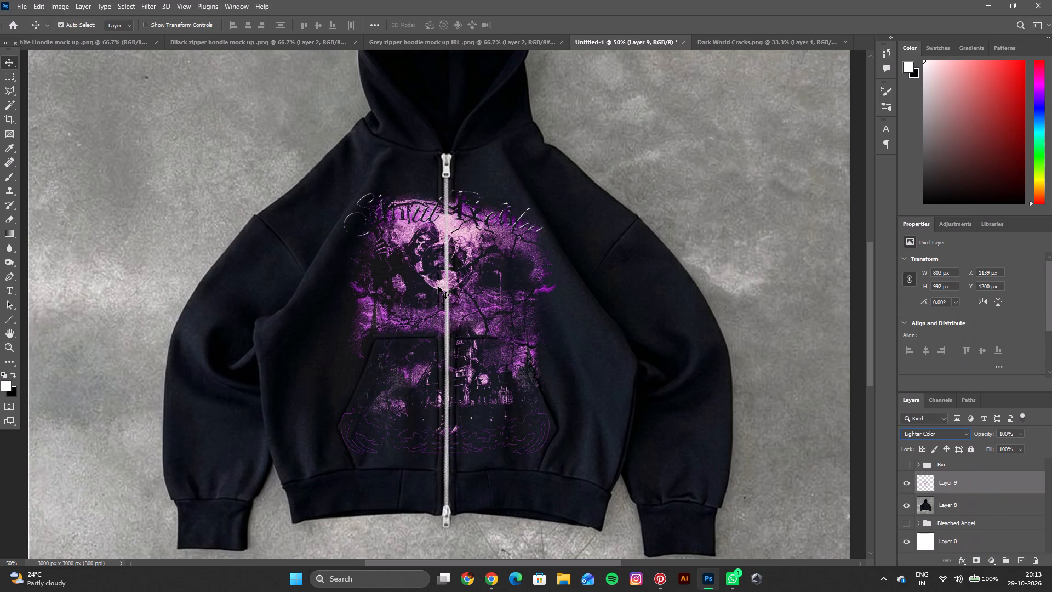
Examine how the blended front artwork sits on the whole hoodie.
key("ctrl+minus")
key("space")
key("space")
key("space")
key("space")
key("space")
key("space")
key("space")
key("space")
key("space")
key("space")
key("space")
key("space")
key("space")
key("space")
key("space")
key("space")
key("space")
key("space")
key("space")
key("space")
left_click_drag(458, 289, 452, 316)
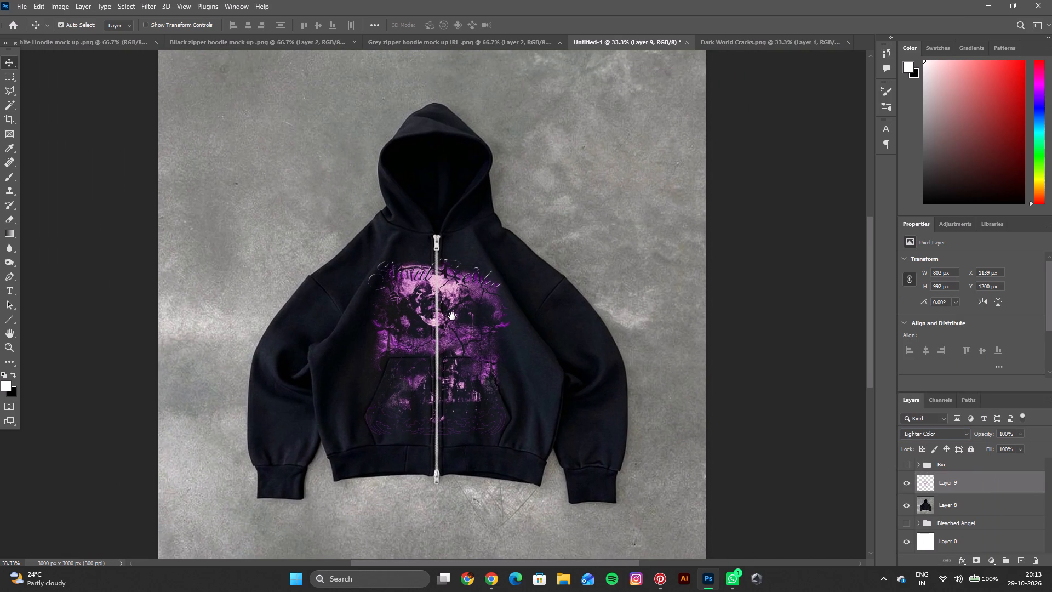
left_click_drag(452, 316, 450, 312)
key("ctrl+minus")
key("space")
key("space")
key("space")
key("space")
key("space")
key("space")
key("space")
key("space")
key("space")
key("space")
key("space")
key("space")
key("space")
key("space")
key("space")
key("space")
key("space")
key("space")
key("space")
key("space")
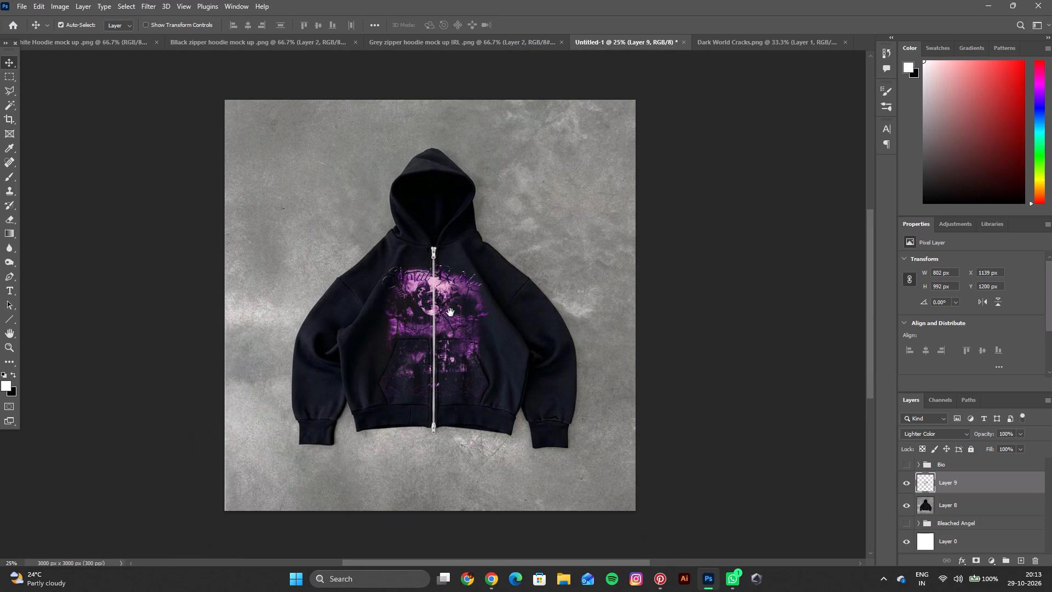
left_click_drag(450, 312, 433, 328)
key("ctrl+equal")
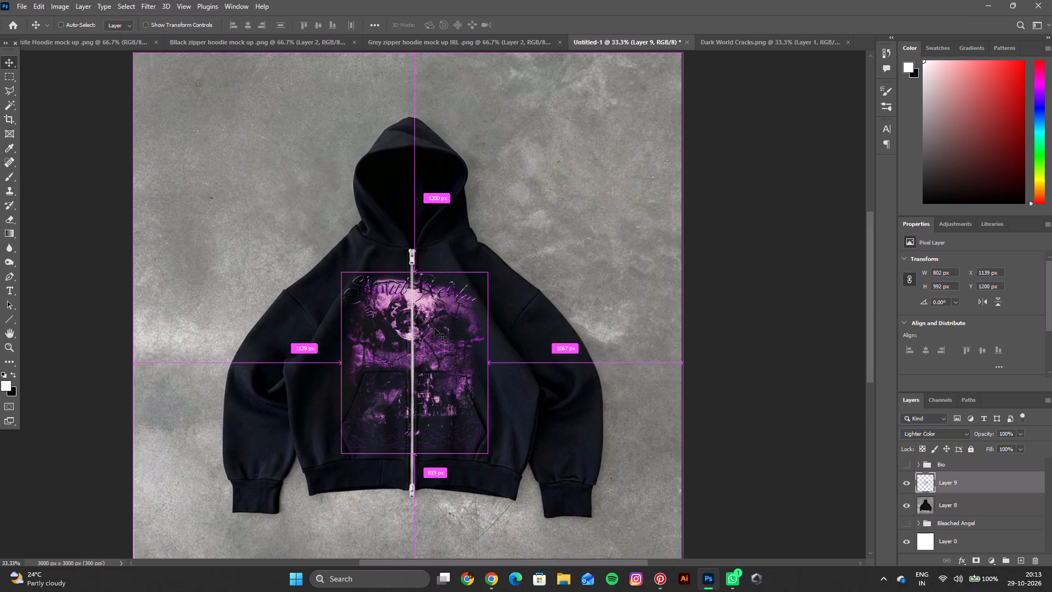
Open dark world sleeves.png from the Gothbird folder and paste its chain artwork above the front print in Untitled-1.
key("ctrl+o")
scroll(175, 147, "down", 3)
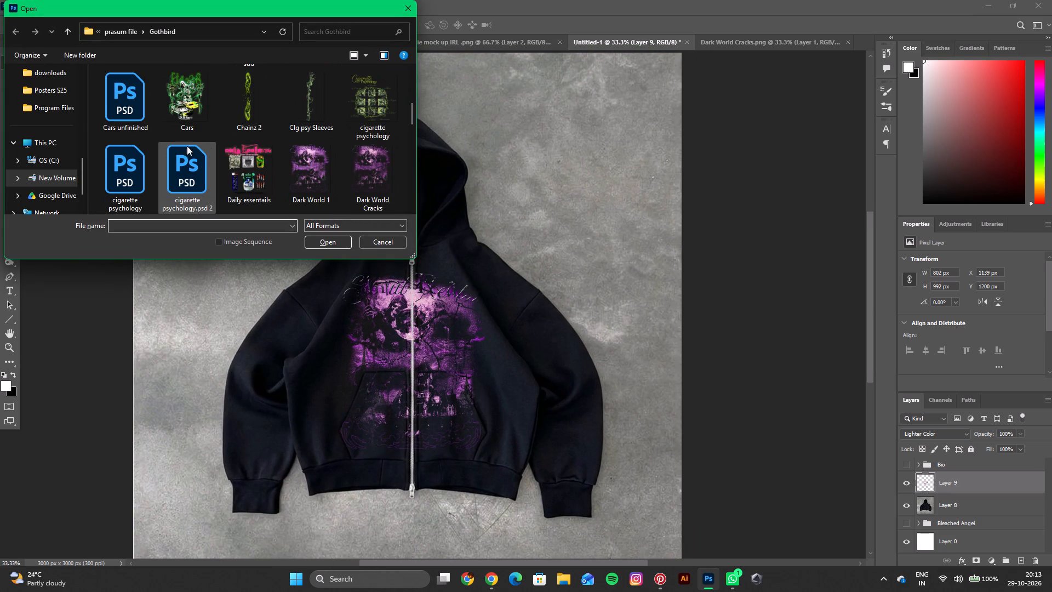
scroll(214, 141, "down", 1)
double_click(144, 169)
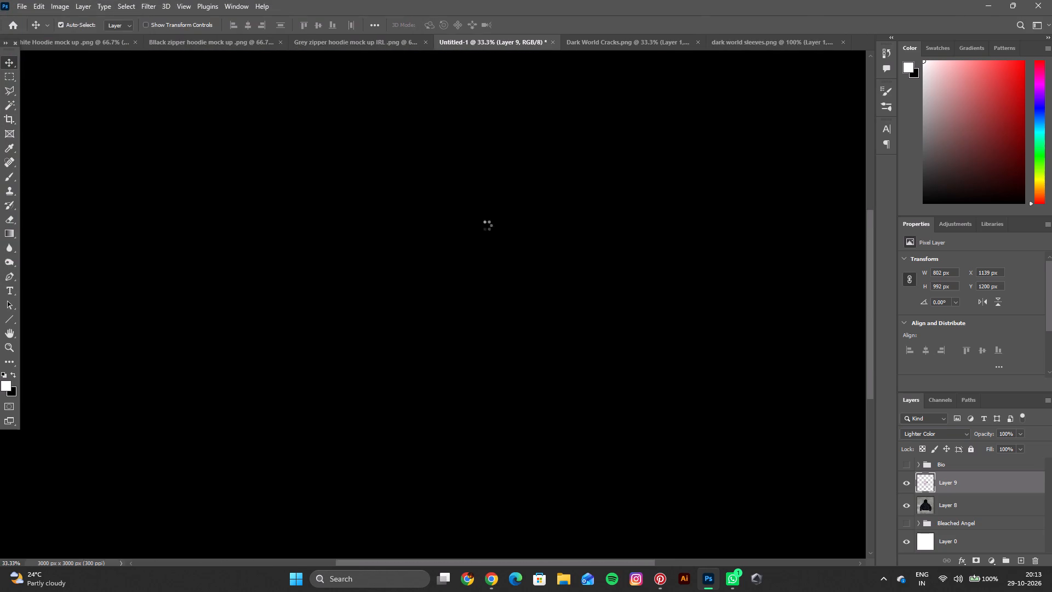
left_click(430, 230)
key("ctrl+x")
key("ctrl+c")
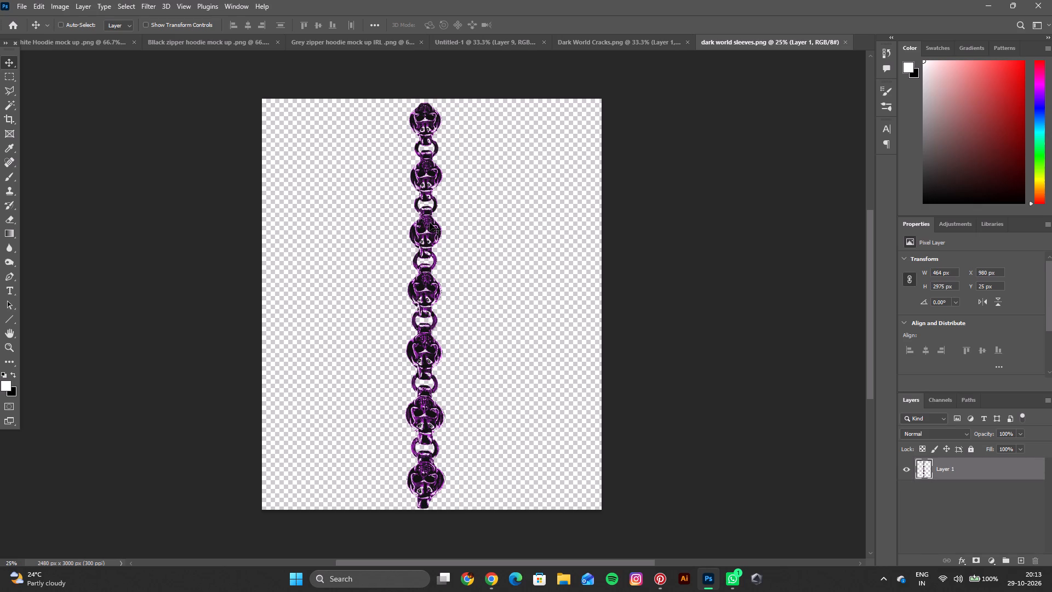
left_click(609, 47)
left_click(516, 39)
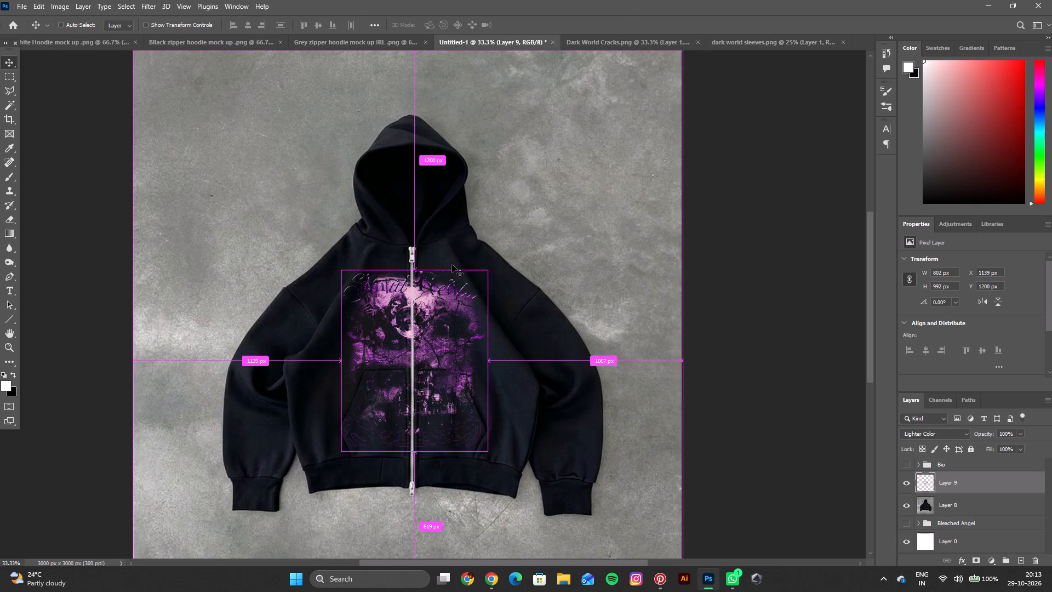
key("ctrl+v")
Scale the chain artwork to about 32%, rotate it about 27° and place it along the outer edge of the hoodie's left-hand sleeve.
left_click_drag(410, 234, 321, 238)
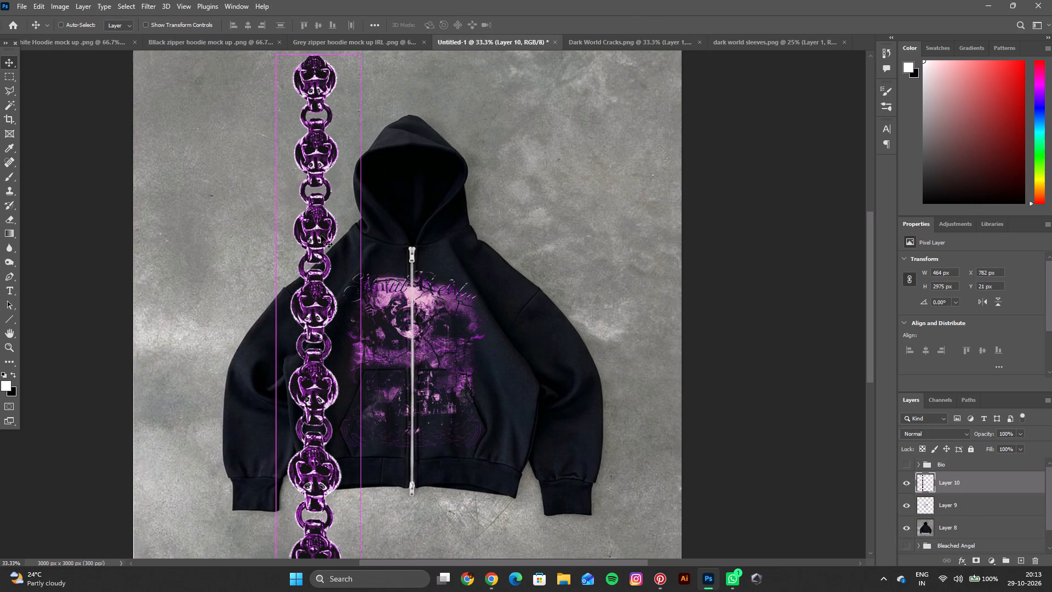
key("ctrl+t")
left_click_drag(362, 54, 263, 331)
left_click_drag(296, 419, 243, 282)
left_click_drag(261, 202, 243, 246)
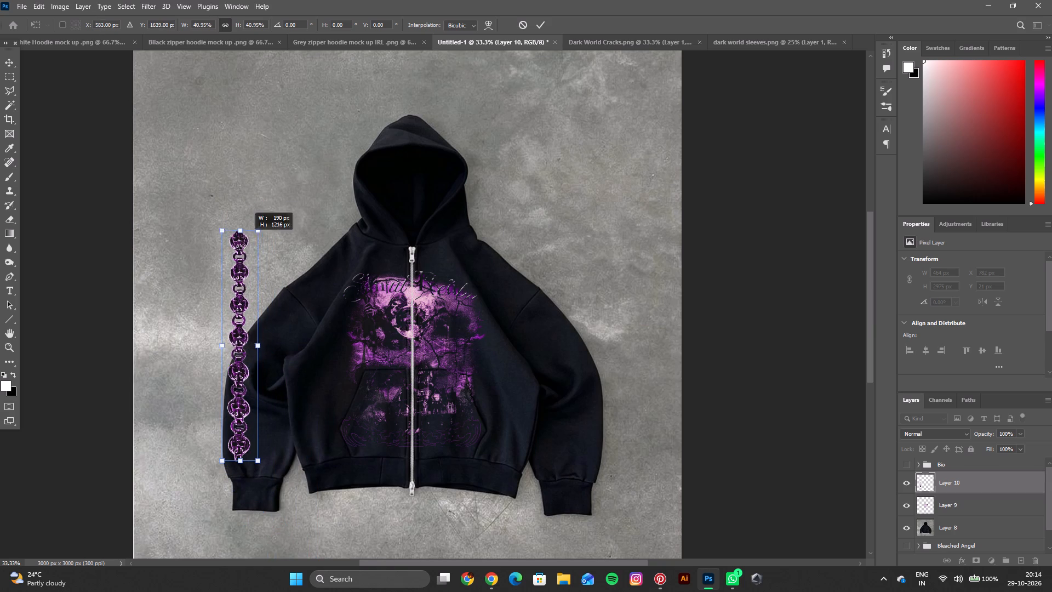
left_click_drag(243, 246, 227, 286)
left_click_drag(270, 272, 278, 333)
left_click(267, 328)
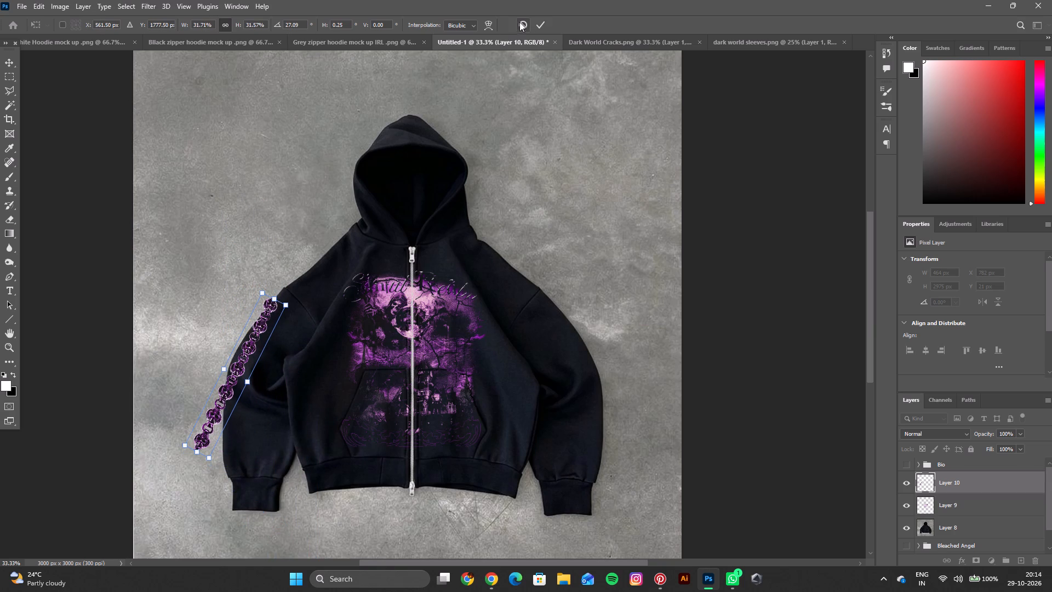
left_click(539, 21)
Warp the chain artwork to follow the curved outer edge of the left-hand sleeve, about 348 × 875 px overall.
key("ctrl+equal")
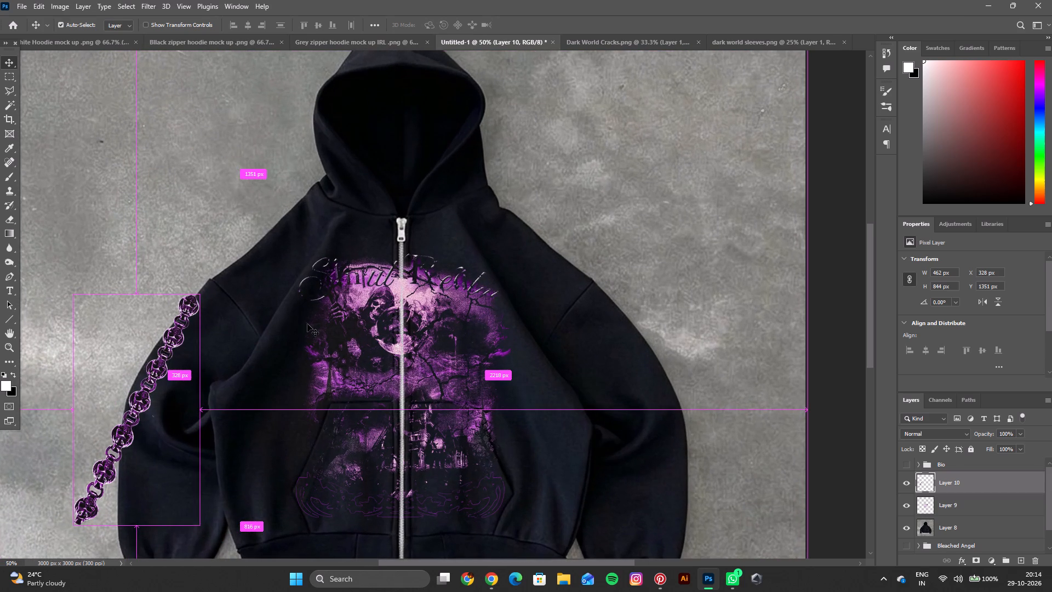
key("space")
key("space")
key("space")
key("space")
key("space")
key("space")
key("space")
key("space")
key("space")
key("space")
key("space")
key("space")
key("space")
key("space")
key("space")
key("space")
key("space")
key("space")
key("space")
left_click_drag(308, 387, 376, 276)
key("ctrl+equal")
key("space")
key("space")
key("space")
key("space")
key("space")
key("space")
key("space")
key("space")
key("space")
key("space")
key("space")
key("space")
key("space")
key("space")
key("space")
key("space")
key("space")
key("space")
key("space")
key("space")
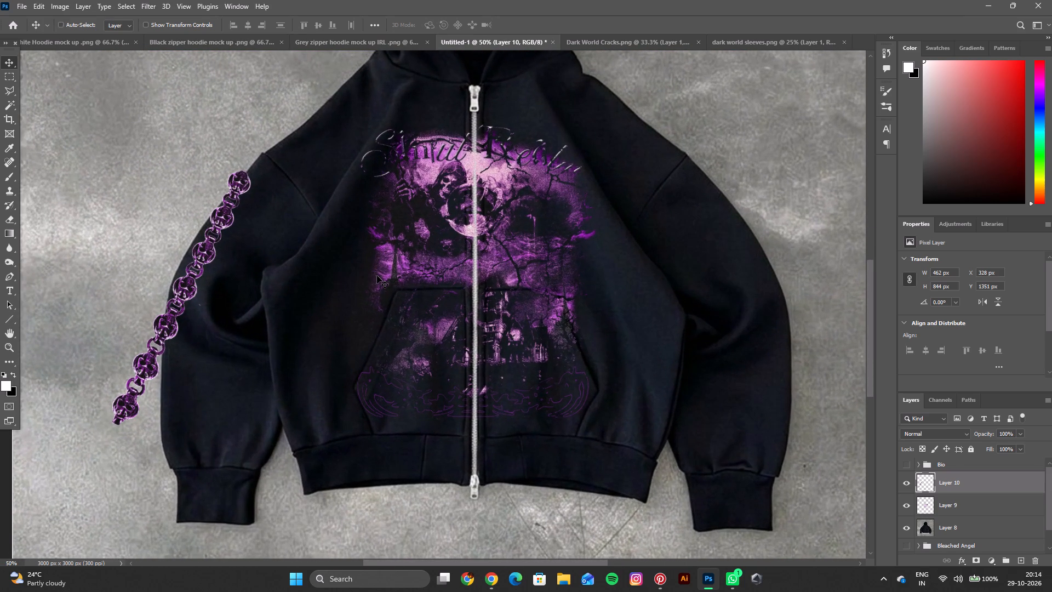
left_click_drag(377, 276, 442, 271)
left_click_drag(412, 267, 440, 267)
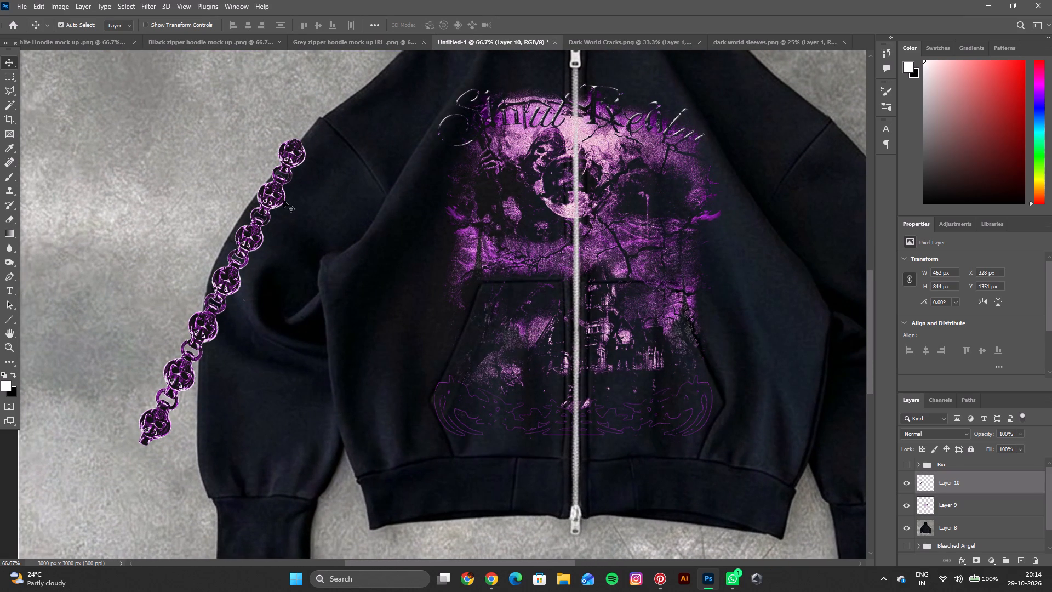
left_click(282, 197)
key("ctrl+t")
left_click(489, 31)
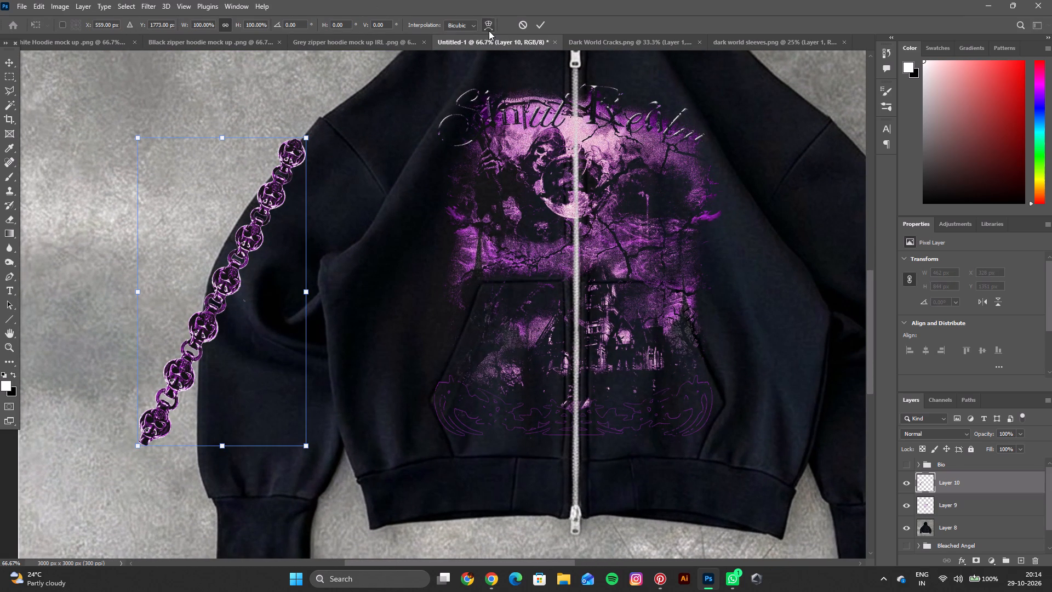
left_click(252, 249)
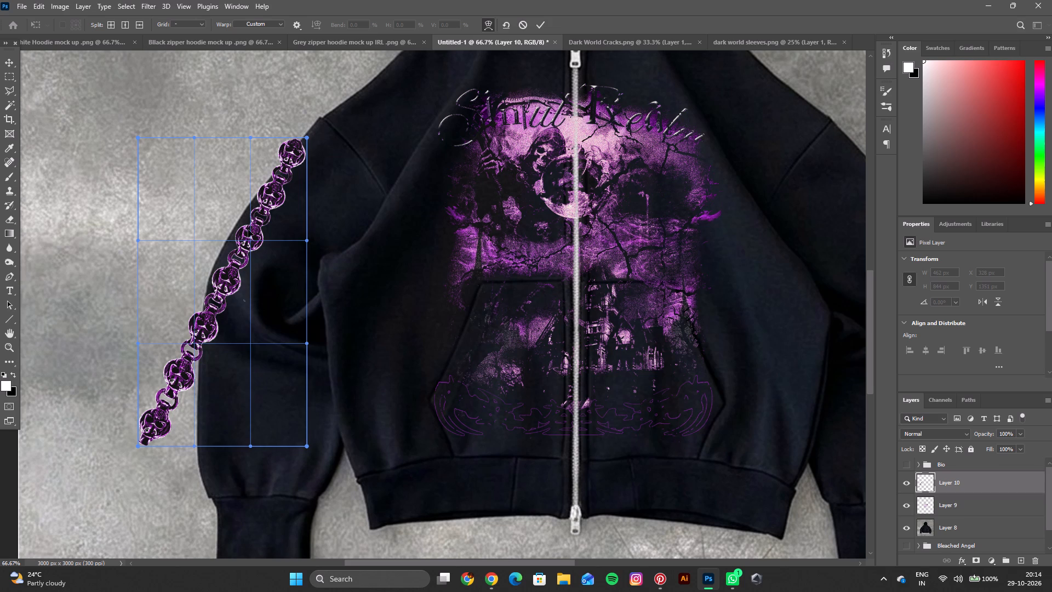
left_click_drag(248, 230, 241, 223)
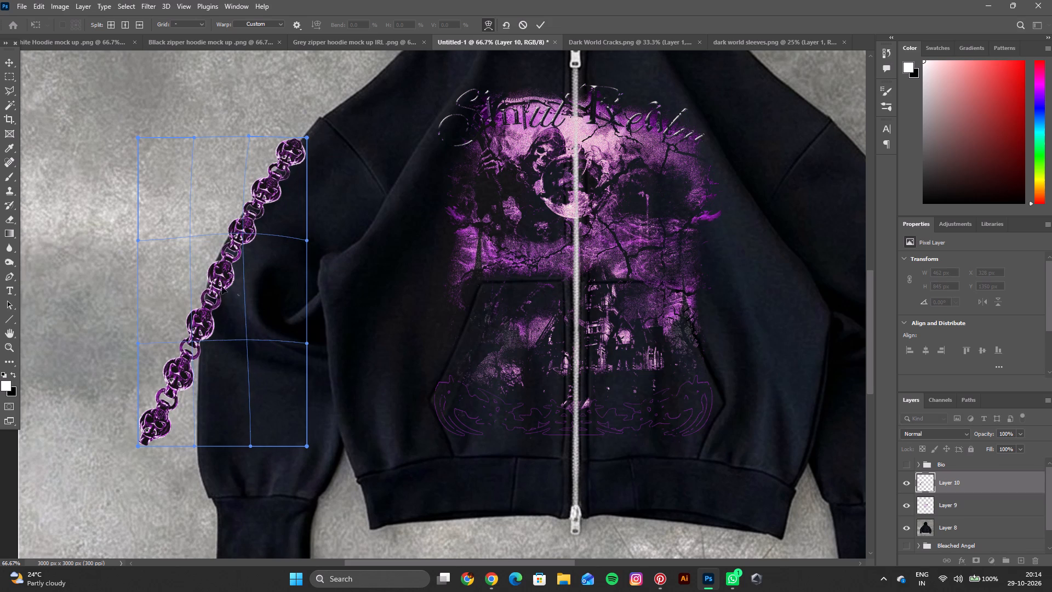
left_click_drag(219, 306, 216, 301)
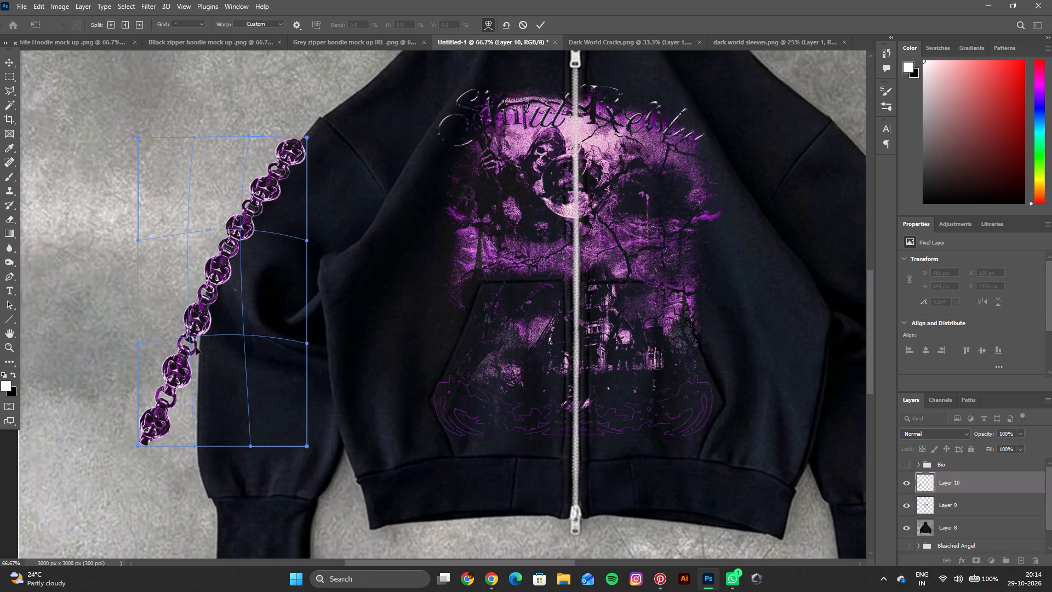
left_click_drag(196, 348, 203, 349)
left_click(170, 392)
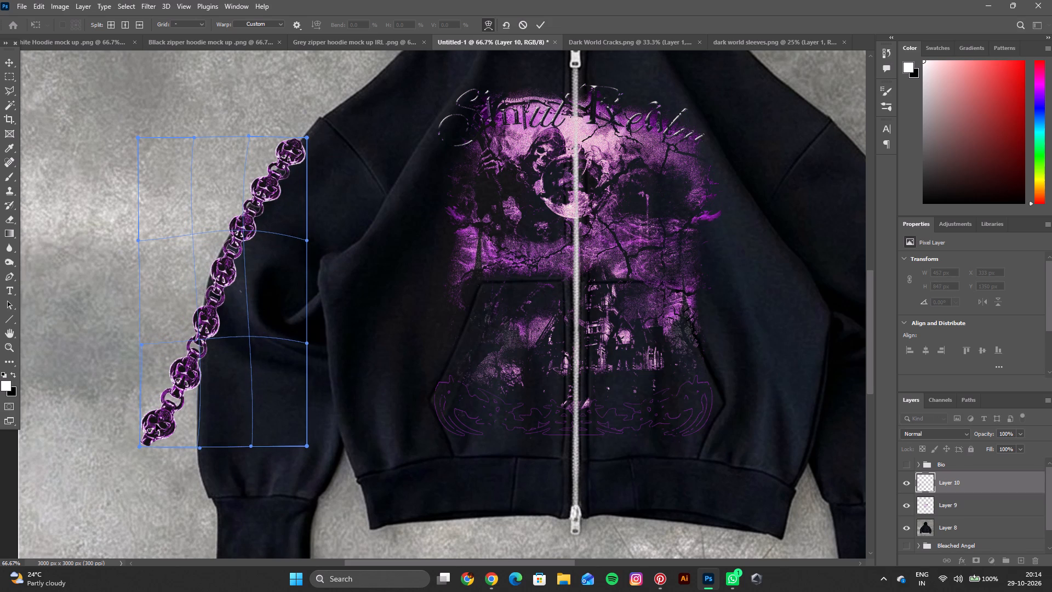
left_click_drag(156, 424, 227, 425)
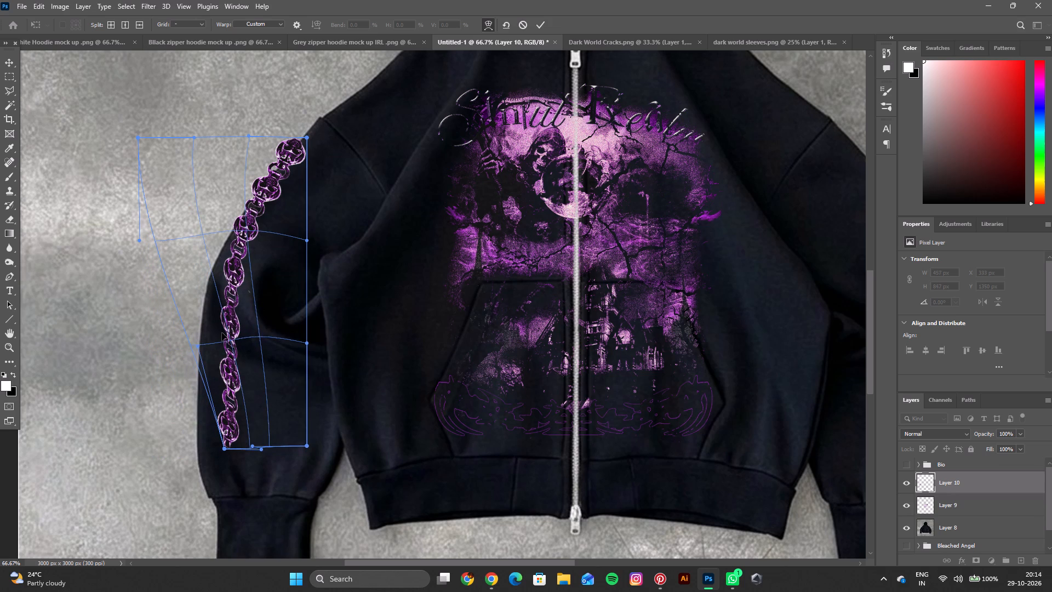
left_click_drag(230, 318, 210, 317)
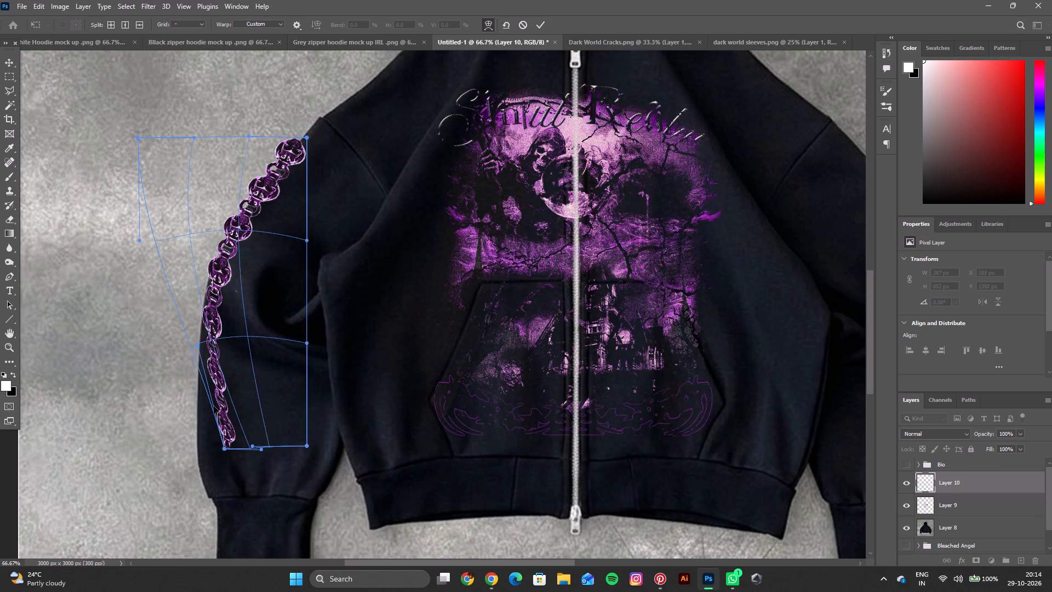
left_click_drag(214, 406, 183, 408)
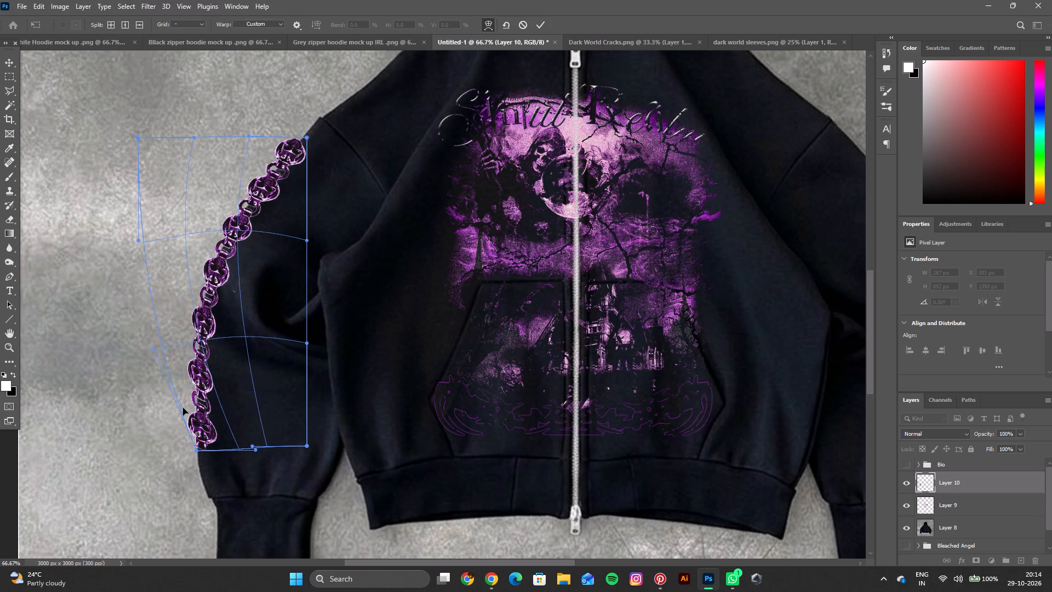
left_click_drag(183, 408, 176, 413)
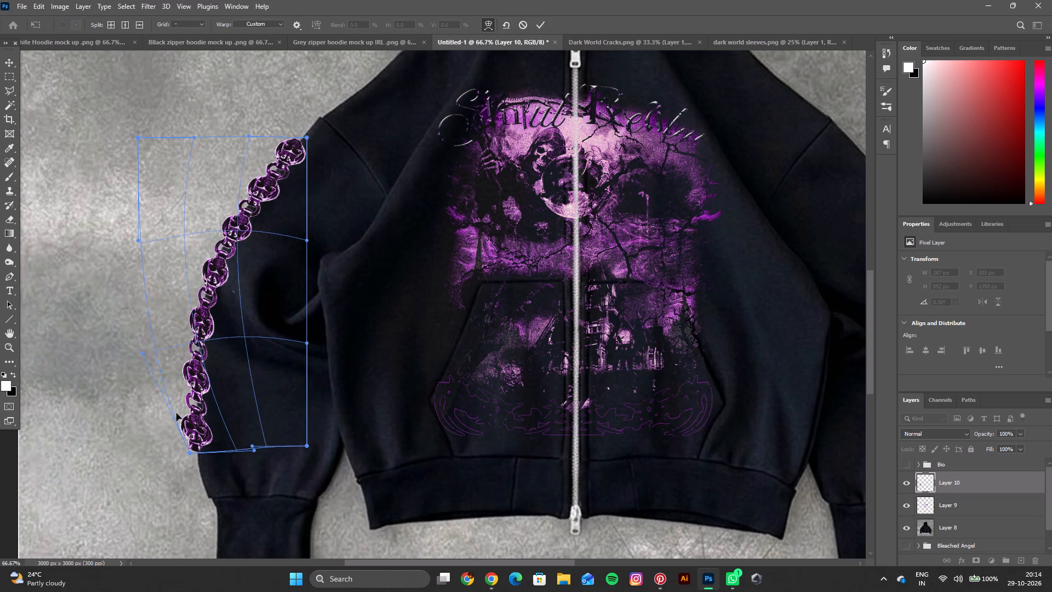
left_click_drag(176, 413, 178, 415)
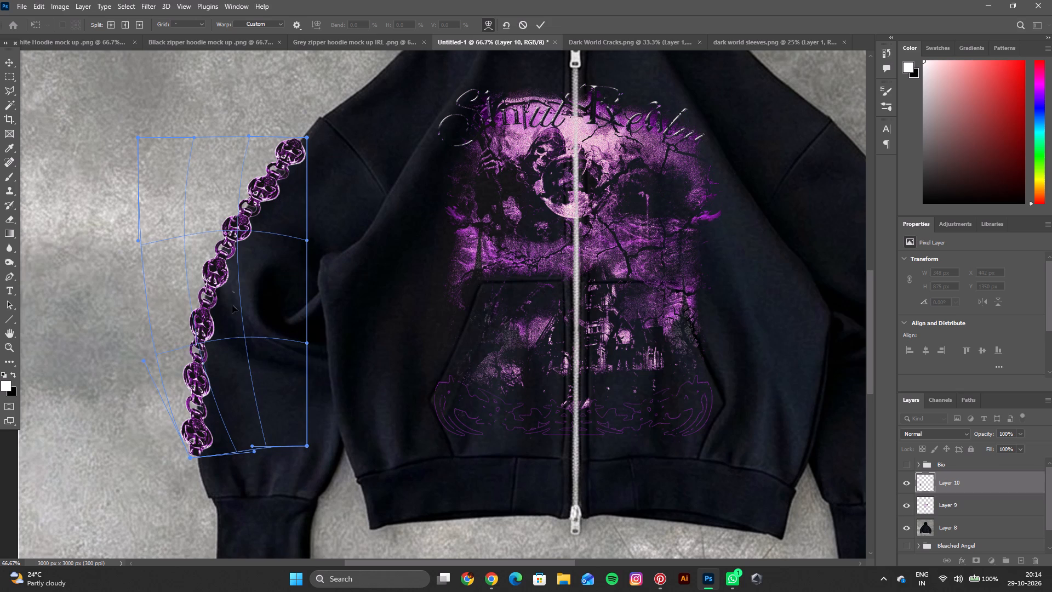
left_click(538, 26)
left_click(301, 158)
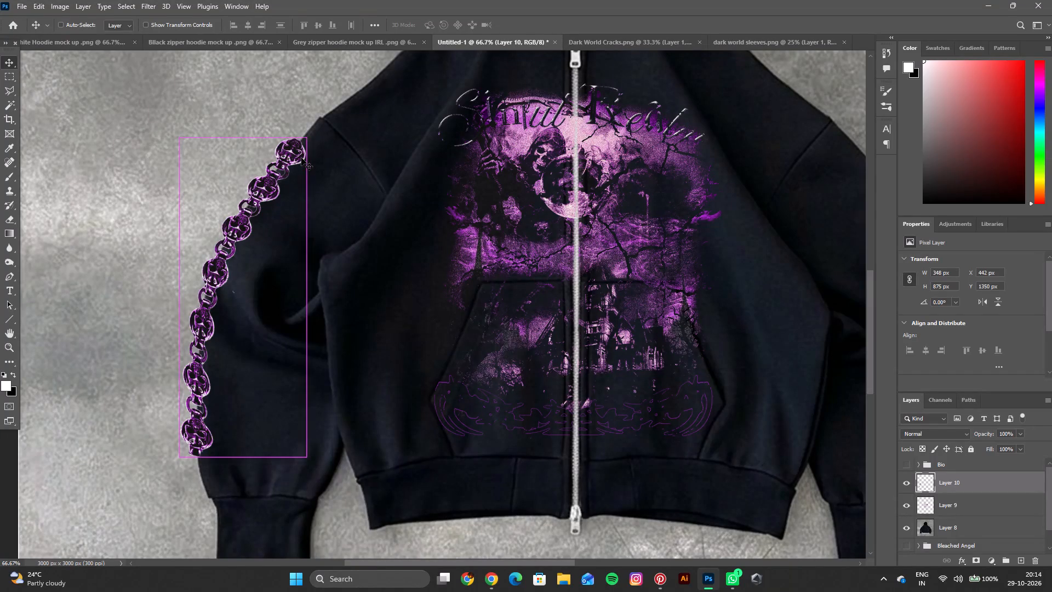
Scale the left-hand sleeve's chain artwork down to about 90%, roughly 313 × 788 px, and reposition it along the sleeve's outer edge.
key("ctrl+t")
left_click_drag(308, 137, 304, 151)
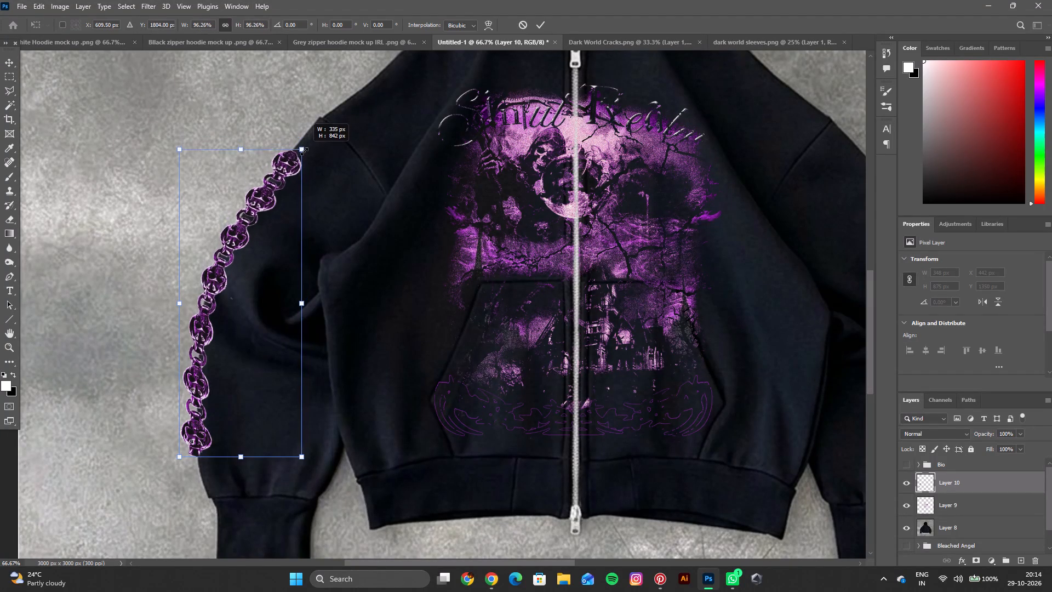
left_click_drag(304, 151, 298, 163)
left_click_drag(264, 186, 264, 186)
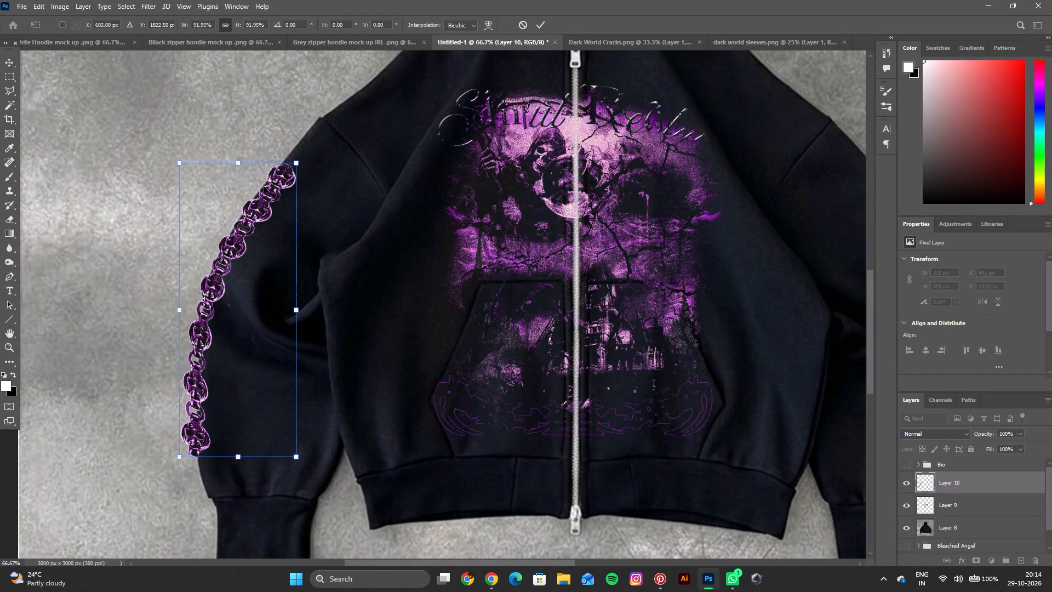
left_click_drag(264, 186, 265, 178)
left_click_drag(296, 150, 293, 156)
left_click(287, 172)
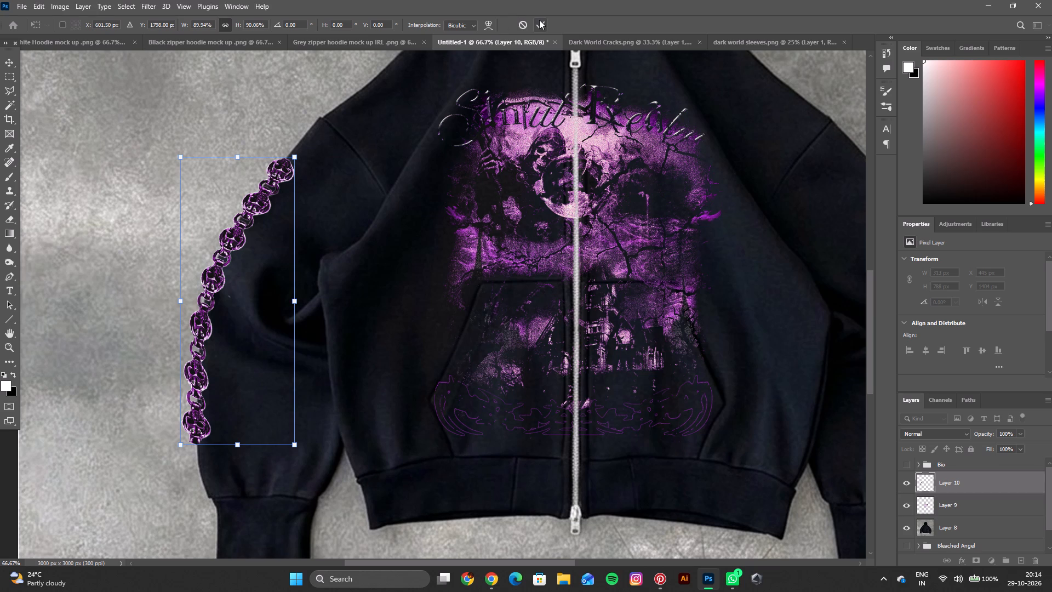
left_click(539, 20)
scroll(239, 280, "up", 2)
scroll(239, 280, "down", 2)
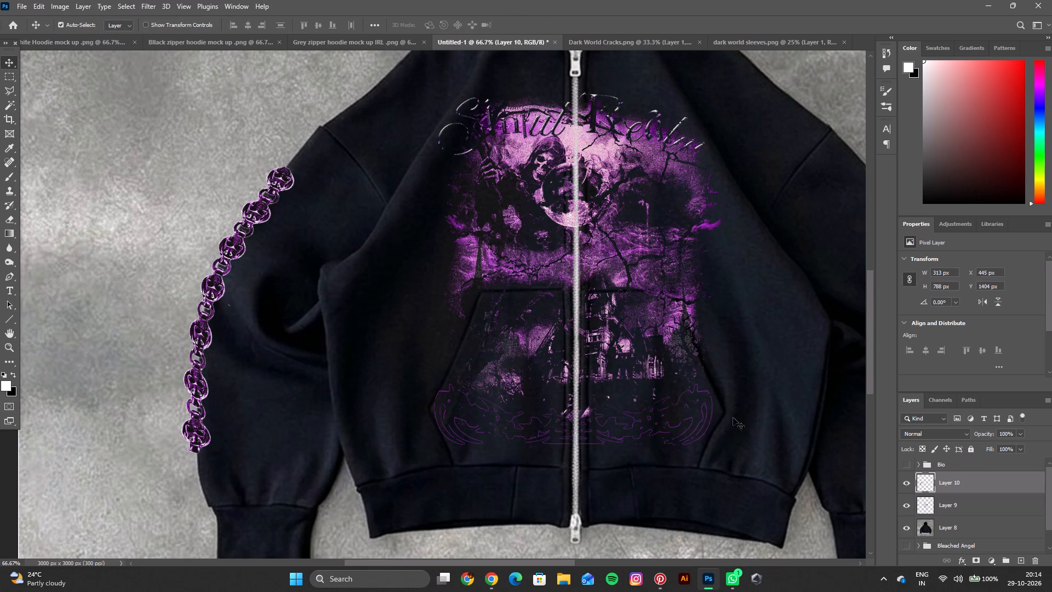
Duplicate the chain layer and flip the copy horizontally.
key("ctrl+j")
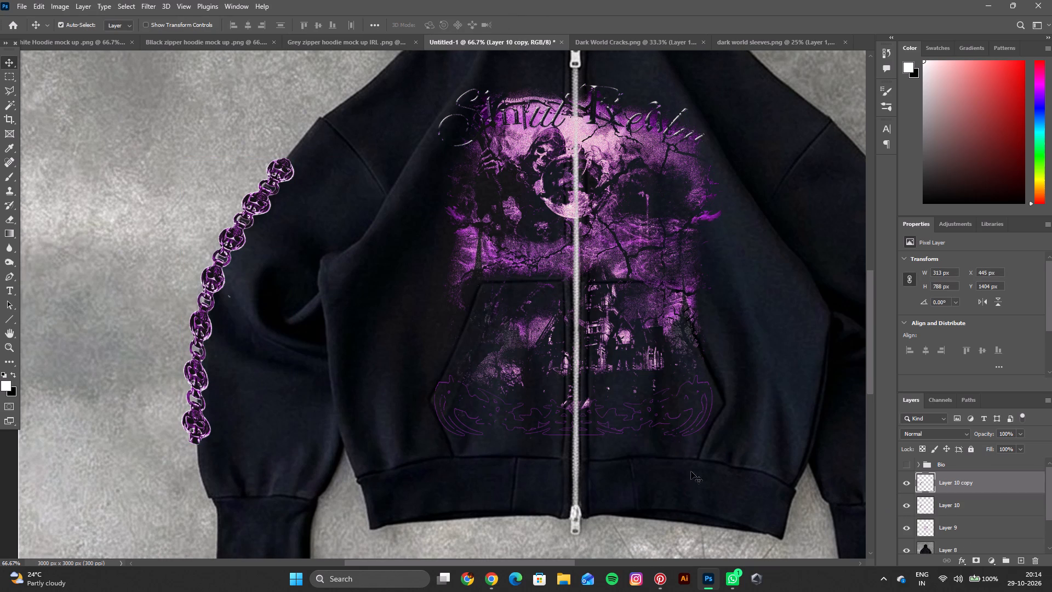
left_click(986, 298)
Move the mirrored chain copy about 1844 px across, level with the original, onto the outer edge of the right-hand sleeve.
key("ctrl+minus")
key("ctrl+minus")
key("space")
key("space")
key("space")
key("space")
key("space")
key("space")
key("space")
key("space")
key("space")
left_click_drag(844, 329, 781, 327)
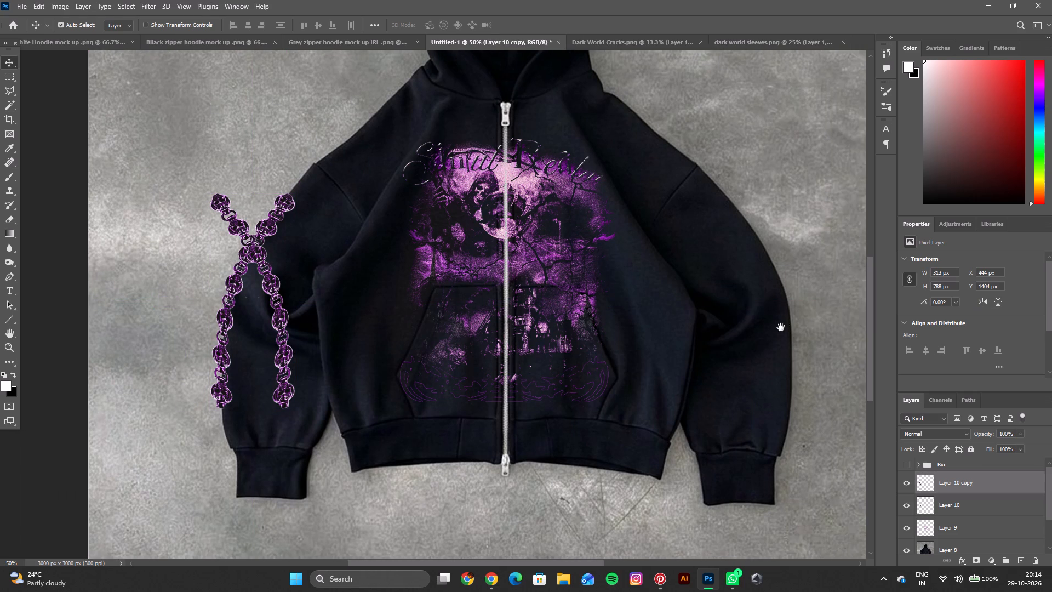
left_click_drag(781, 327, 780, 327)
left_click_drag(237, 279, 578, 264)
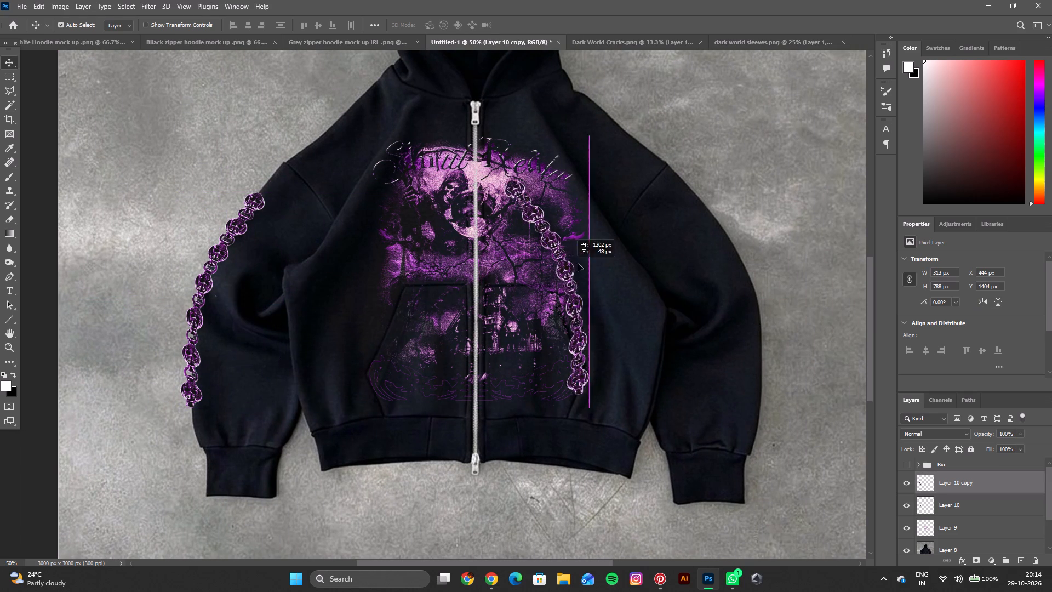
left_click_drag(578, 264, 715, 278)
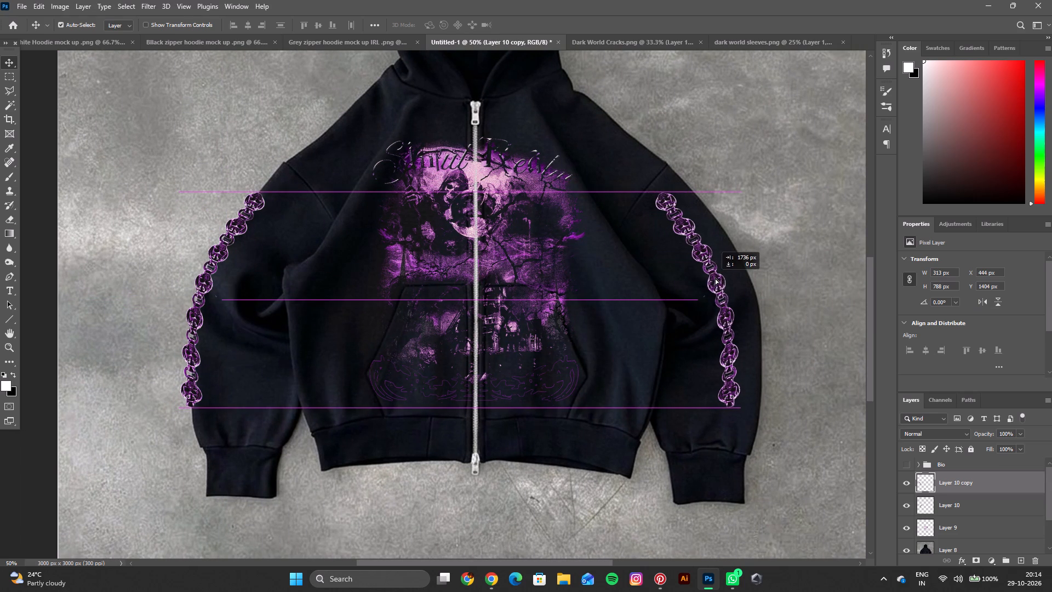
left_click_drag(715, 278, 742, 279)
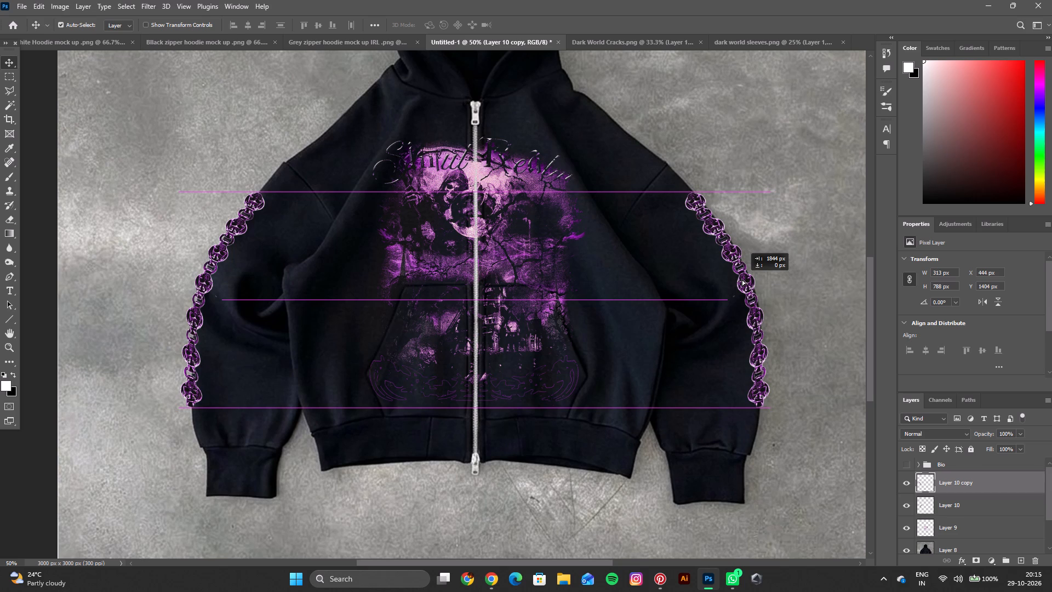
left_click_drag(742, 279, 742, 278)
Add a layer mask to both chain layers, Layer 10 copy and Layer 10.
left_click(208, 290)
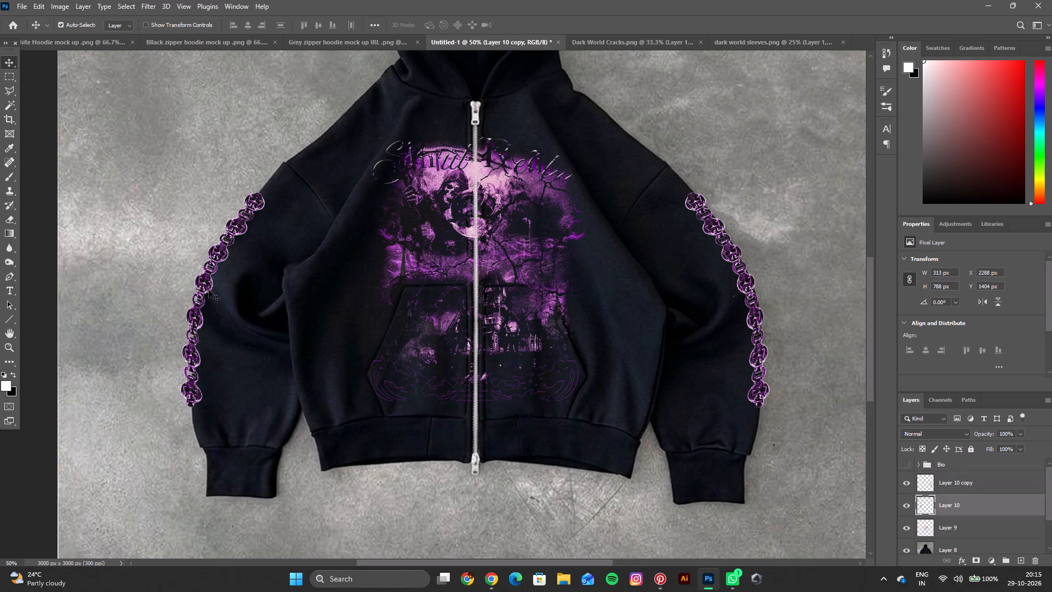
left_click(207, 284)
left_click(206, 291)
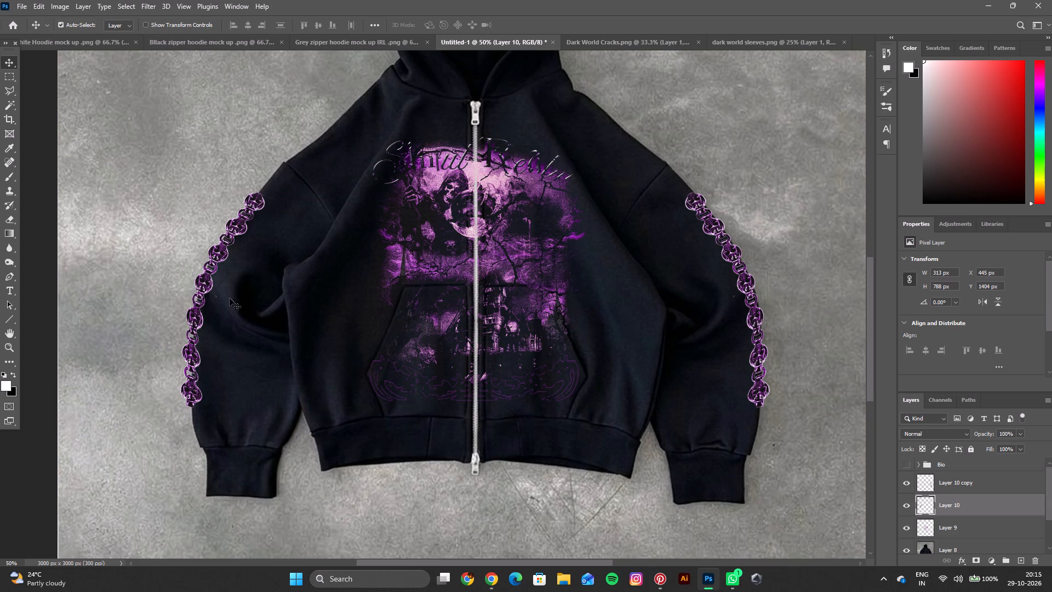
scroll(272, 335, "up", 3)
scroll(272, 335, "down", 2)
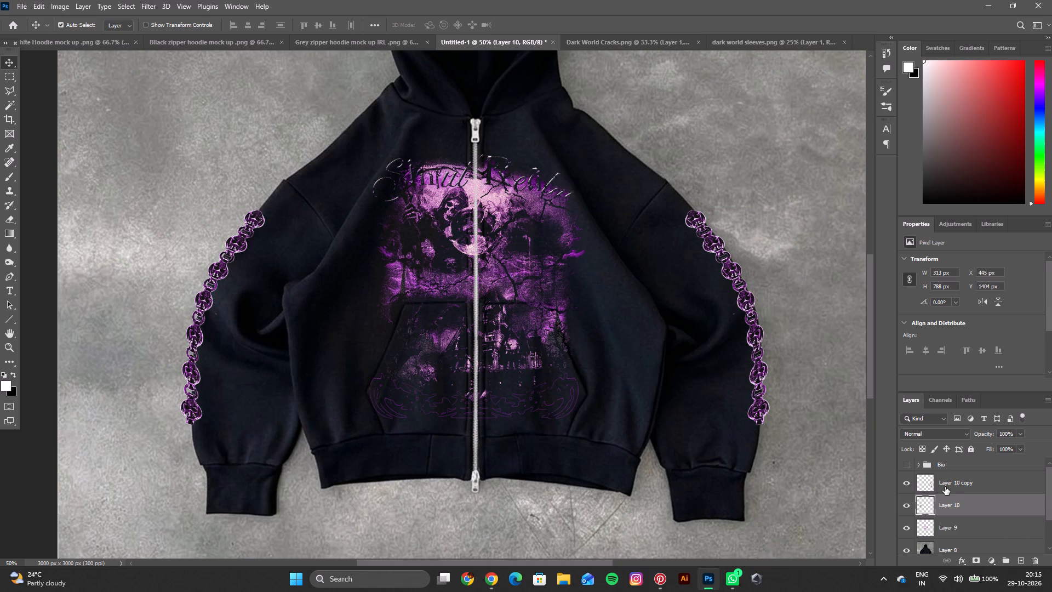
left_click(945, 487)
left_click(979, 560)
left_click(964, 496)
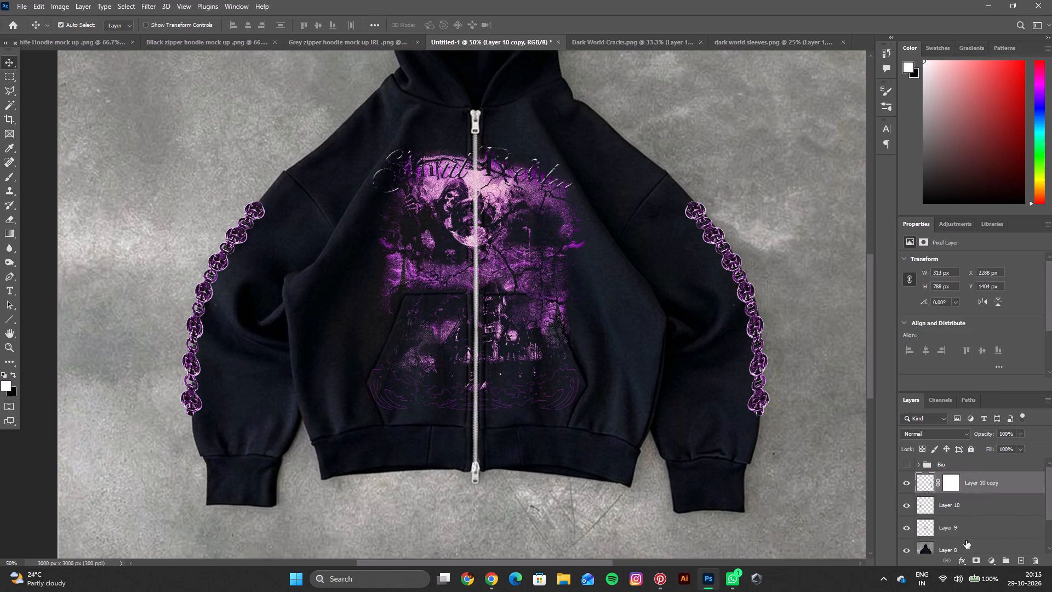
left_click(962, 508)
left_click(975, 565)
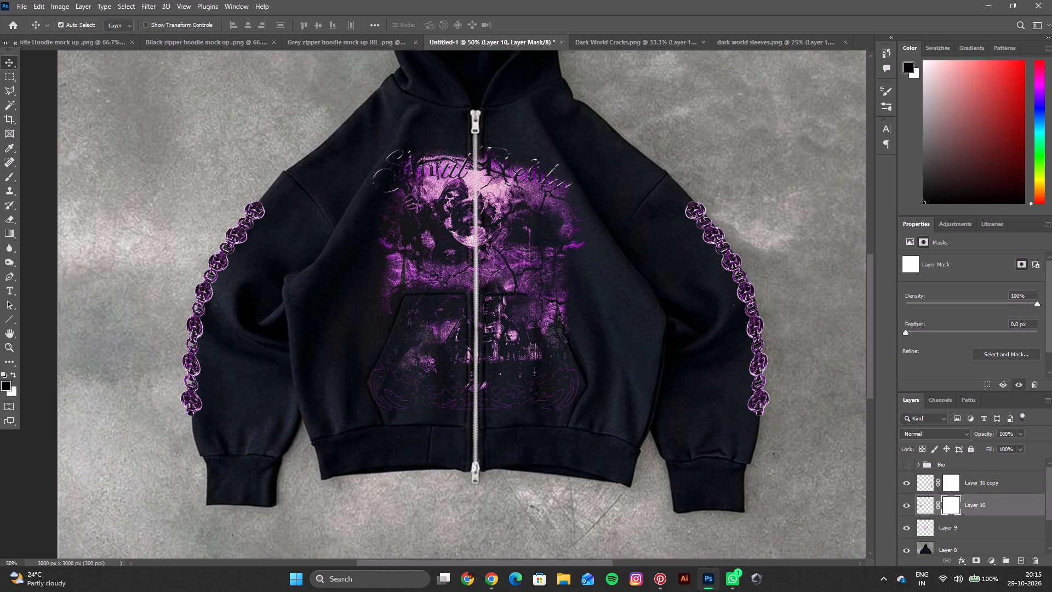
Lower the opacity of the left-hand chain layer, Layer 10, to 49%.
left_click(1022, 436)
left_click(995, 446)
Select the area outside the left-hand sleeve with the Polygonal Lasso, tracing the sleeve's outer edge through the overhanging chain.
key("space")
key("space")
key("space")
key("space")
key("space")
key("space")
key("space")
key("space")
key("space")
key("space")
key("space")
key("space")
key("space")
key("space")
left_click_drag(342, 276, 470, 327)
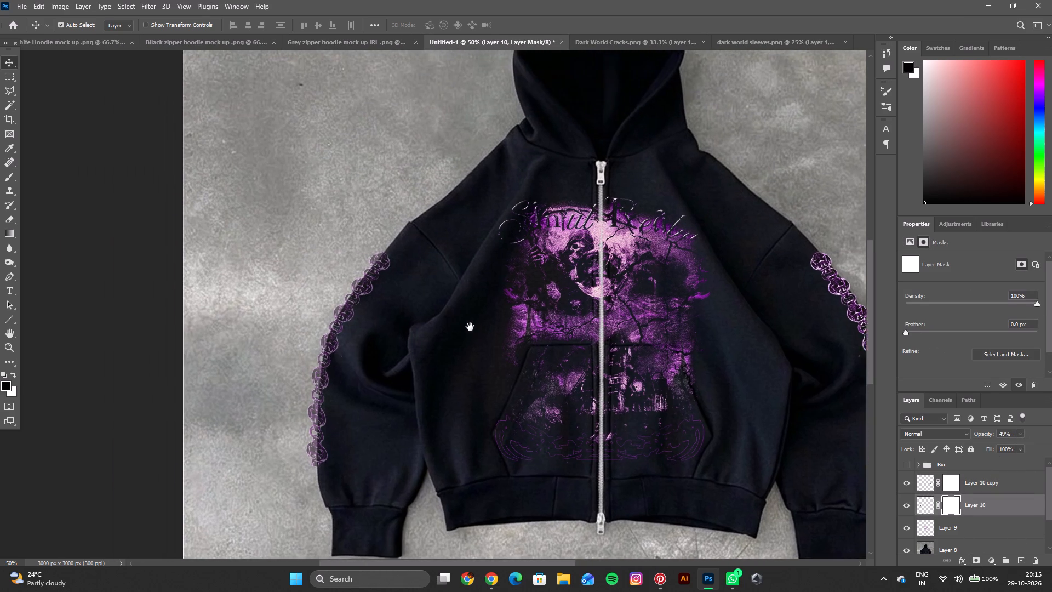
left_click_drag(470, 327, 556, 328)
key("ctrl+equal")
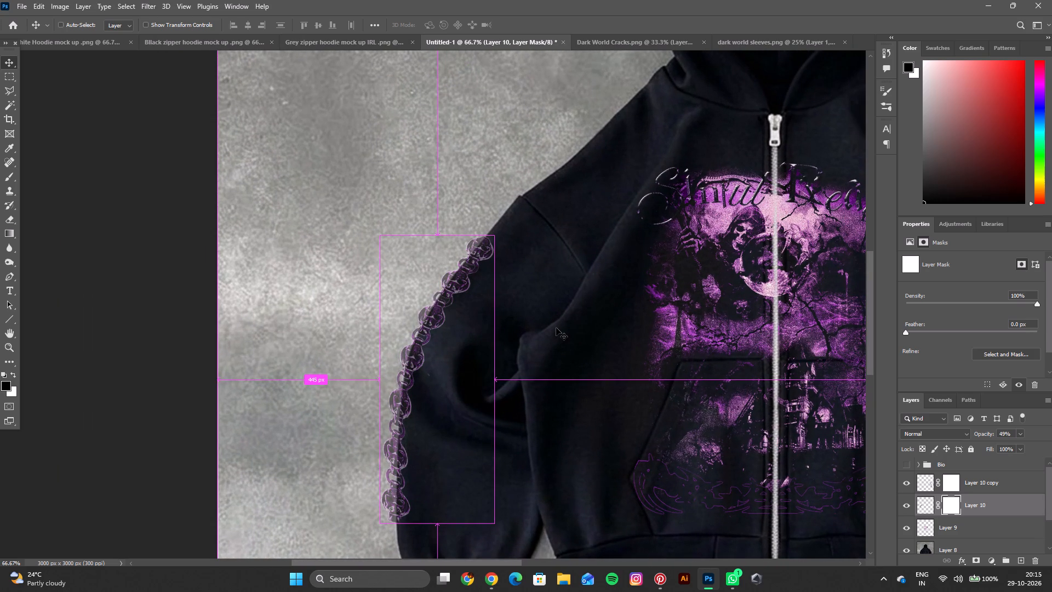
key("ctrl+equal")
key("space")
key("space")
key("space")
key("space")
key("space")
key("space")
key("space")
key("space")
key("space")
key("space")
key("space")
key("space")
key("space")
key("space")
key("space")
key("space")
key("space")
key("space")
key("space")
key("space")
left_click_drag(556, 327, 529, 223)
left_click(8, 88)
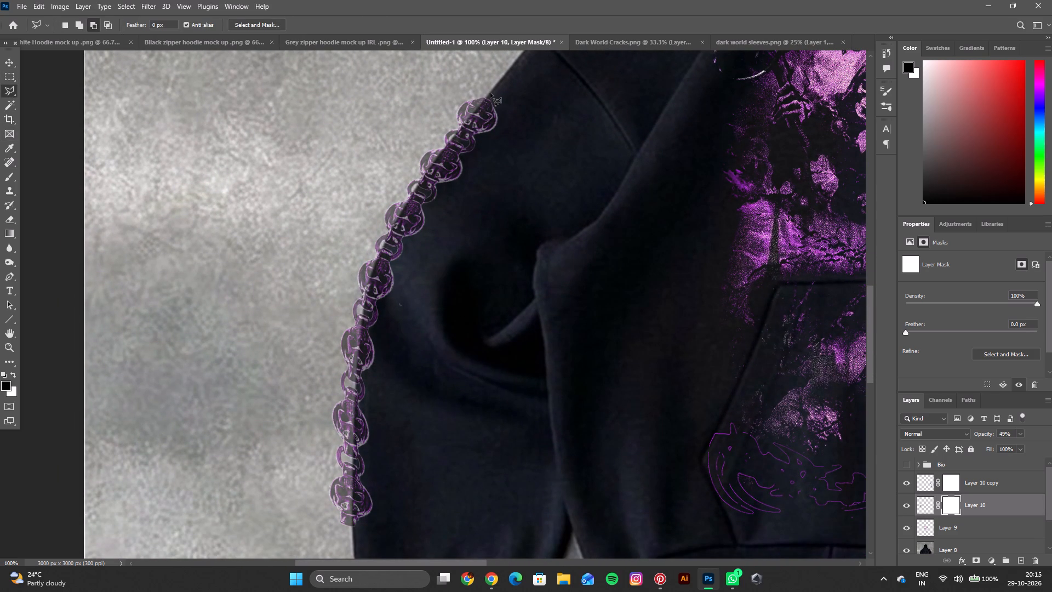
left_click(494, 87)
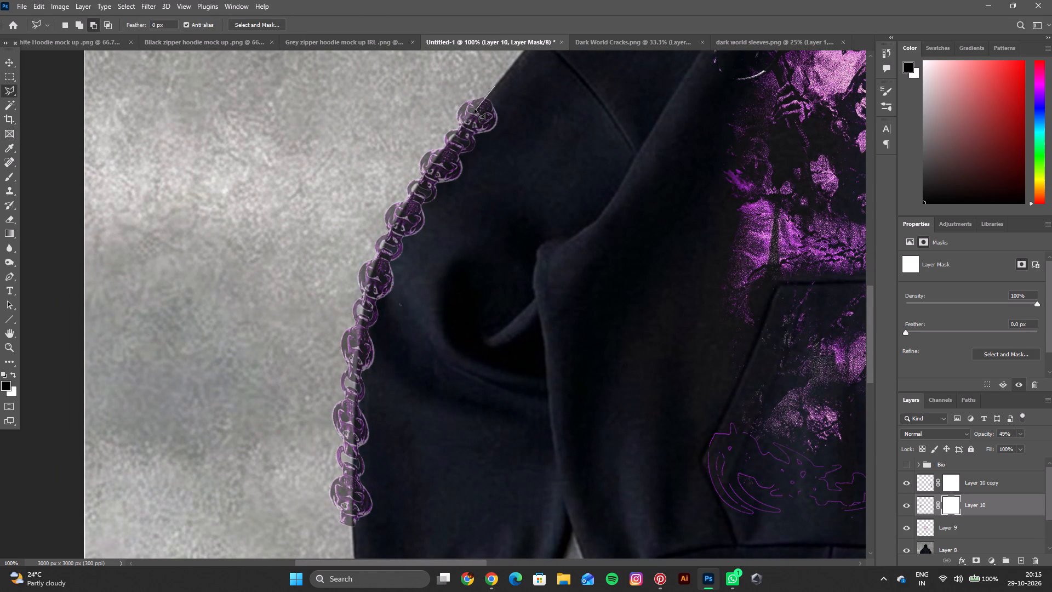
left_click(474, 111)
left_click(456, 133)
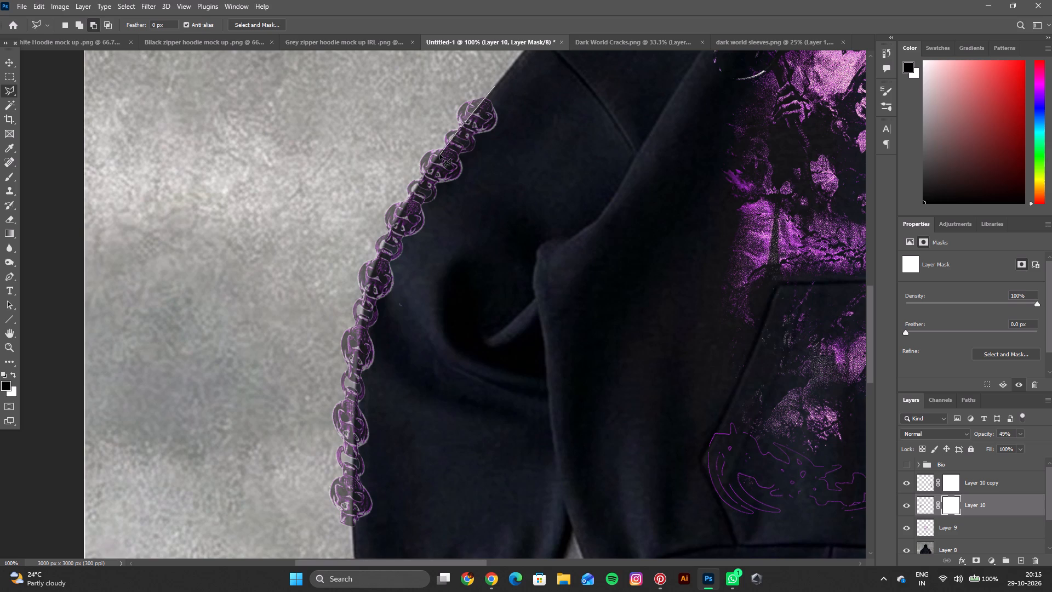
left_click(437, 156)
left_click(420, 179)
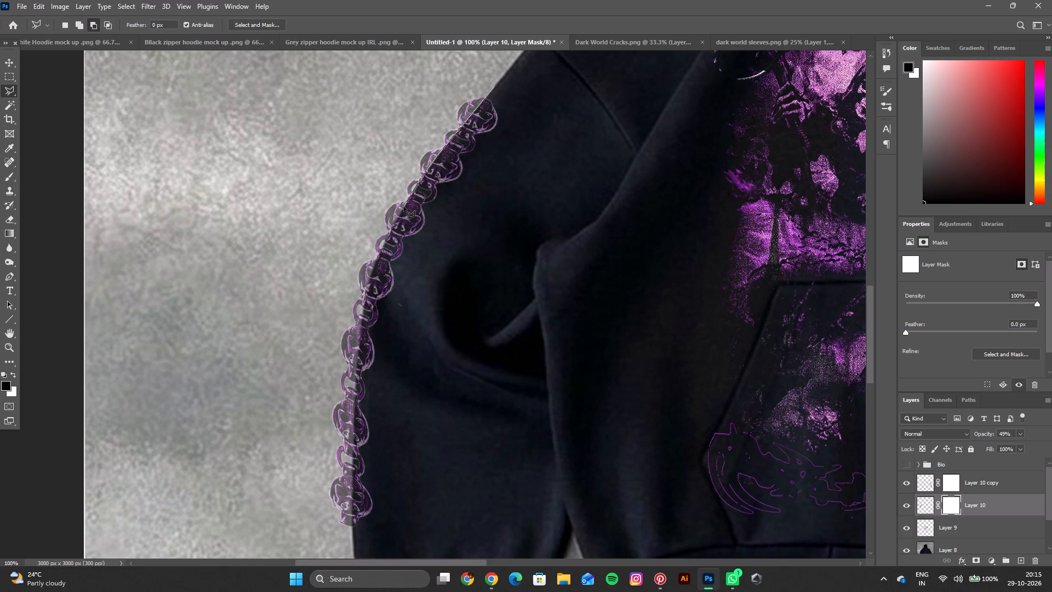
left_click(404, 207)
left_click(390, 230)
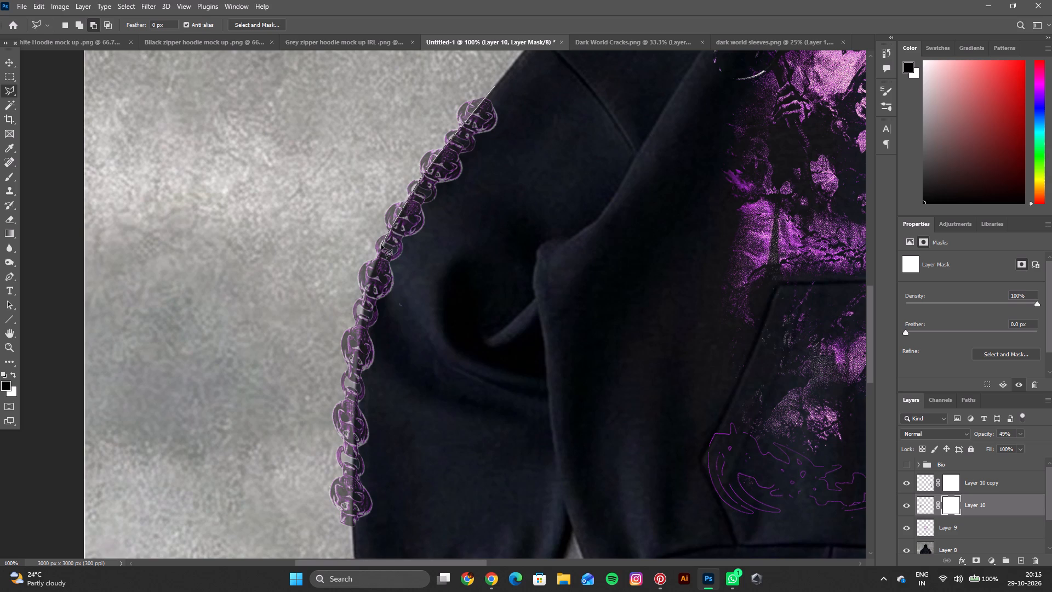
left_click(381, 245)
left_click(371, 267)
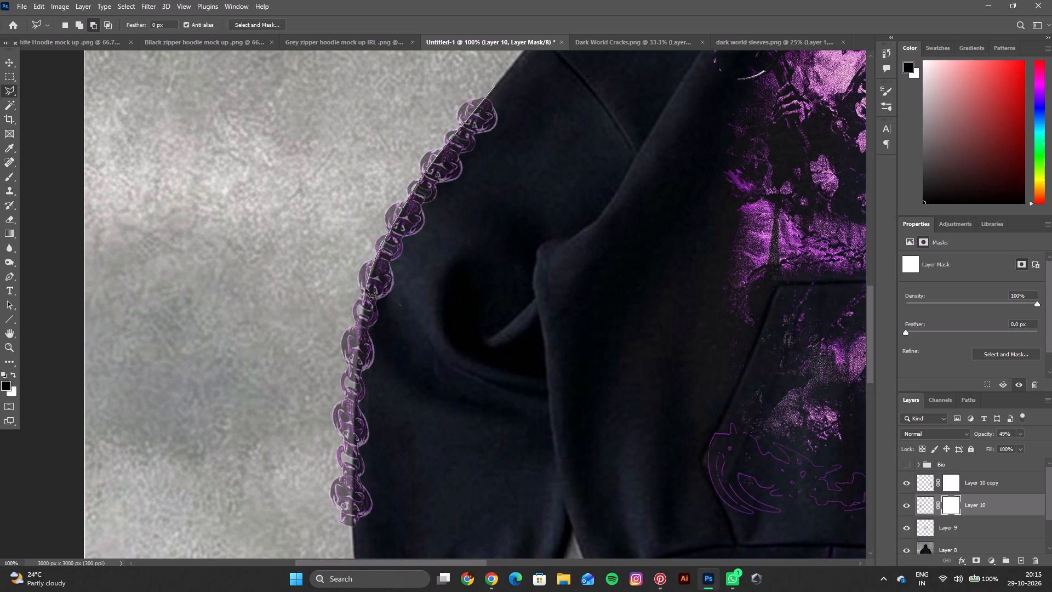
left_click(365, 288)
left_click(361, 310)
left_click(359, 335)
left_click(356, 373)
left_click(352, 410)
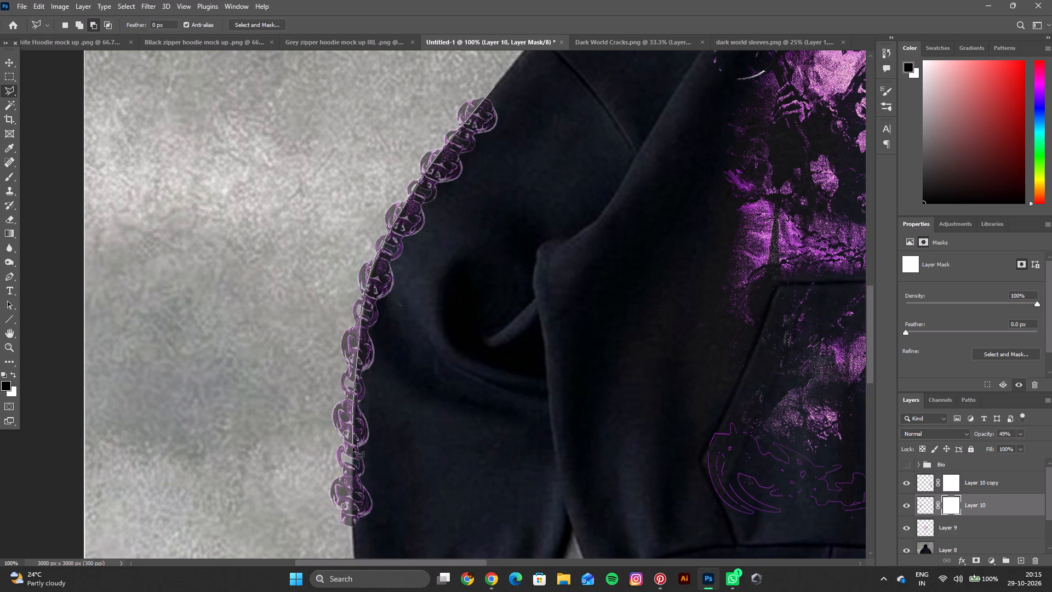
left_click(353, 451)
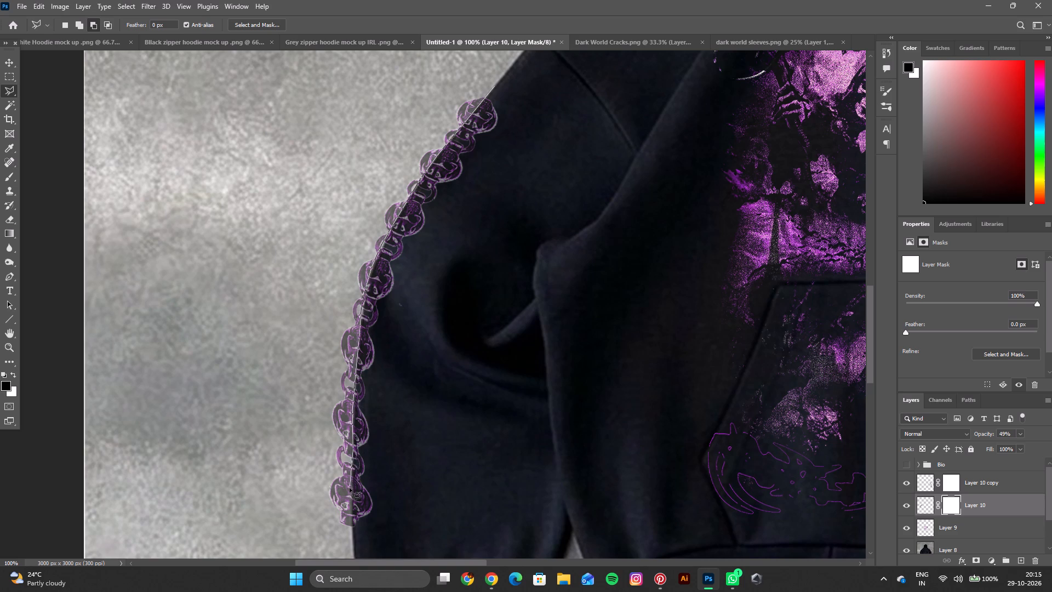
left_click(350, 494)
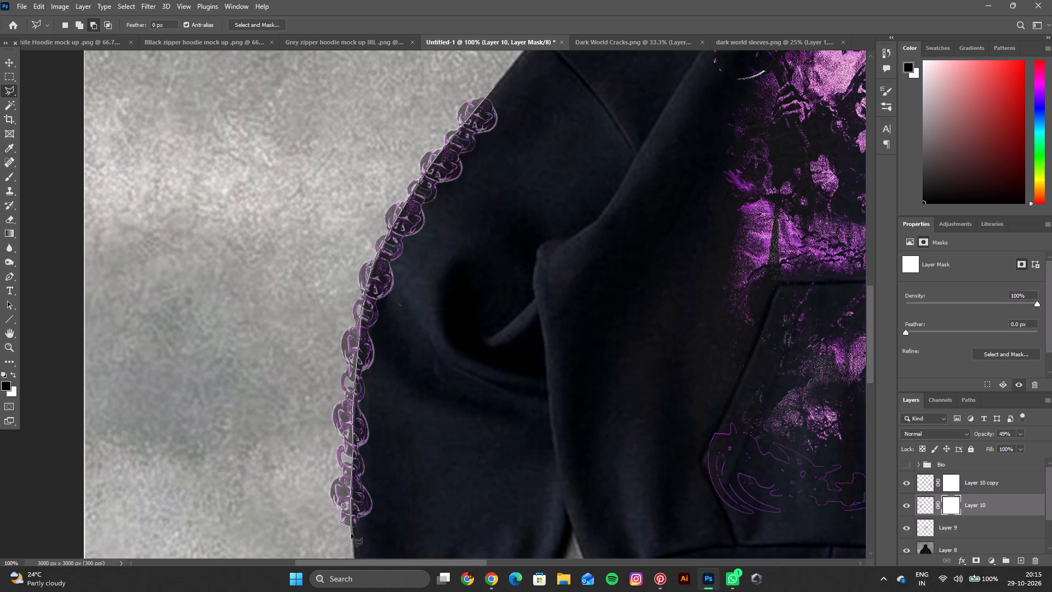
left_click(351, 534)
left_click(353, 550)
left_click(287, 518)
left_click_drag(216, 302, 217, 291)
left_click(291, 113)
left_click(465, 65)
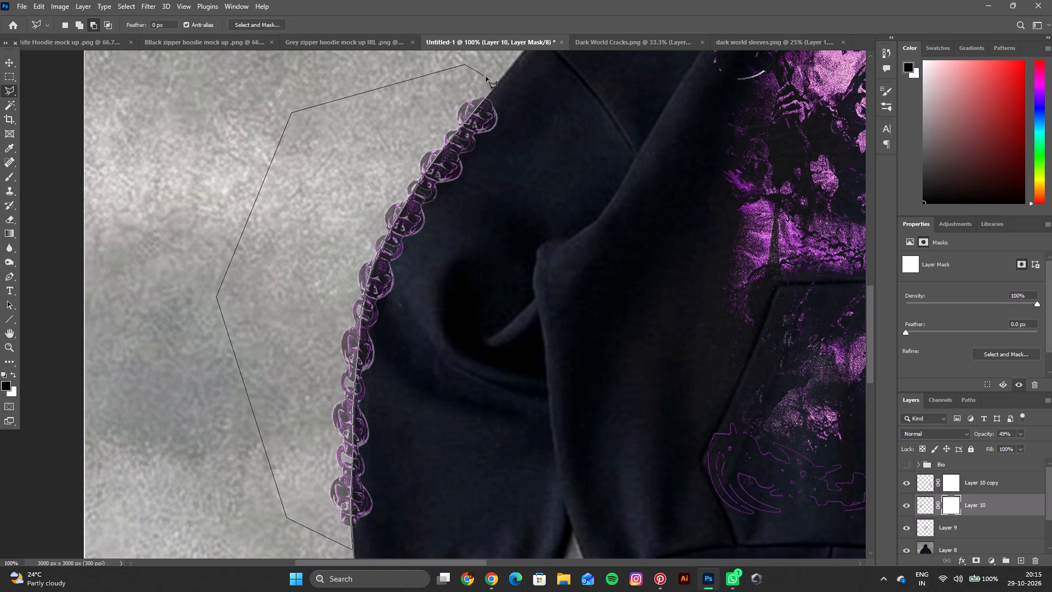
left_click(495, 86)
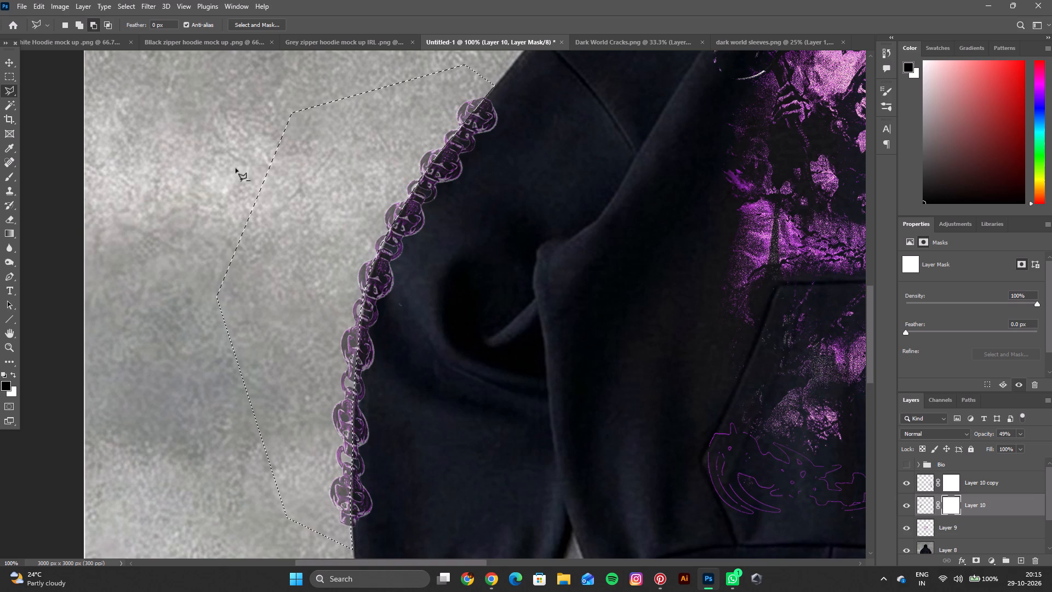
Paint black on Layer 10's mask within the selection to hide the chain overhanging the left-hand sleeve, and deselect.
left_click(8, 180)
left_click_drag(399, 186, 426, 144)
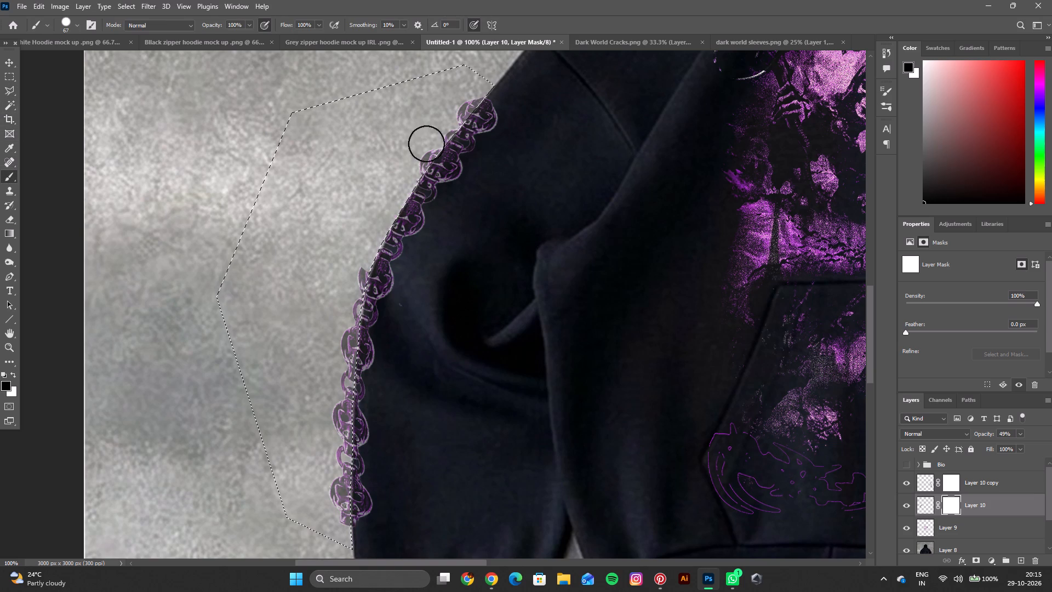
left_click_drag(426, 144, 347, 400)
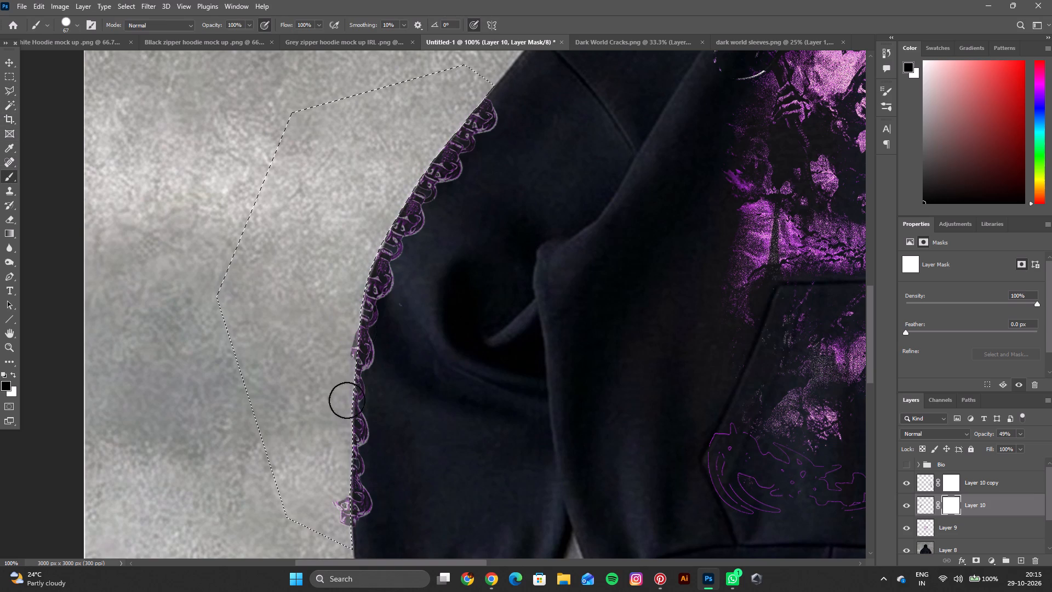
left_click_drag(347, 400, 330, 401)
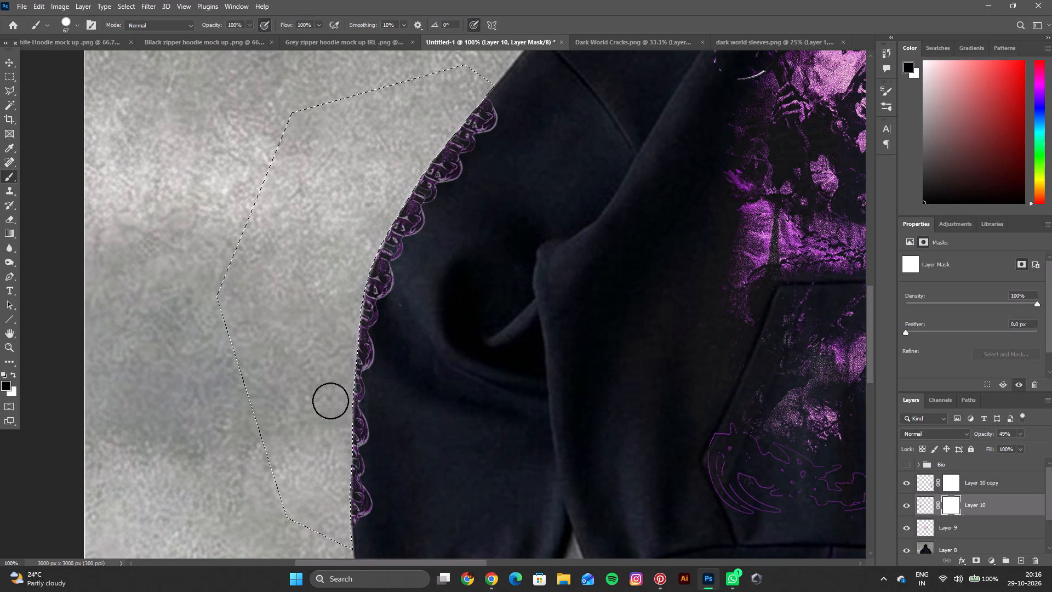
left_click_drag(330, 401, 460, 183)
key("ctrl+d")
key("space")
key("space")
key("space")
key("space")
key("space")
key("space")
key("space")
key("space")
key("space")
key("space")
key("space")
key("space")
key("space")
key("space")
key("space")
key("space")
key("space")
key("space")
key("space")
key("space")
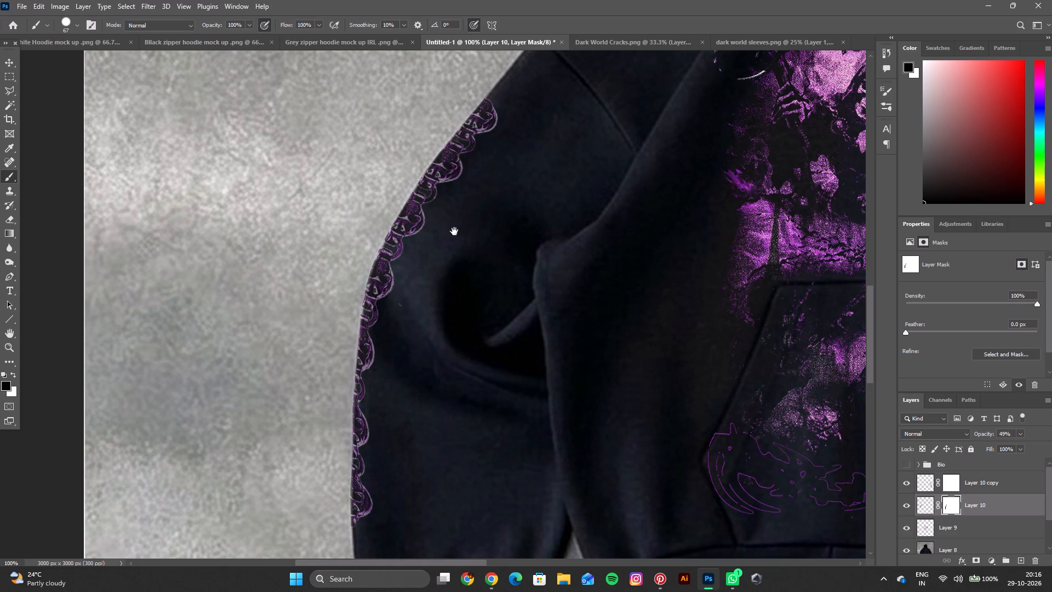
left_click_drag(454, 231, 394, 190)
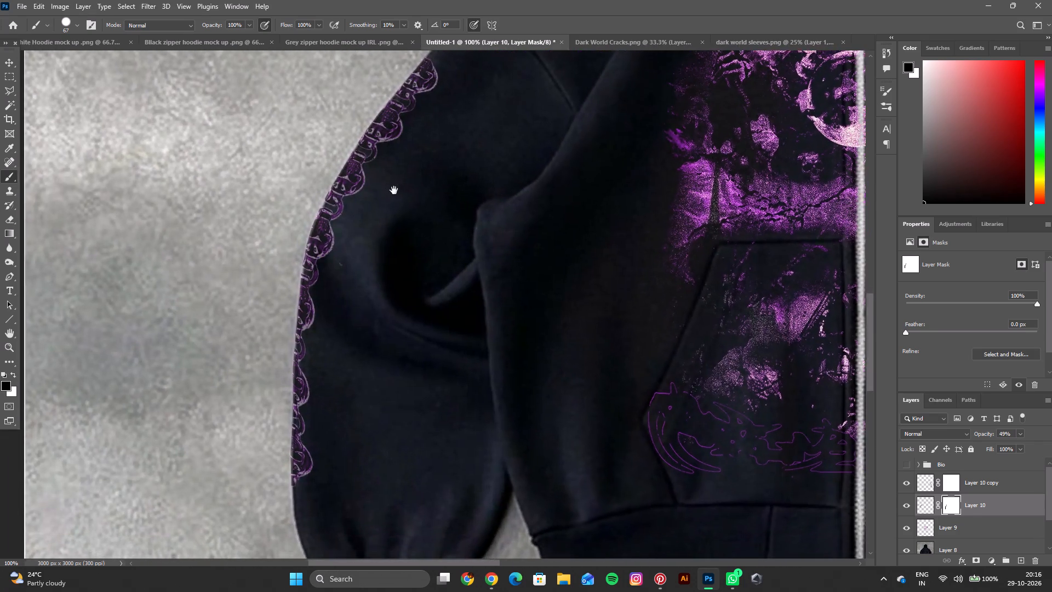
Restore the opacity of the left-hand chain layer, Layer 10, to 100%.
left_click_drag(394, 190, 395, 190)
key("ctrl+minus")
key("ctrl+minus")
key("space")
key("space")
key("space")
key("space")
key("space")
key("space")
key("space")
key("space")
key("space")
key("space")
key("space")
key("space")
key("space")
key("space")
key("space")
key("space")
key("space")
key("space")
left_click_drag(395, 188, 356, 198)
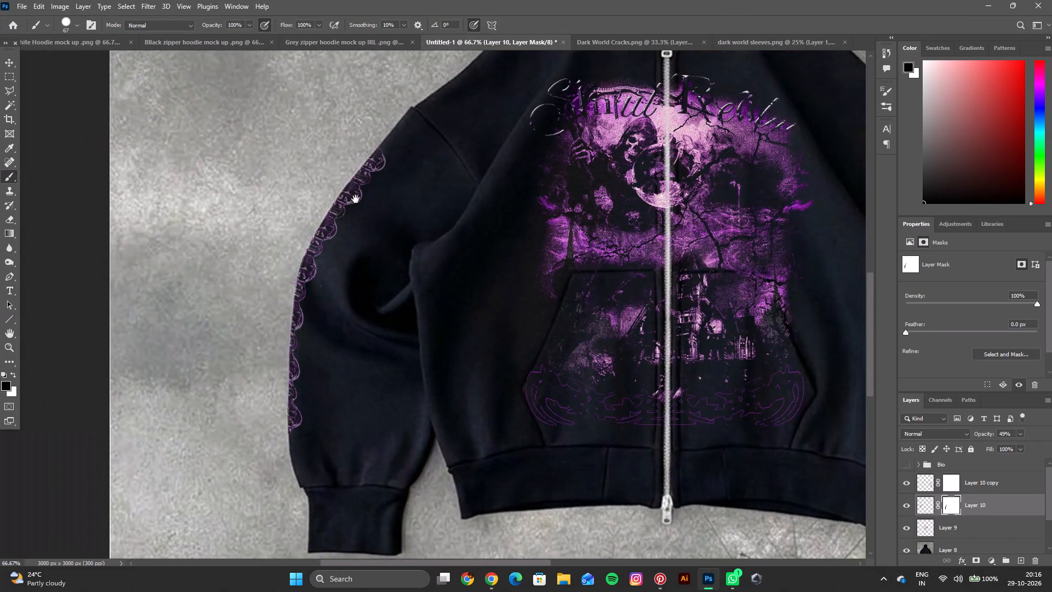
left_click(12, 61)
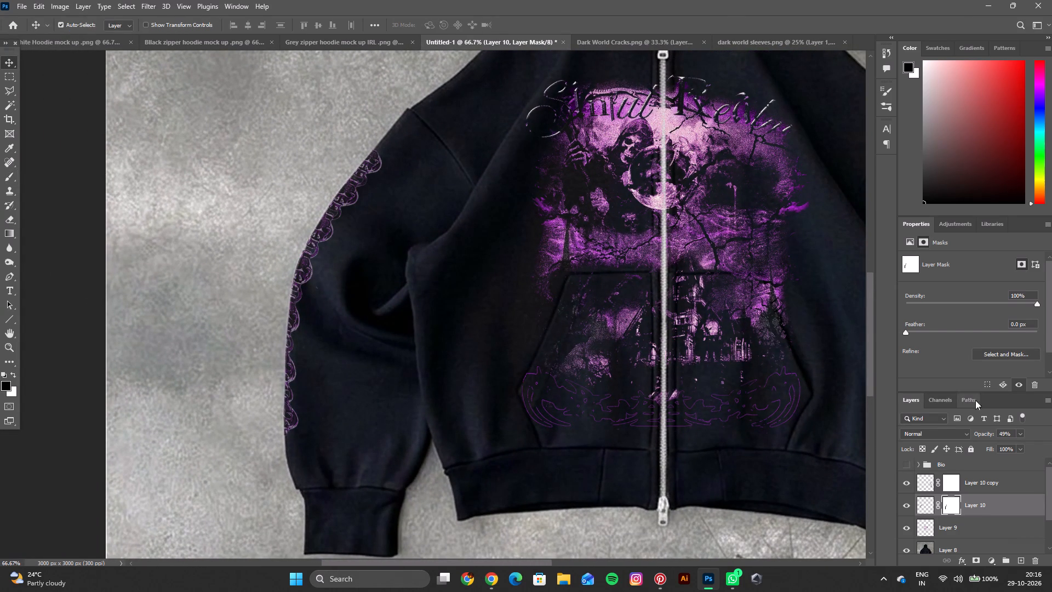
left_click(1017, 435)
left_click_drag(1023, 446, 1051, 457)
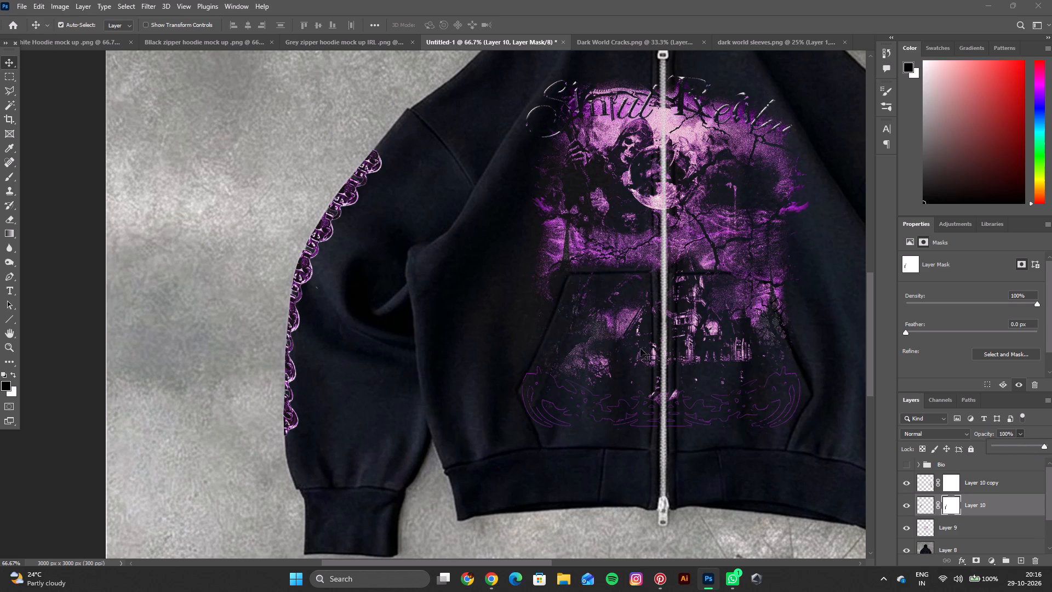
Lower the opacity of the right-hand chain layer, Layer 10 copy, to 45%.
key("space")
key("space")
key("space")
key("space")
key("space")
key("space")
key("space")
key("space")
key("space")
key("space")
key("space")
key("space")
key("space")
key("space")
key("space")
key("space")
key("space")
key("space")
key("space")
key("space")
left_click_drag(522, 341, 207, 357)
left_click_drag(559, 309, 396, 358)
key("ctrl+equal")
key("space")
key("space")
key("space")
key("space")
key("space")
key("space")
key("space")
key("space")
key("space")
key("space")
key("space")
key("space")
key("space")
key("space")
key("space")
key("space")
key("space")
key("space")
key("space")
key("space")
left_click_drag(396, 359, 344, 300)
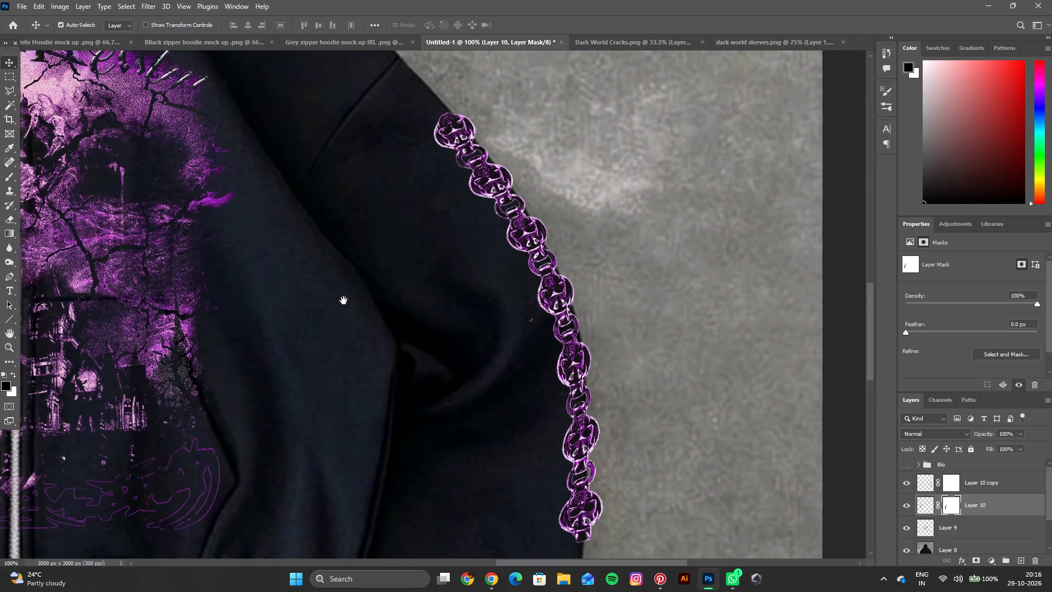
left_click_drag(344, 300, 330, 296)
left_click(981, 479)
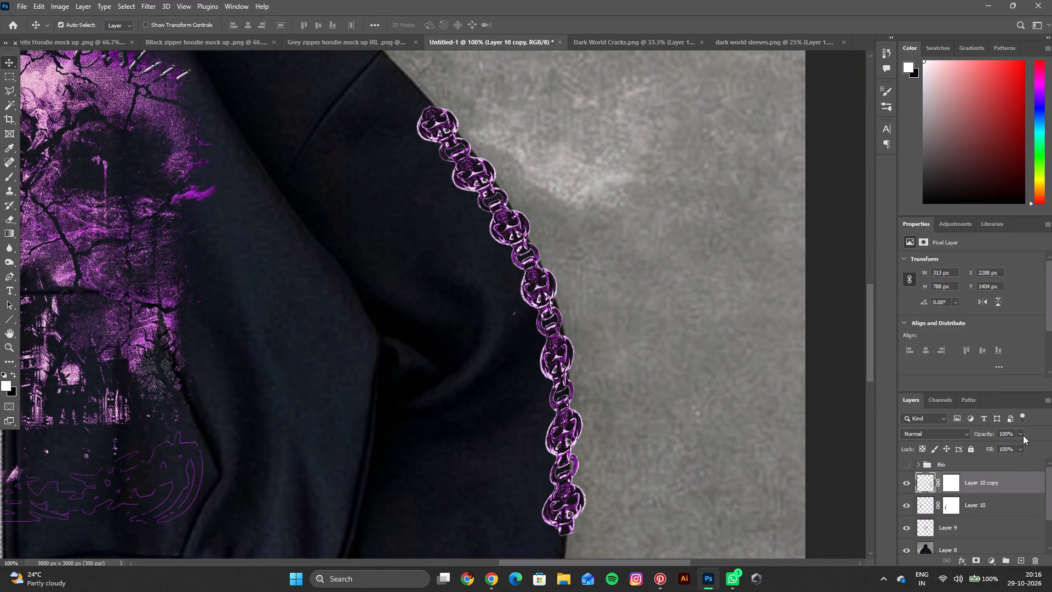
left_click(1023, 435)
left_click(993, 447)
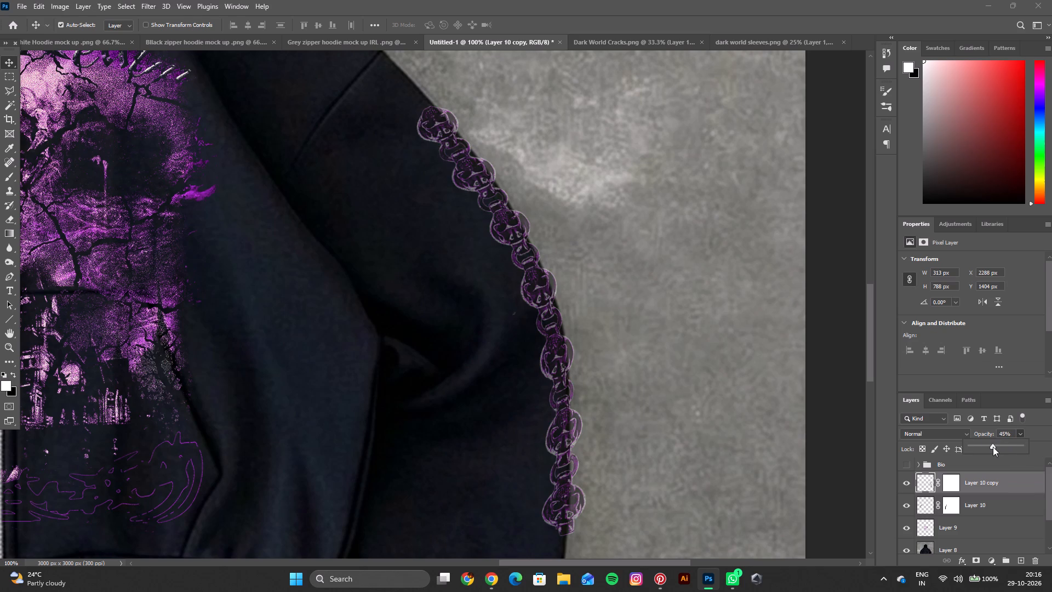
Select the area outside the right-hand sleeve with the Polygonal Lasso, tracing the sleeve's outer edge through the overhanging chain.
left_click(14, 89)
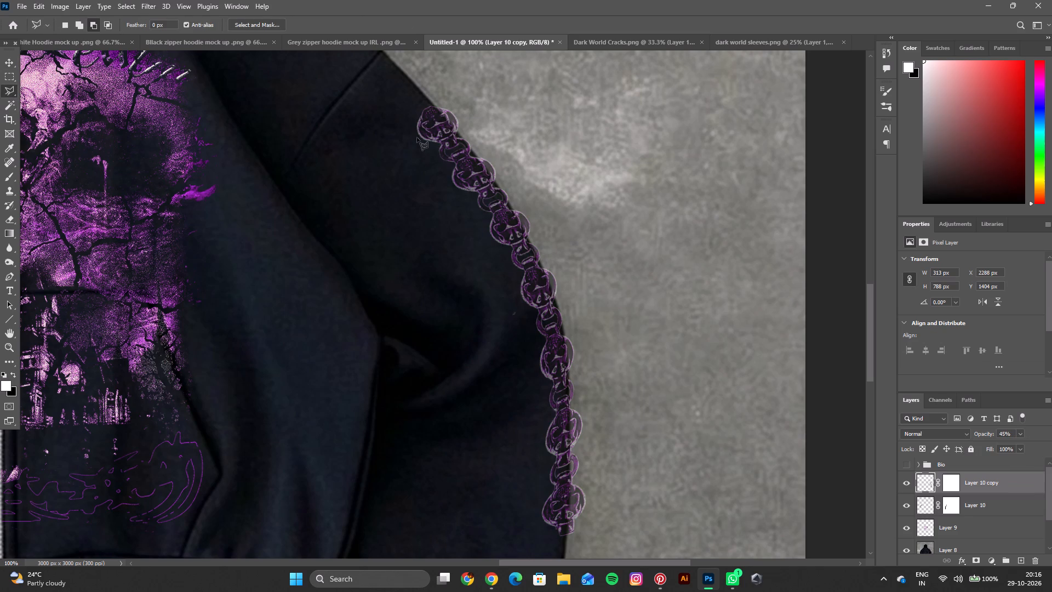
left_click(433, 103)
key("ctrl+d")
key("ctrl+d")
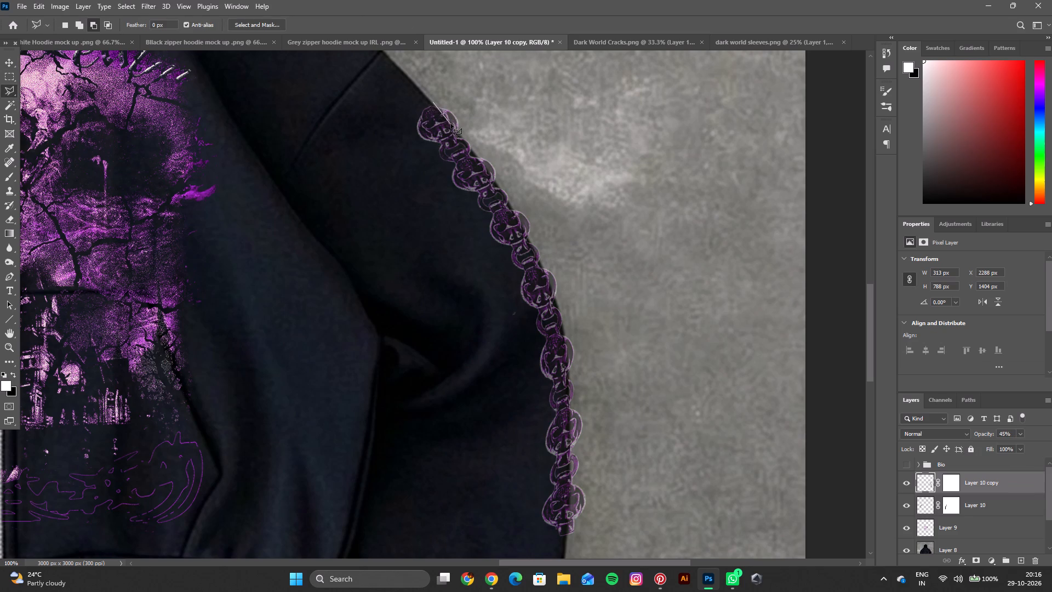
left_click(451, 124)
left_click(474, 154)
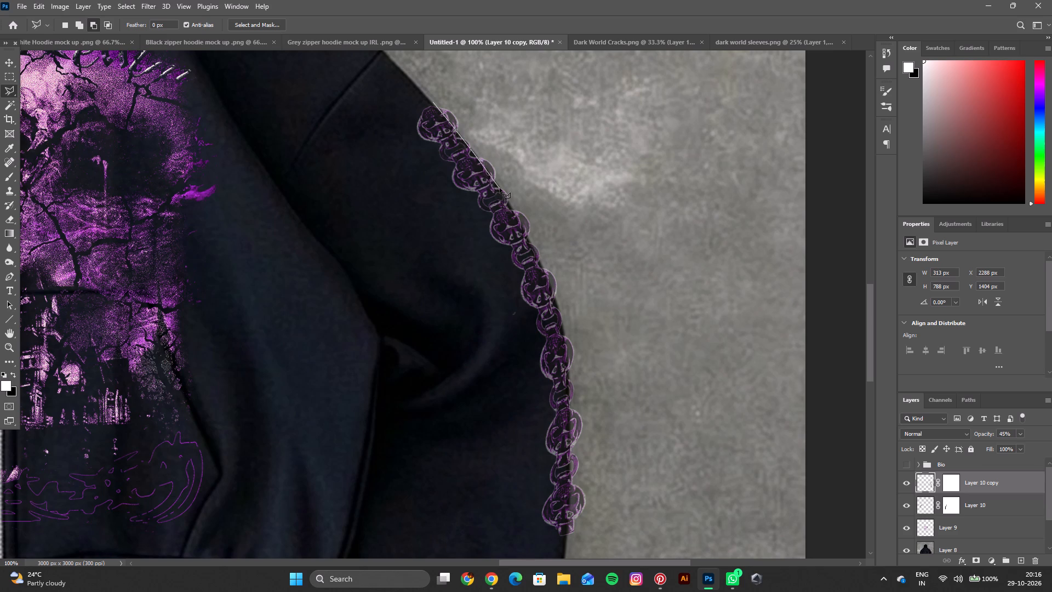
left_click(500, 185)
left_click(511, 205)
left_click(528, 232)
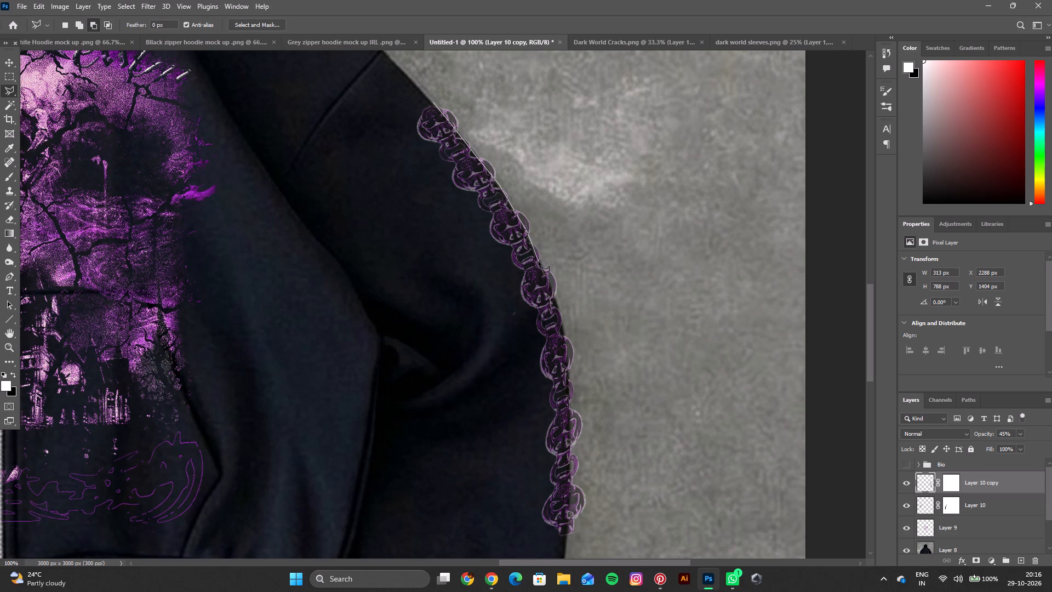
left_click(541, 263)
left_click(553, 293)
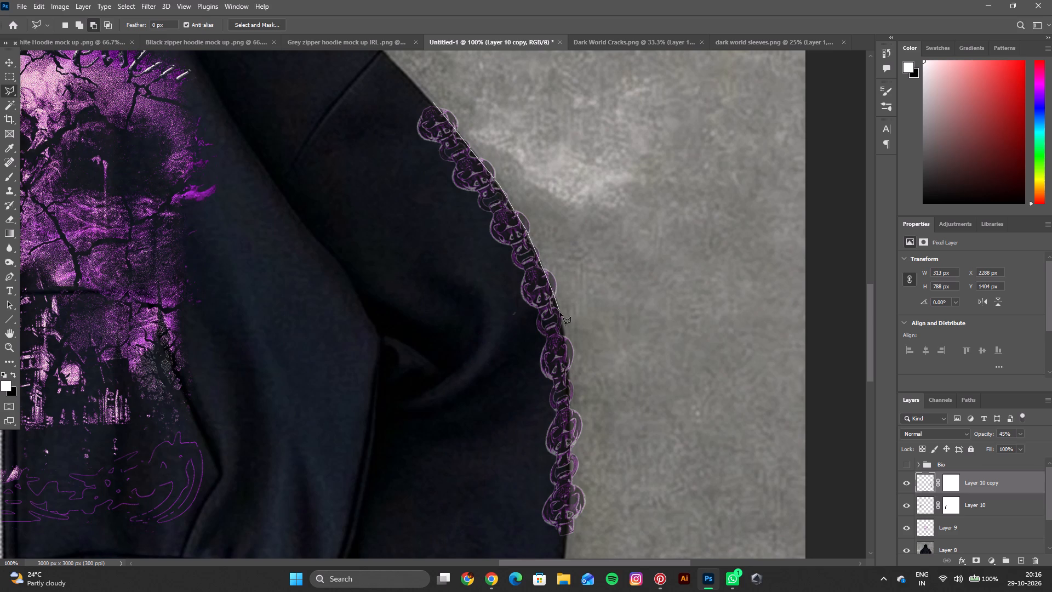
left_click(562, 318)
left_click(567, 351)
left_click(570, 392)
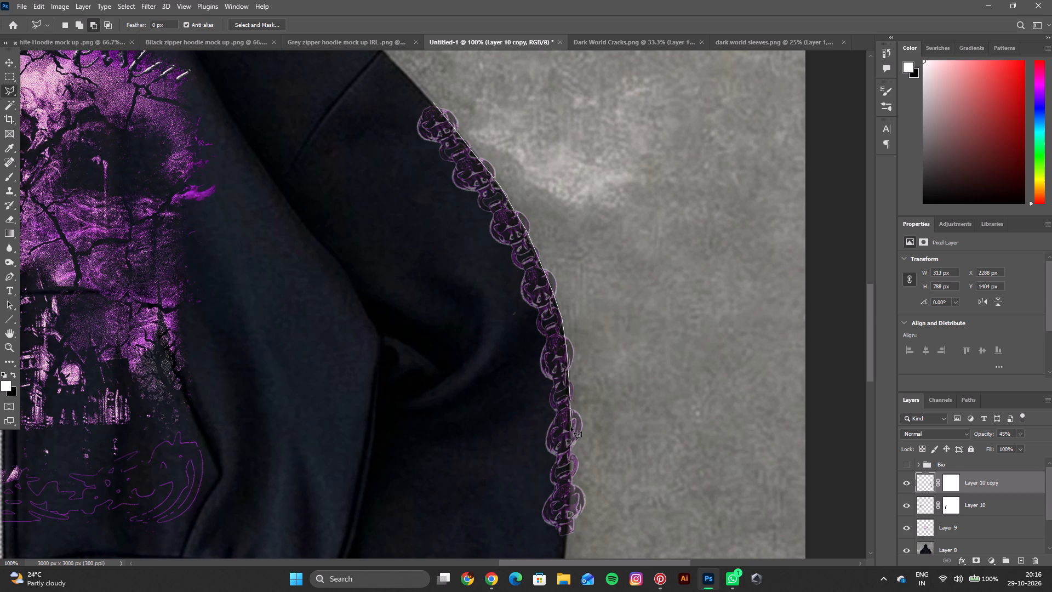
left_click(571, 427)
left_click(571, 463)
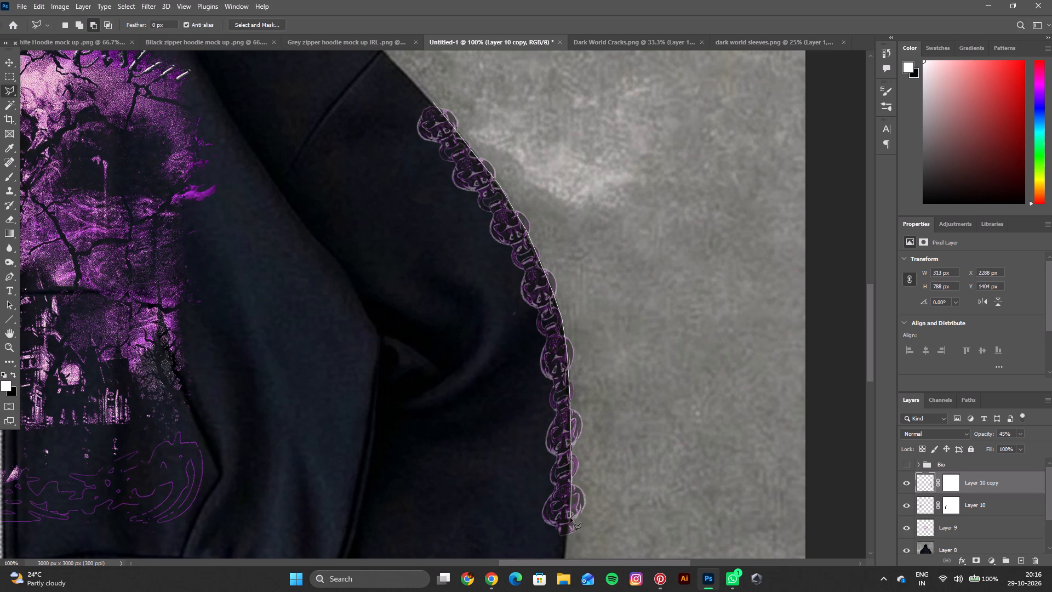
left_click(570, 518)
left_click(567, 546)
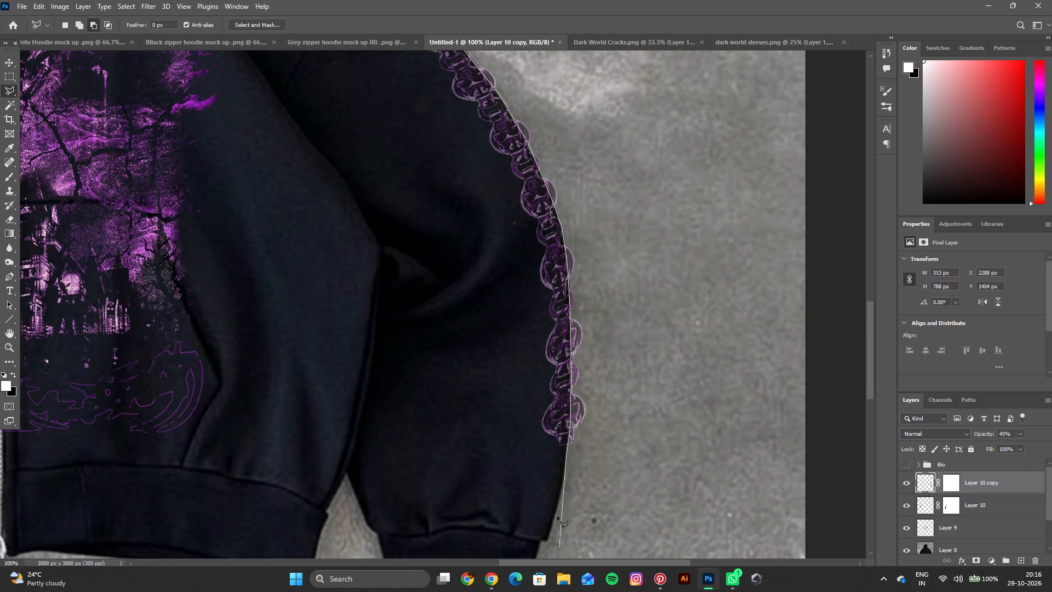
left_click(563, 485)
left_click(649, 413)
left_click(620, 84)
left_click(505, 165)
left_click(443, 191)
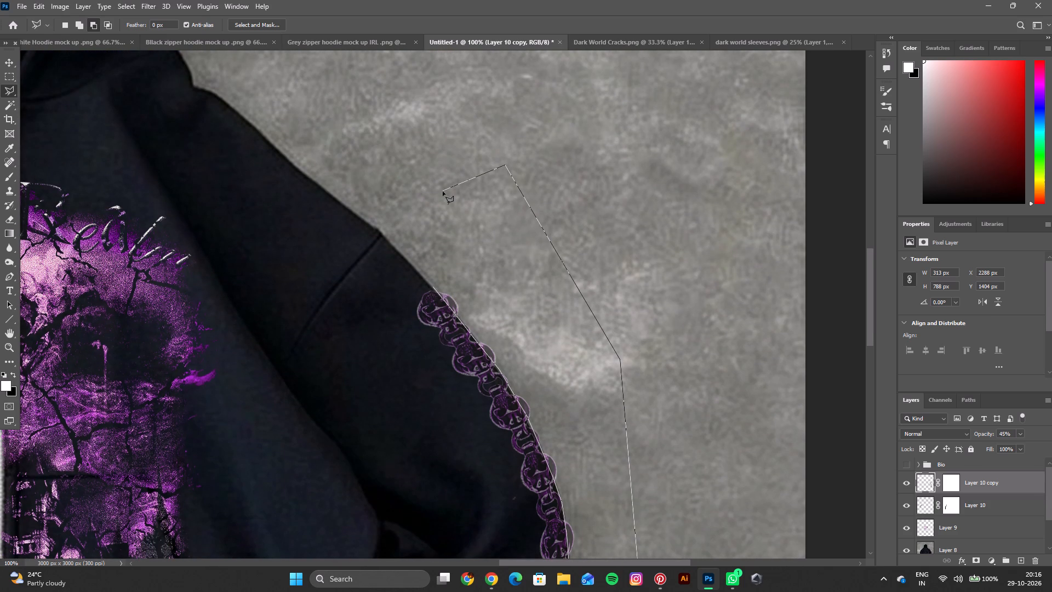
left_click(434, 287)
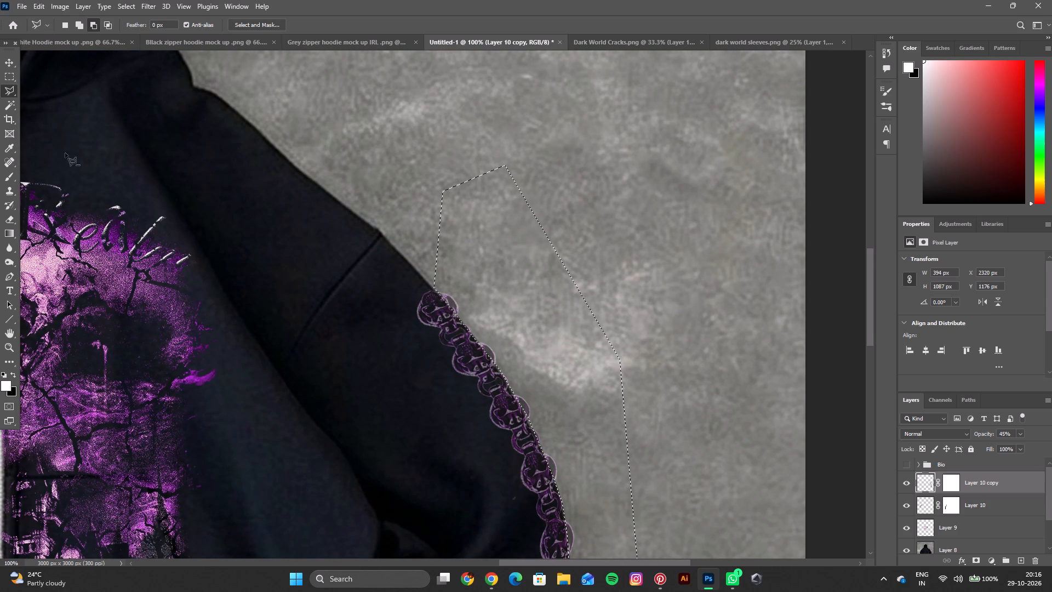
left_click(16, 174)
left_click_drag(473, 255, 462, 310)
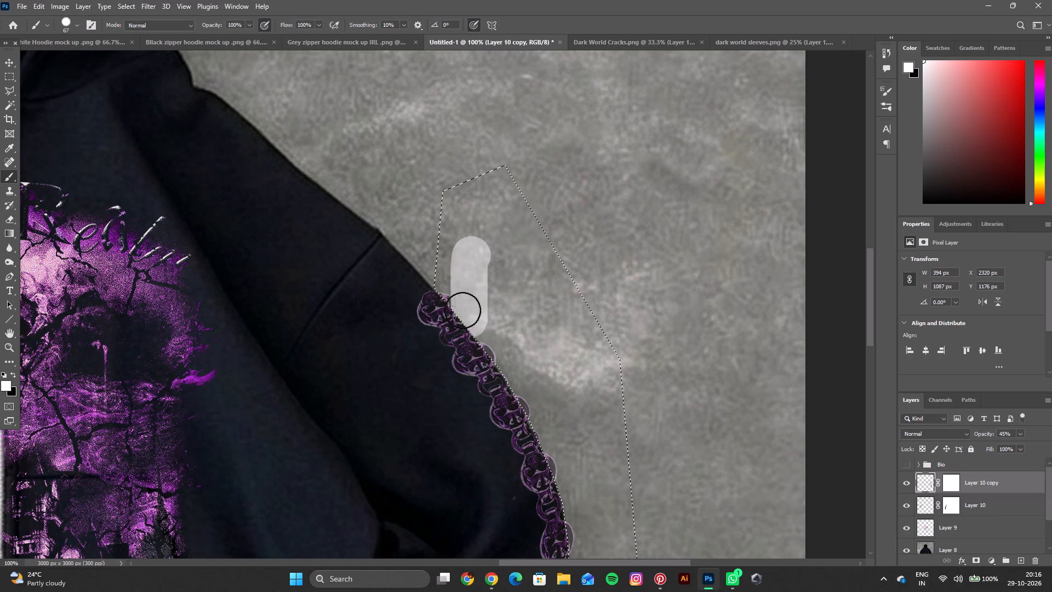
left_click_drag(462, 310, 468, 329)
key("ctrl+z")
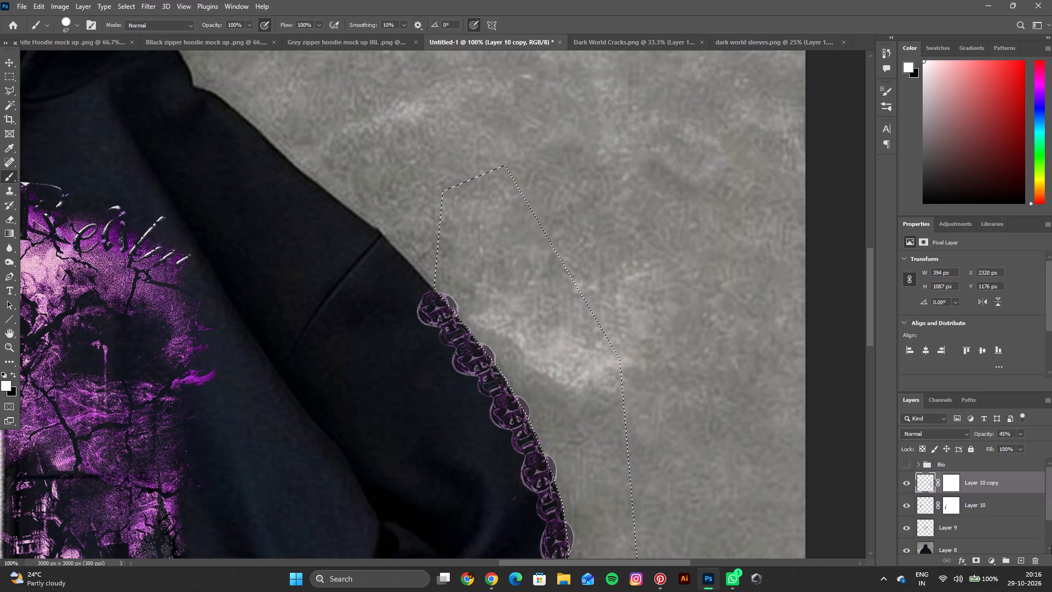
Brush black on Layer 10 copy's mask within the selection to hide the chain overhanging the right-hand sleeve, and deselect.
left_click(954, 478)
left_click_drag(488, 284, 483, 347)
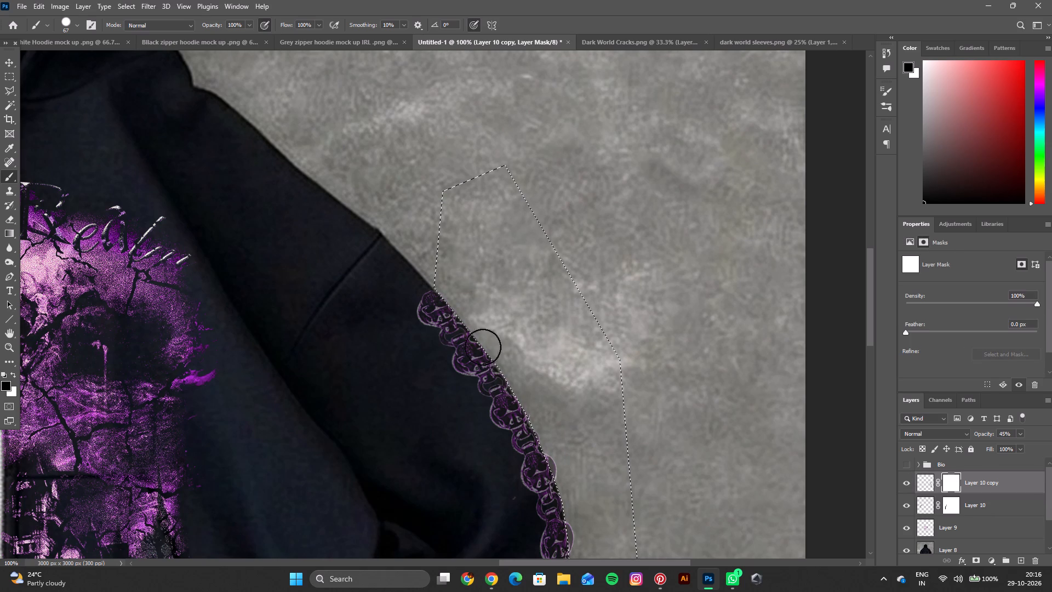
left_click_drag(483, 347, 548, 497)
key("space")
key("space")
key("space")
key("space")
key("space")
key("space")
key("space")
key("space")
key("space")
left_click_drag(562, 481, 522, 303)
left_click_drag(527, 315, 548, 435)
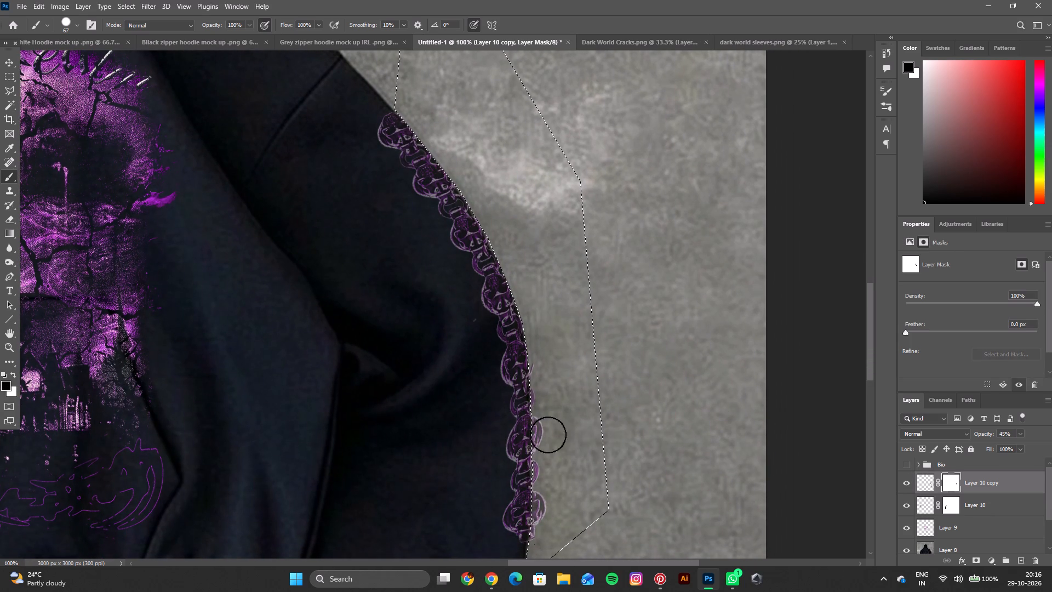
left_click_drag(548, 435, 398, 111)
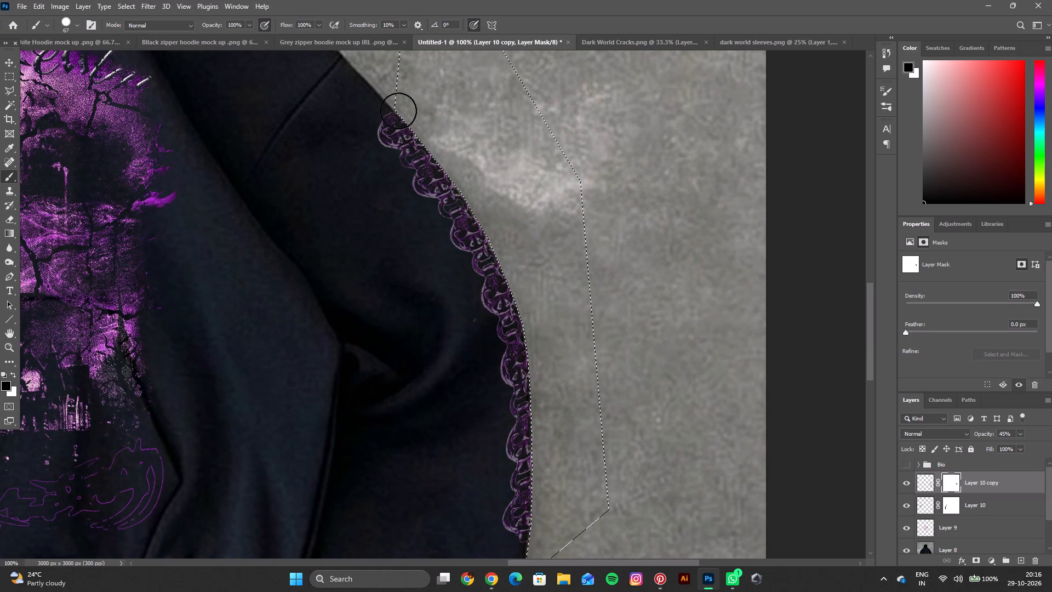
left_click_drag(398, 111, 396, 109)
key("ctrl+d")
Restore the right-hand chain layer, Layer 10 copy, to full opacity.
key("space")
key("space")
key("space")
key("space")
key("space")
key("space")
key("space")
key("space")
key("space")
key("space")
left_click_drag(522, 174, 774, 209)
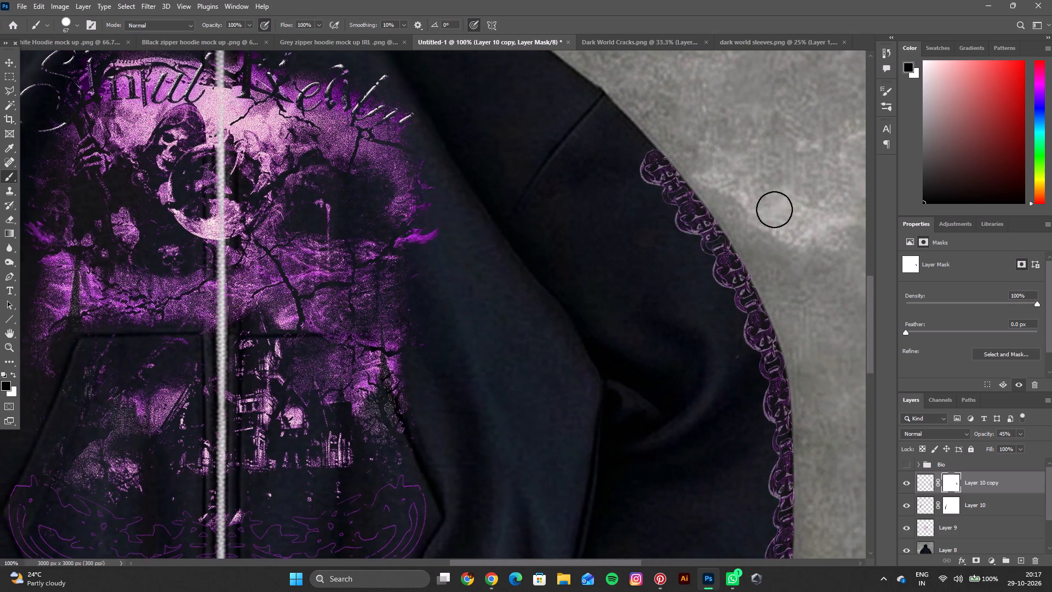
key("ctrl+minus")
key("ctrl+minus")
key("ctrl+minus")
key("space")
key("space")
key("space")
key("space")
key("space")
key("space")
key("space")
key("space")
key("space")
key("space")
key("space")
key("space")
key("space")
key("space")
key("space")
key("space")
key("space")
key("space")
key("space")
key("space")
left_click_drag(580, 295, 590, 295)
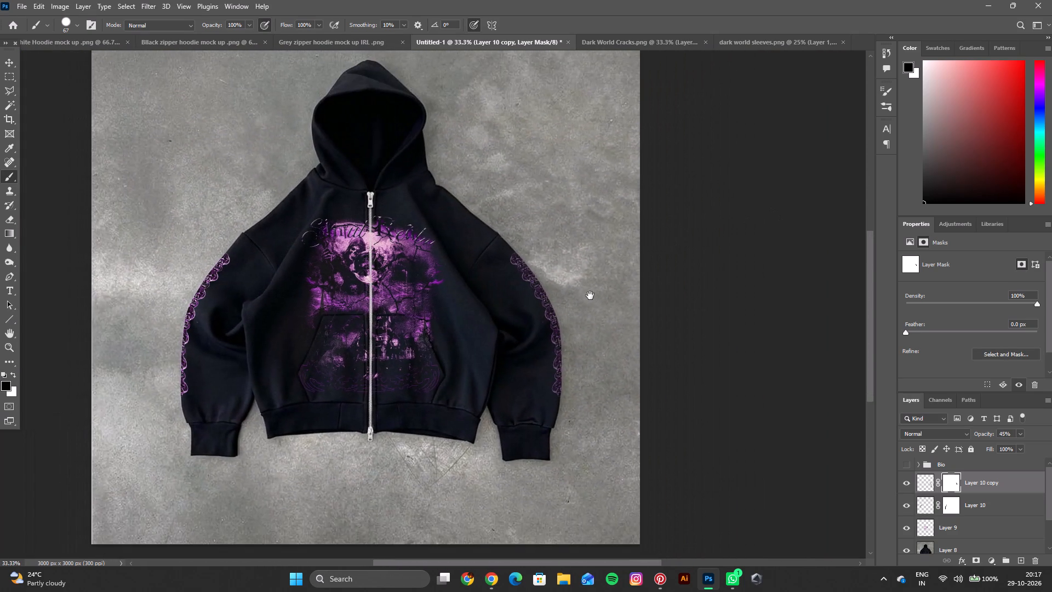
left_click_drag(590, 295, 596, 294)
left_click(12, 61)
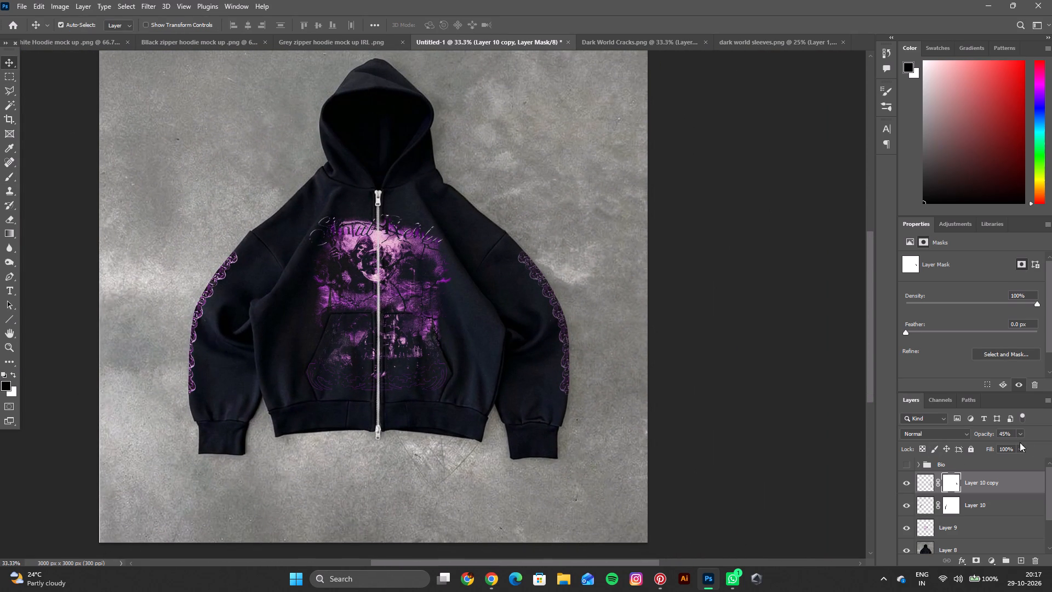
left_click(1015, 436)
left_click_drag(1016, 442, 1051, 442)
left_click_drag(1018, 445, 1032, 446)
left_click_drag(1032, 446, 1051, 447)
Review the sleeve chain layers, Layer 10 and Layer 10 copy, and the whole black hoodie mock-up at reduced zoom.
left_click(985, 502)
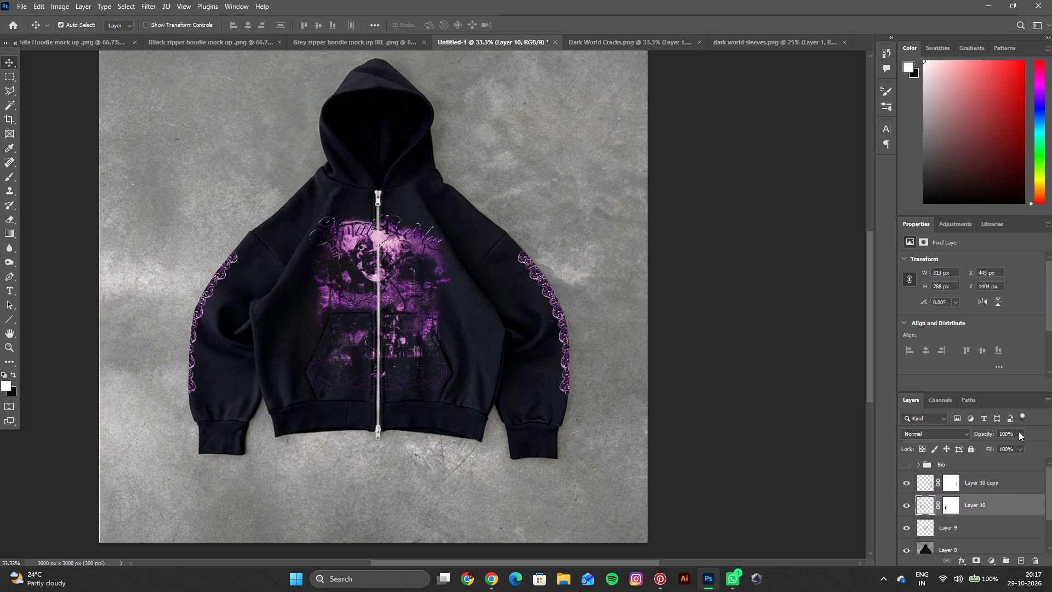
left_click(1019, 431)
key("space")
key("space")
key("space")
key("space")
key("space")
key("space")
key("space")
key("space")
key("space")
key("space")
key("space")
key("space")
key("space")
key("space")
key("space")
left_click_drag(654, 322, 691, 339)
left_click(677, 313)
left_click(1007, 481)
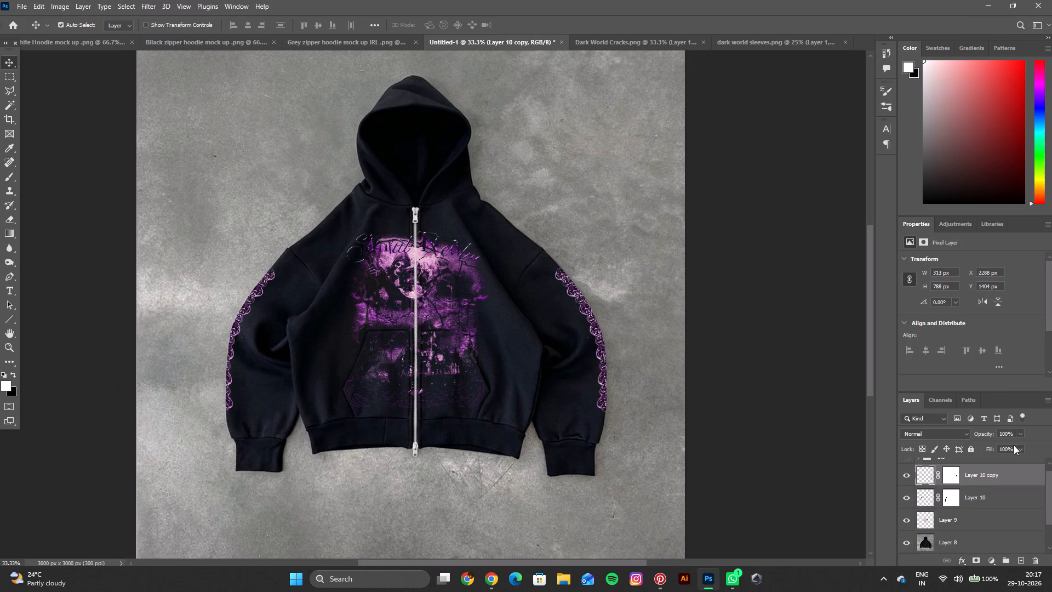
left_click(996, 498)
key("space")
scroll(981, 489, "up", 3)
scroll(970, 492, "down", 1)
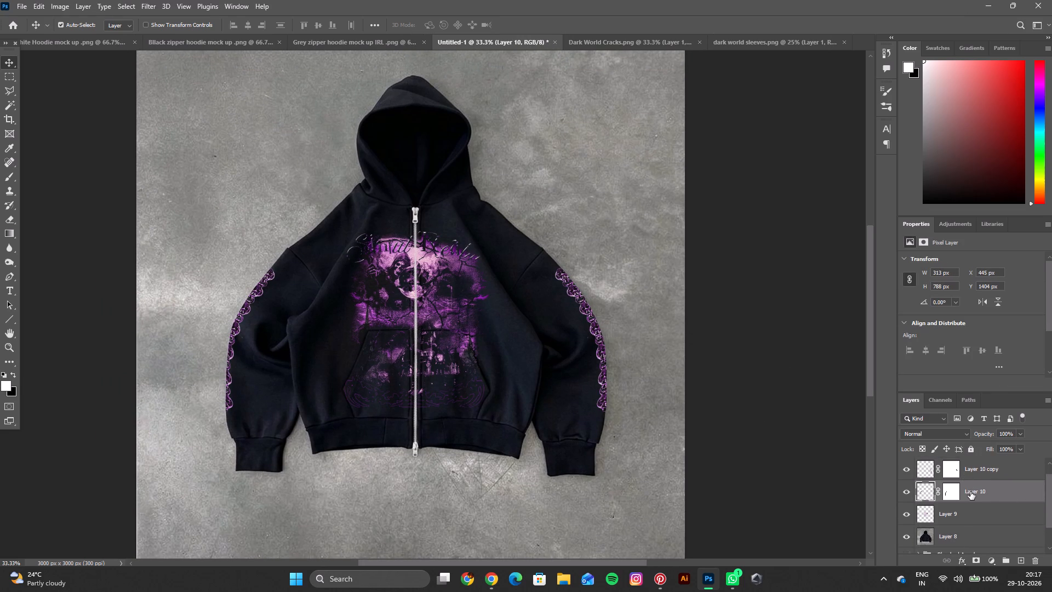
scroll(970, 488, "down", 1)
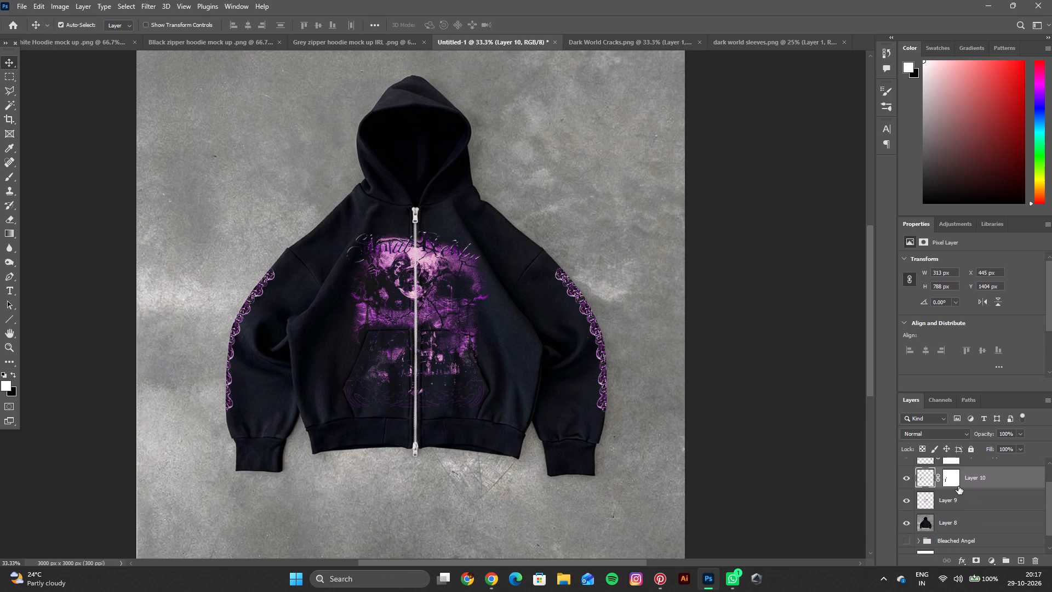
scroll(605, 478, "up", 2)
key("ctrl+minus")
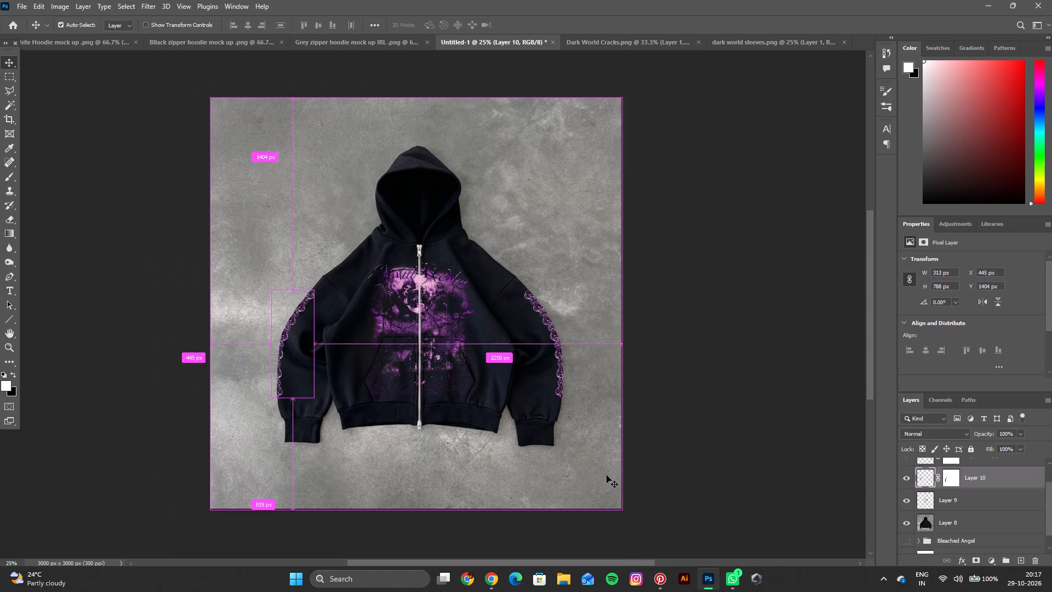
key("space")
key("space")
key("space")
key("space")
key("space")
key("space")
key("space")
key("space")
key("space")
key("space")
left_click_drag(607, 476, 610, 471)
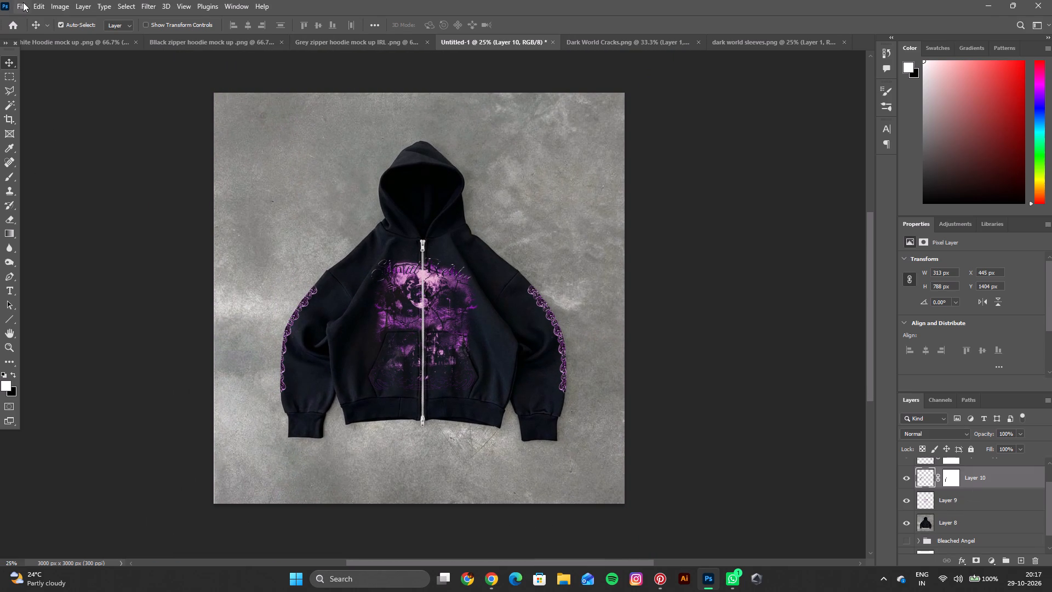
Export the black hoodie mock-up as a PNG named Sinful realm IRL mockup in the GB S25 folder.
left_click(23, 2)
left_click(157, 175)
key("BackSpace")
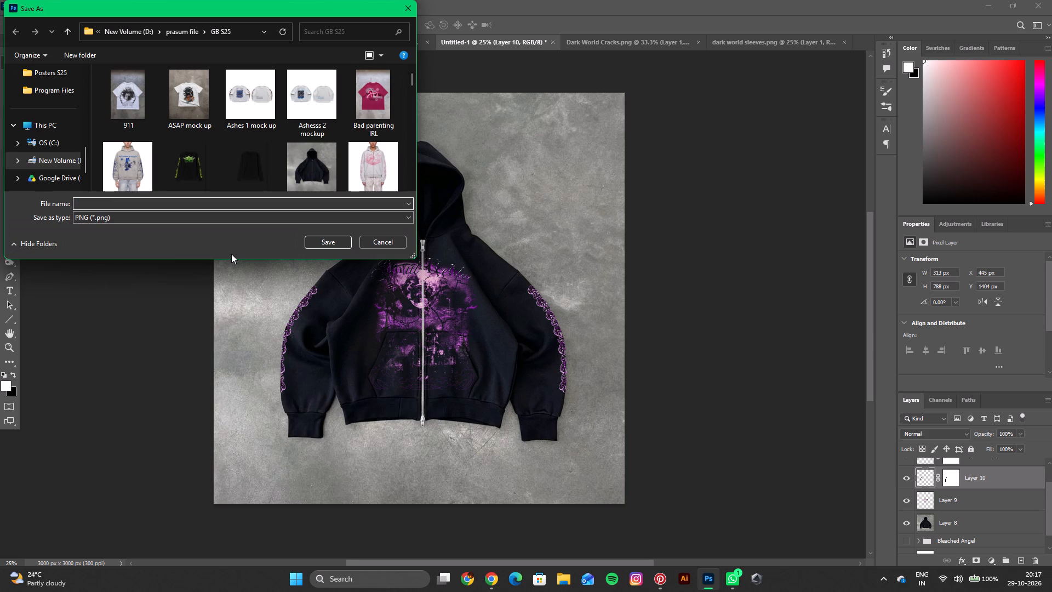
type("Sin")
type("fuk")
key("BackSpace")
key("BackSpace")
type("ul real")
type("m")
key("space")
type("IRL mockup")
key("space")
key("Return")
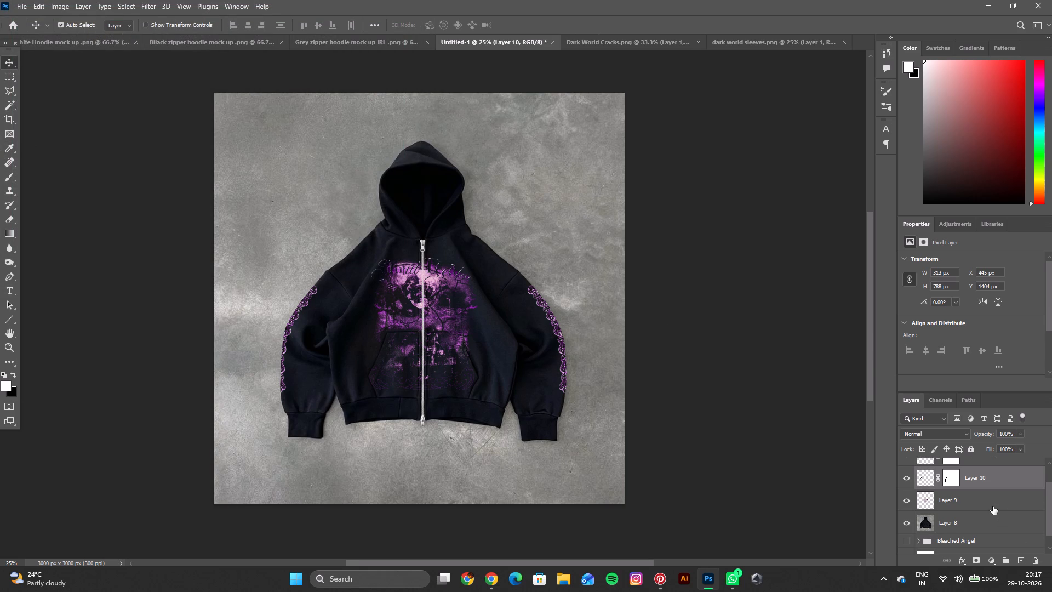
Group the black hoodie layers from Layer 8 to Layer 10 copy, name the group Realm, and leave it hidden.
left_click(993, 506)
scroll(995, 505, "up", 3)
scroll(995, 499, "down", 2)
left_click(986, 515)
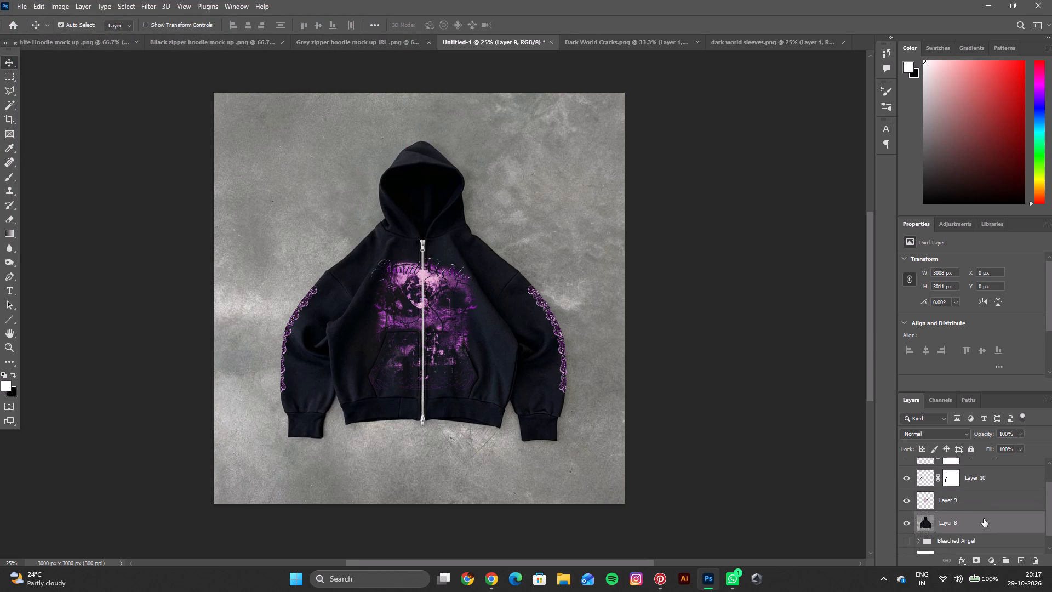
scroll(984, 517, "up", 2)
left_click(990, 481, "shift")
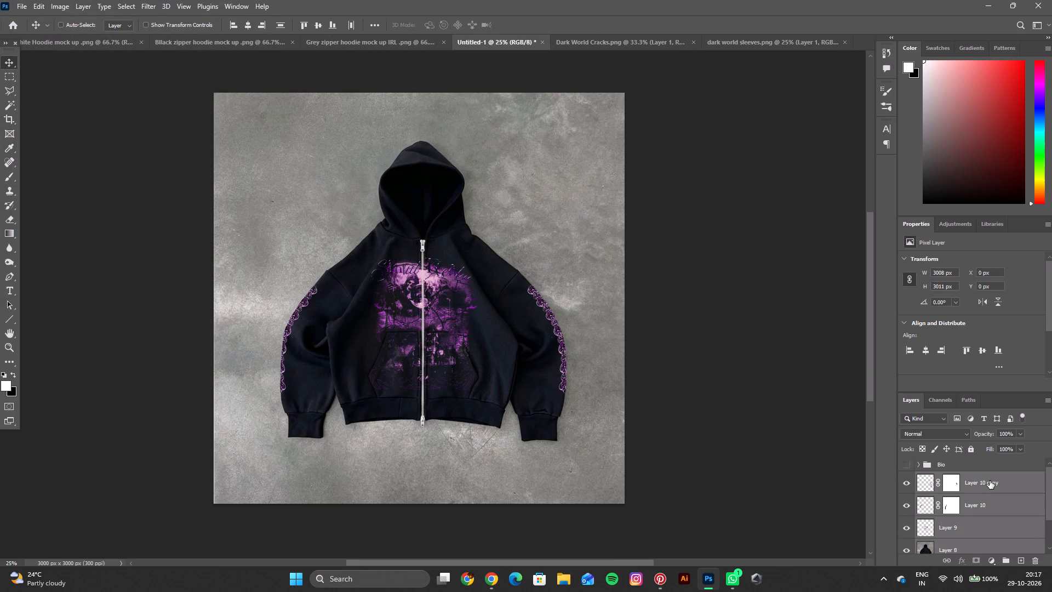
key("ctrl+g")
left_click(909, 478)
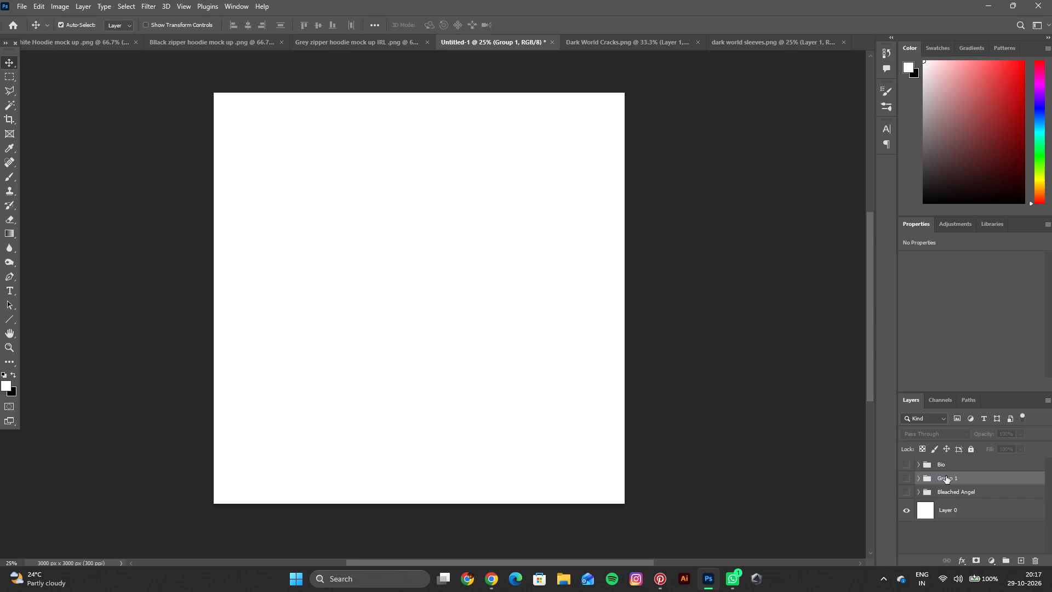
double_click(950, 476)
key("BackSpace")
type("Realm")
key("Return")
left_click(906, 479)
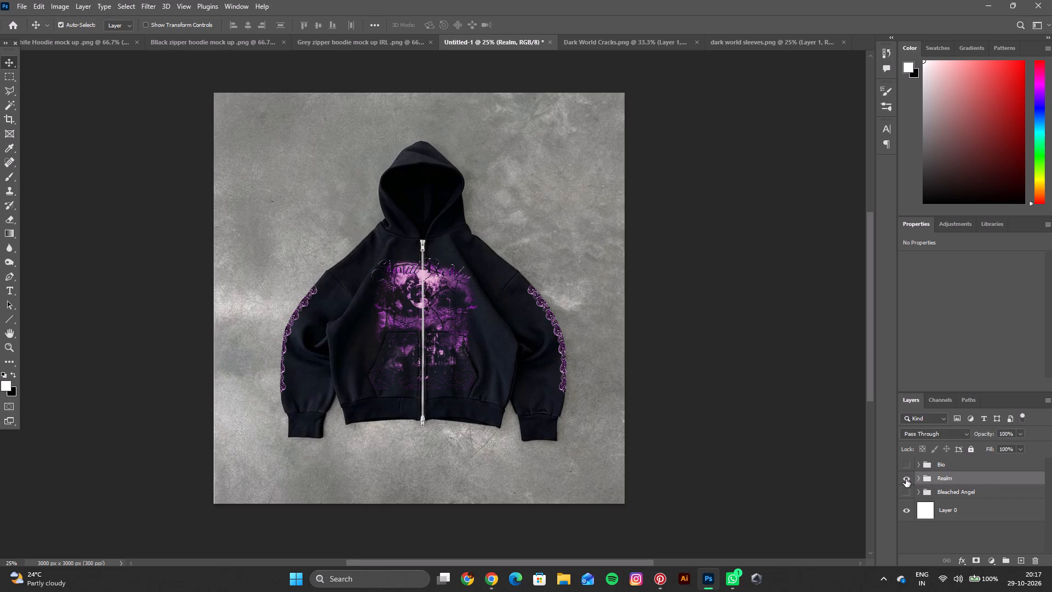
left_click(906, 479)
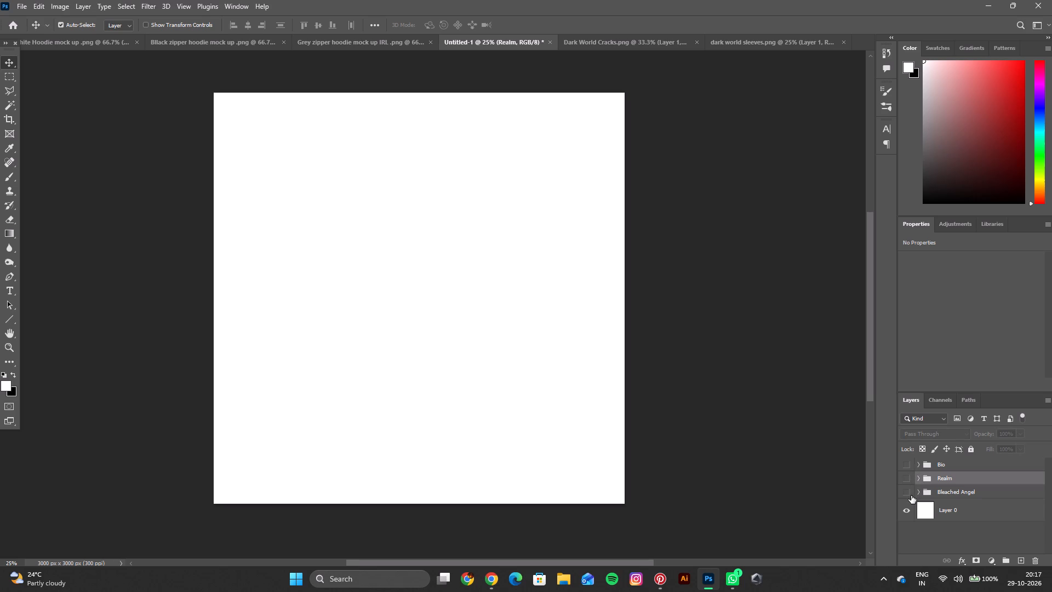
Show the Bleached Angel group, duplicate its grey hoodie Layer 4, and move the copy out of the group, just above Layer 0.
left_click(905, 493)
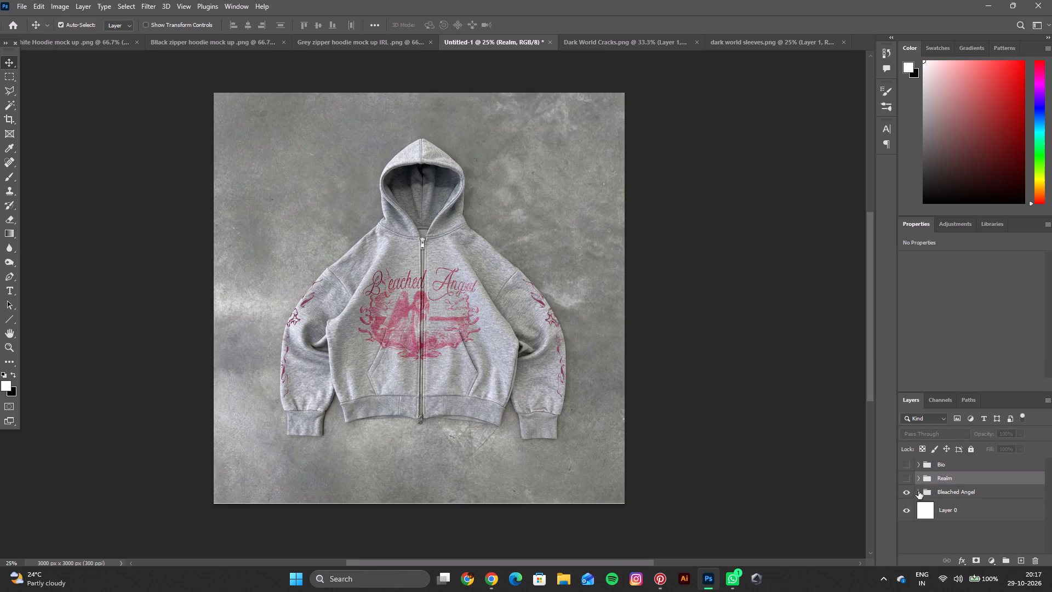
left_click(921, 491)
scroll(979, 528, "down", 6)
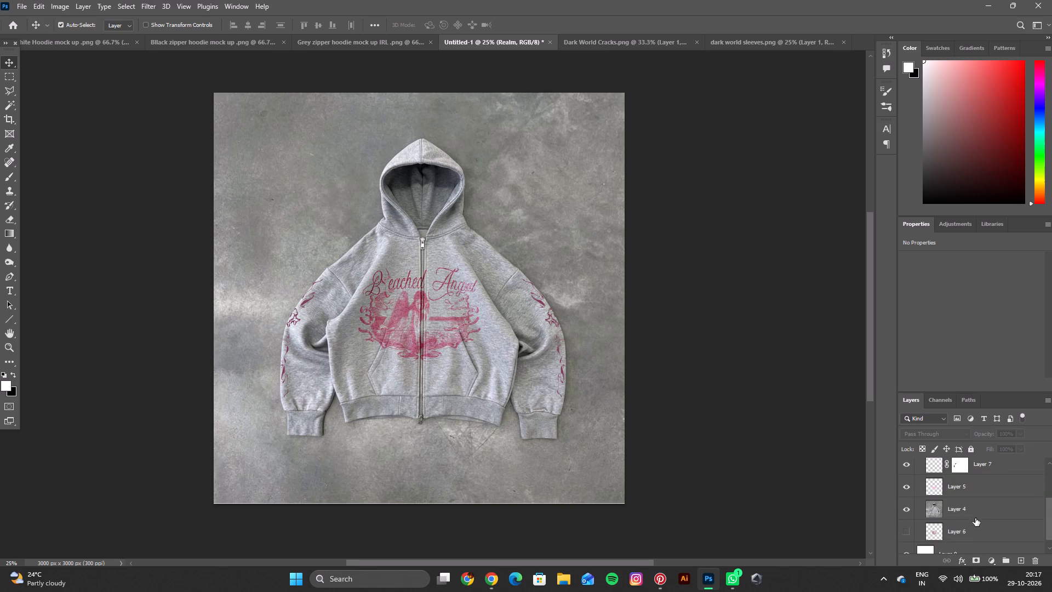
left_click(980, 507)
key("ctrl+j")
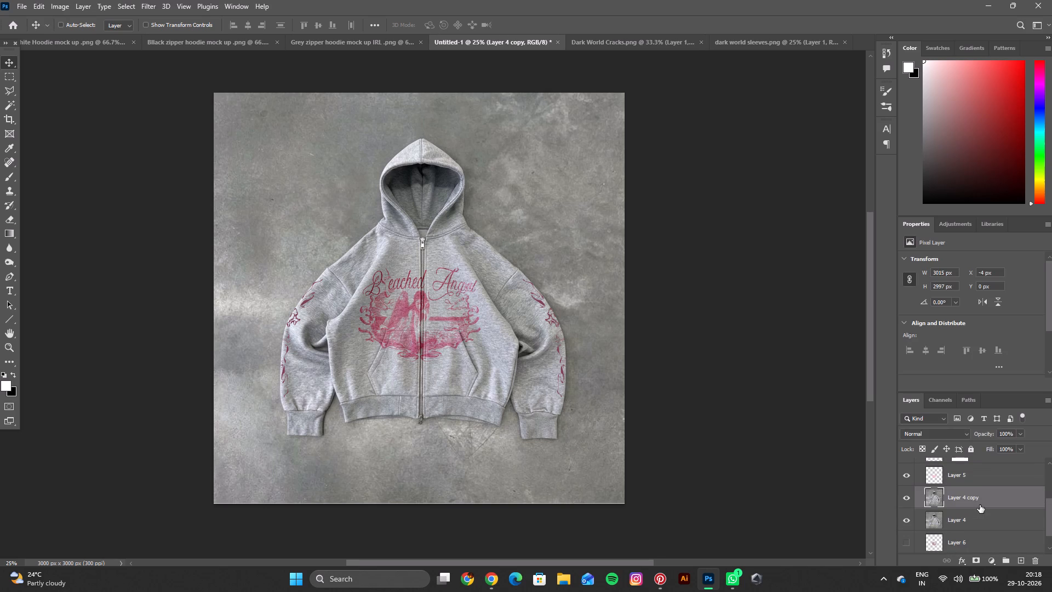
left_click_drag(980, 504, 981, 574)
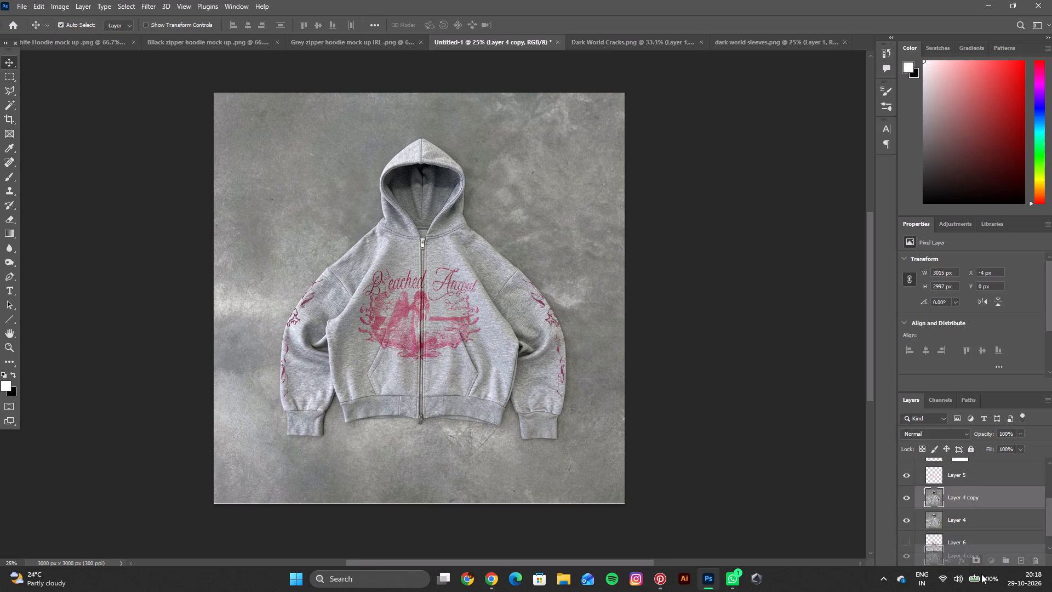
left_click_drag(981, 574, 982, 538)
Hide and collapse the Bleached Angel group, leaving the plain grey hoodie copy visible.
left_click(972, 491)
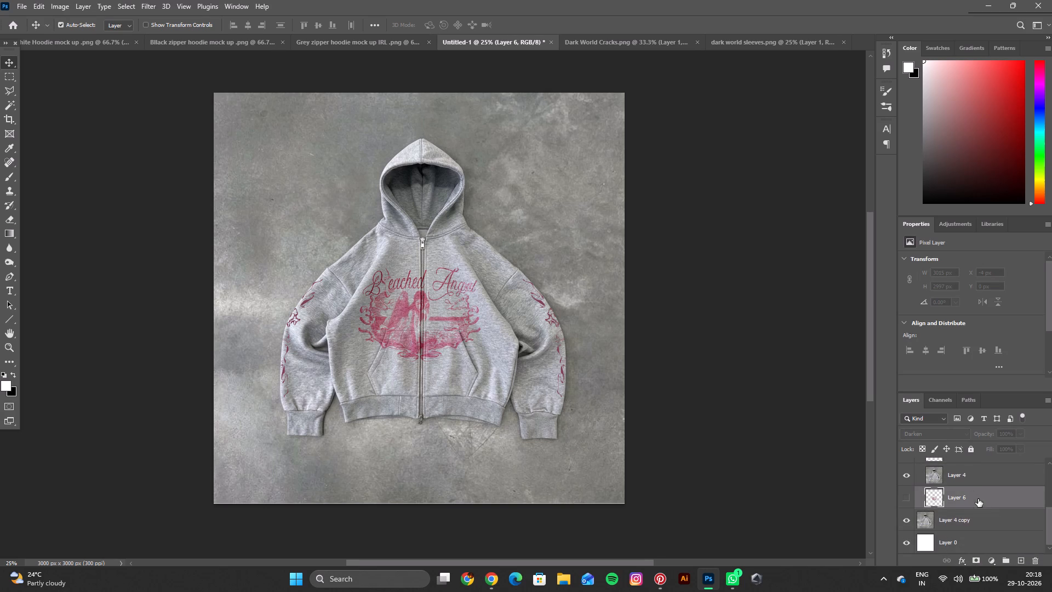
scroll(981, 496, "up", 6)
left_click(910, 472)
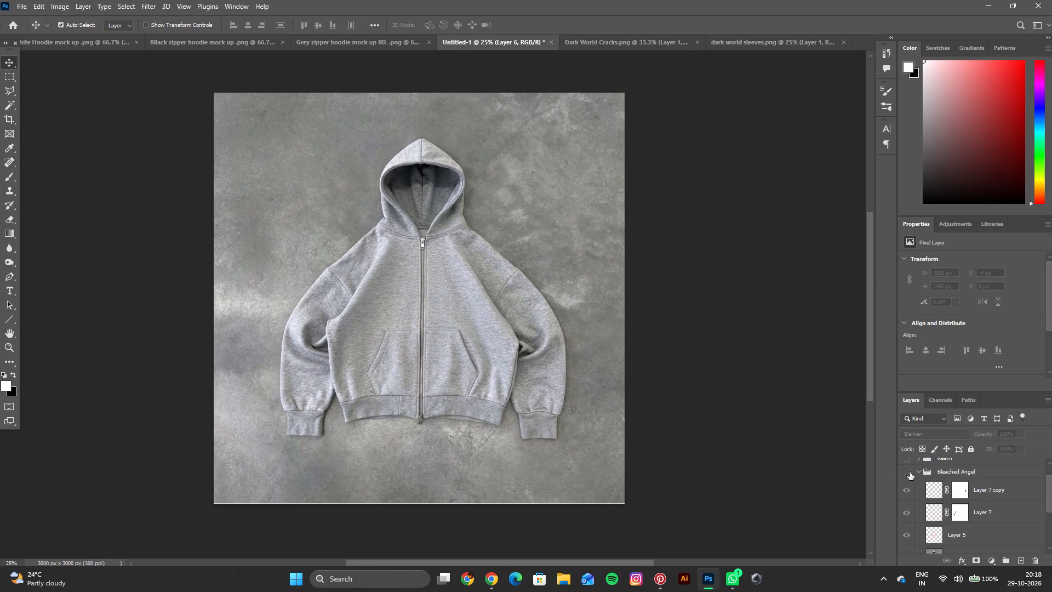
left_click(920, 470)
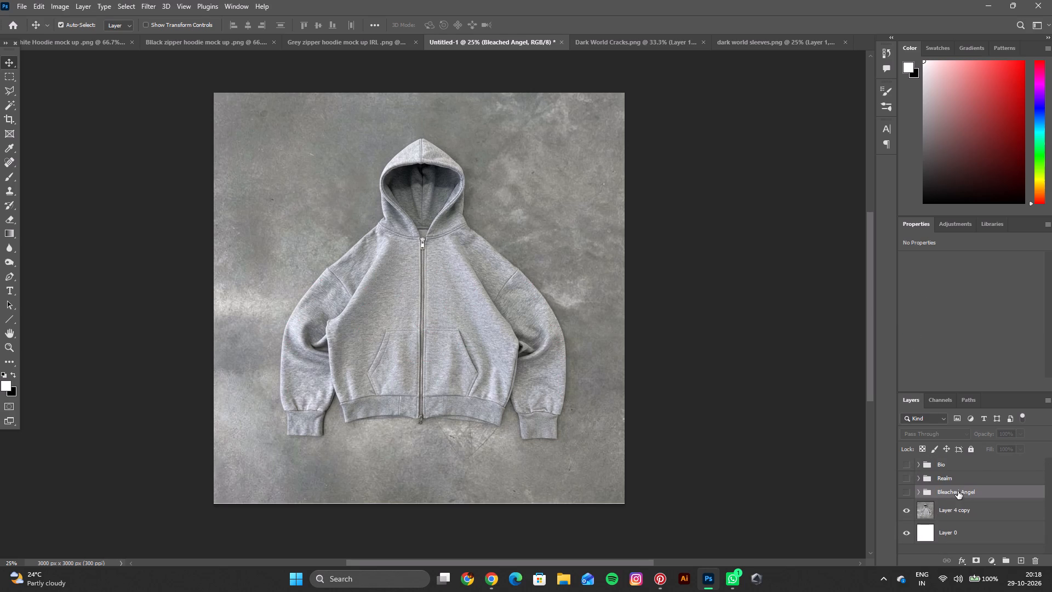
Move the Bleached Angel, Realm and Bio groups below Layer 4 copy and select that hoodie layer.
left_click_drag(958, 491, 964, 517)
left_click(959, 481)
left_click_drag(959, 481, 959, 504)
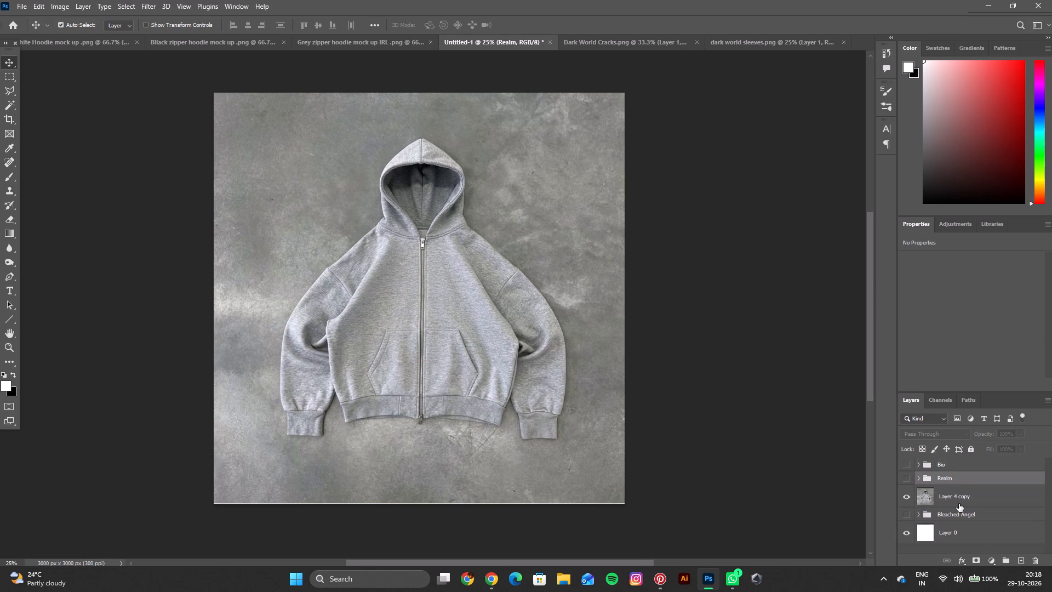
left_click_drag(959, 504, 959, 502)
left_click_drag(961, 475, 966, 487)
left_click(964, 243)
left_click_drag(967, 477, 969, 503)
left_click(962, 464)
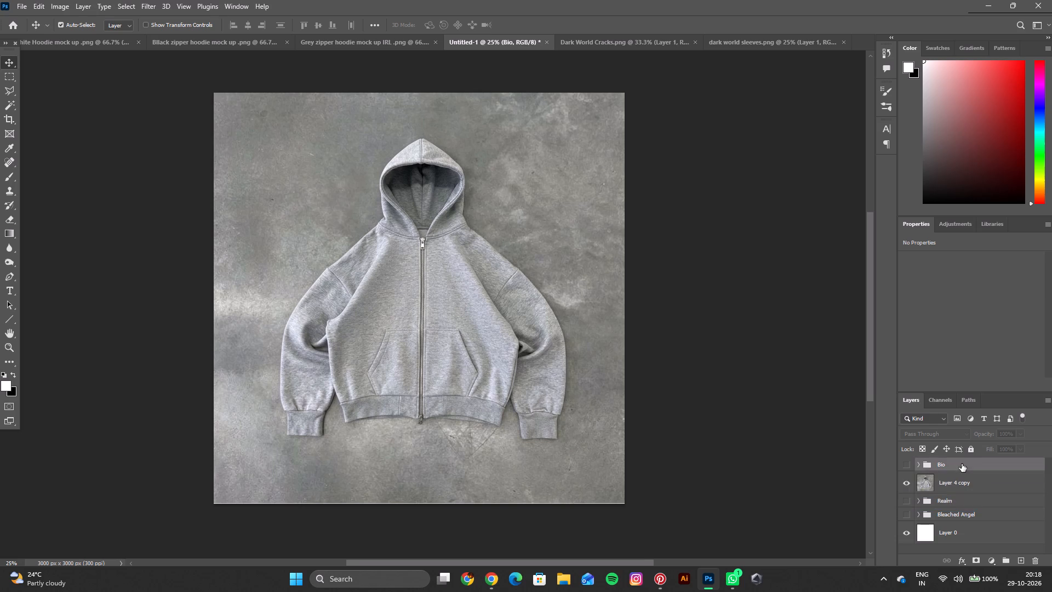
left_click_drag(962, 464, 965, 491)
left_click(960, 473)
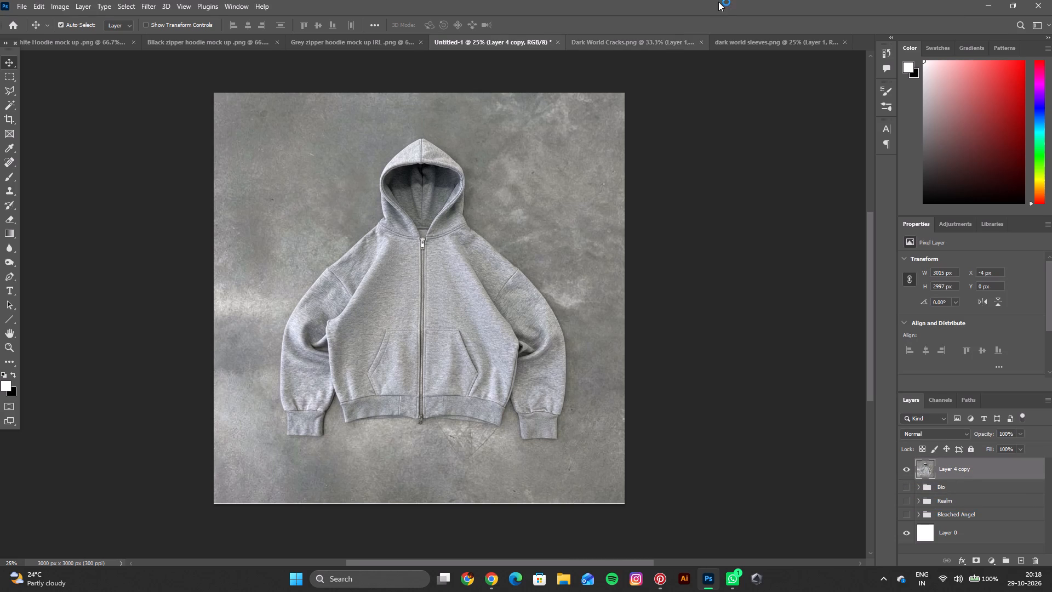
Check the open documents and close Dark World Cracks.png and dark world sleeves.png.
left_click(667, 45)
left_click(745, 41)
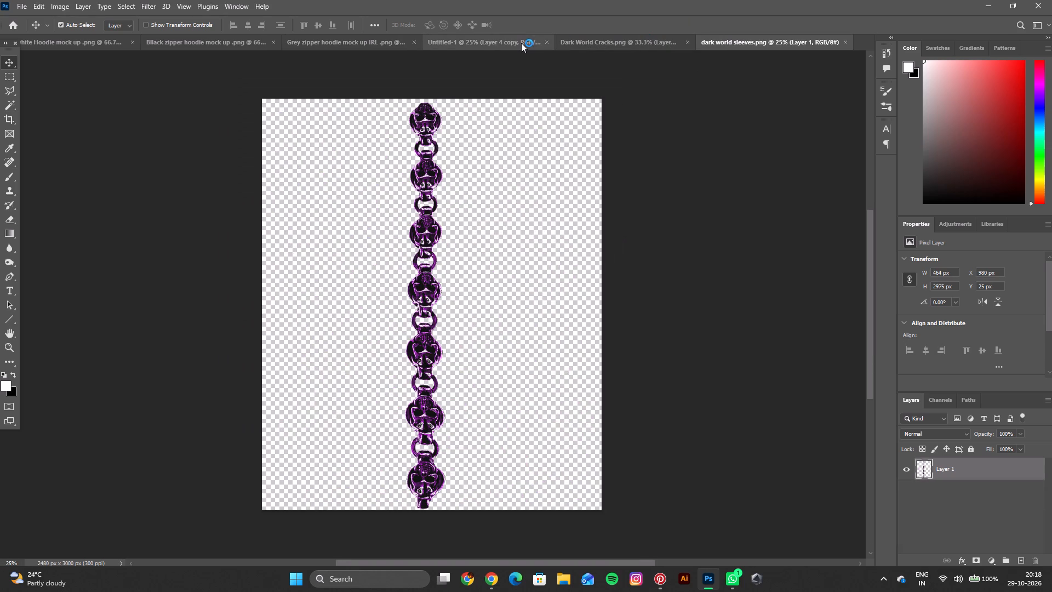
left_click(521, 43)
left_click(386, 45)
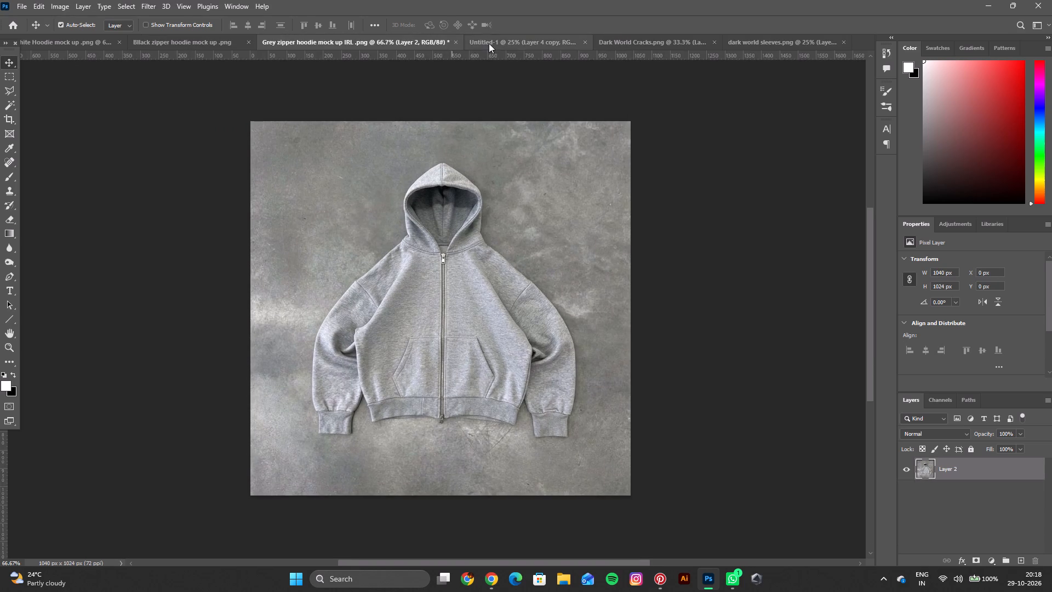
left_click(489, 43)
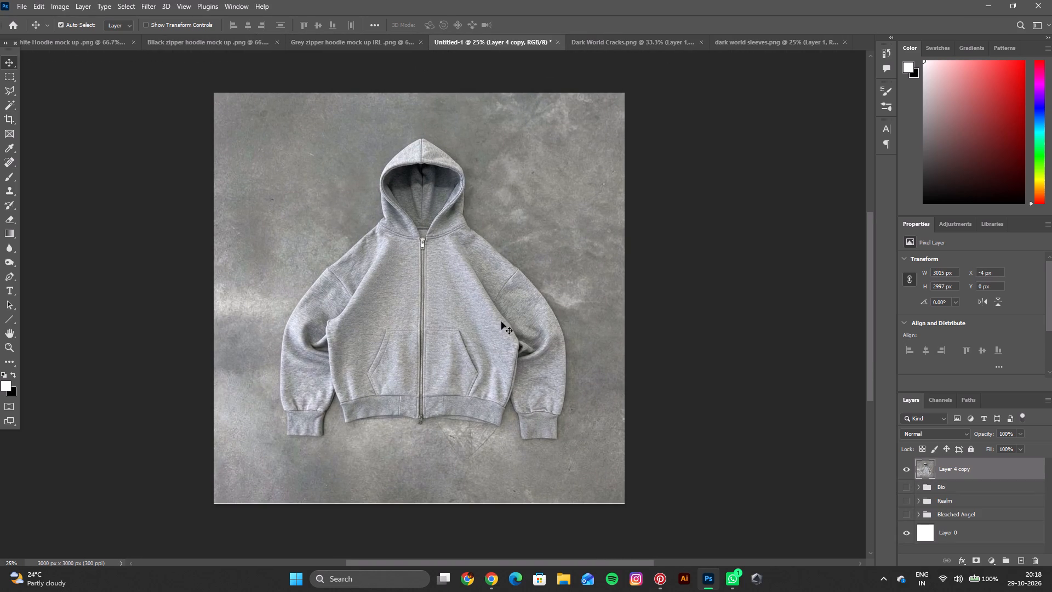
scroll(498, 317, "down", 3)
scroll(499, 316, "up", 4)
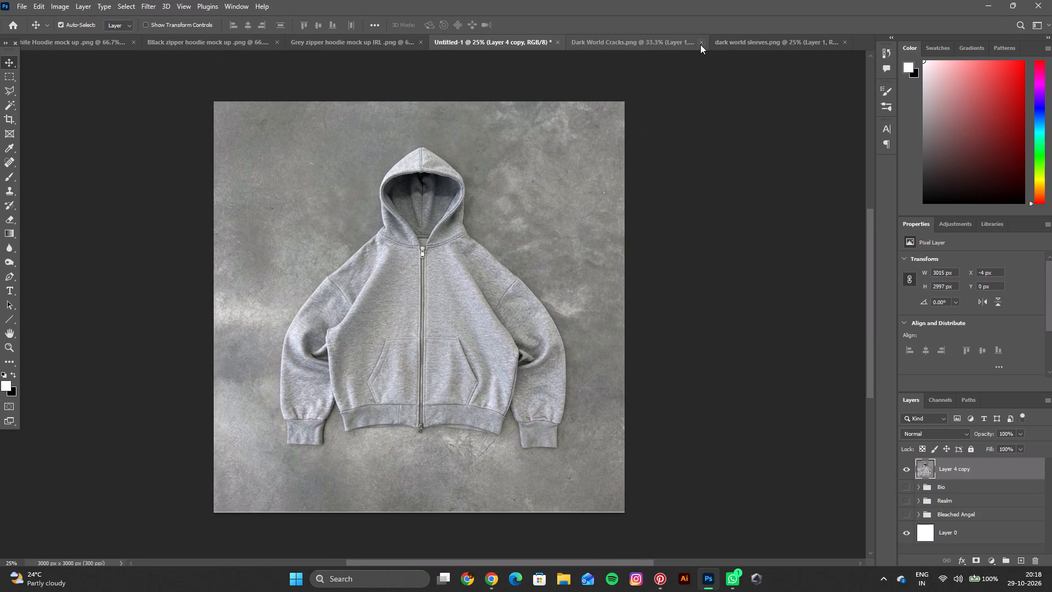
left_click(701, 45)
left_click(847, 41)
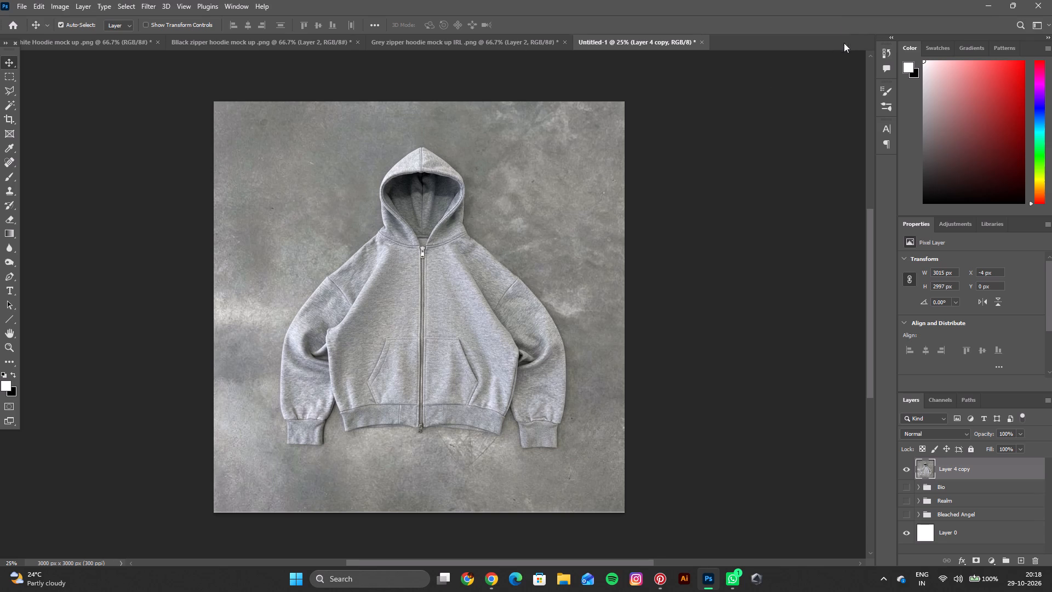
Open the cigarette psychology artwork from the Gothbird folder.
key("ctrl+o")
scroll(296, 160, "down", 1)
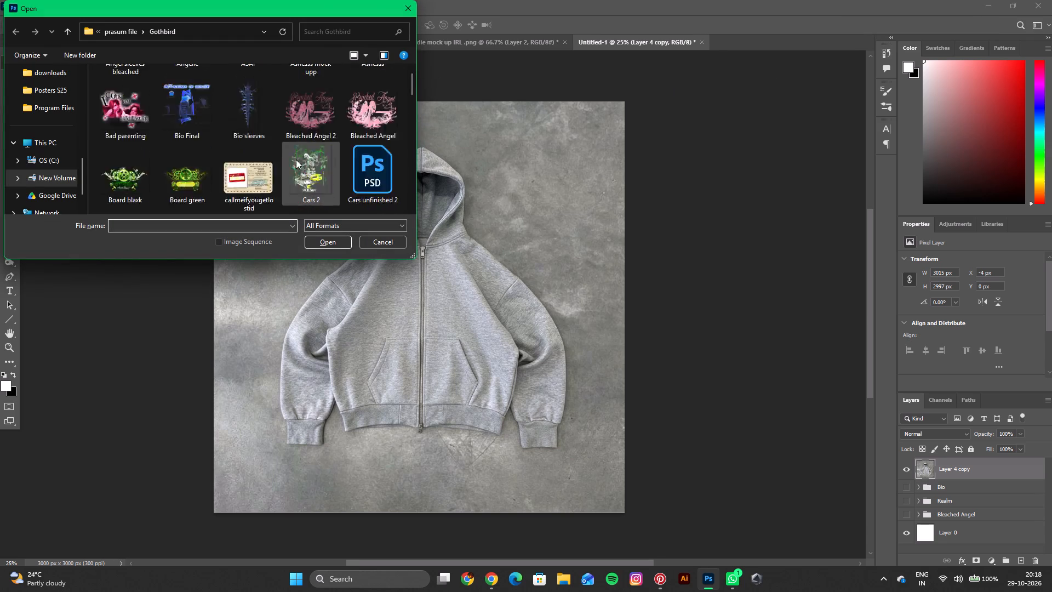
scroll(296, 160, "down", 1)
double_click(379, 179)
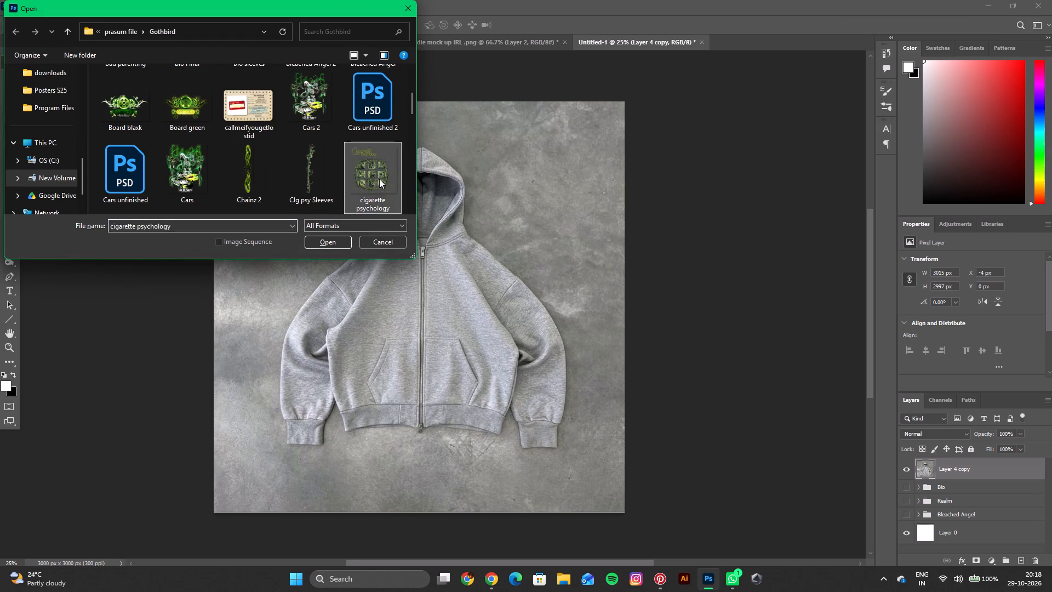
Open the cigarette psychology artwork and paste a copy of it above the grey hoodie in Untitled-1.
left_click(444, 278)
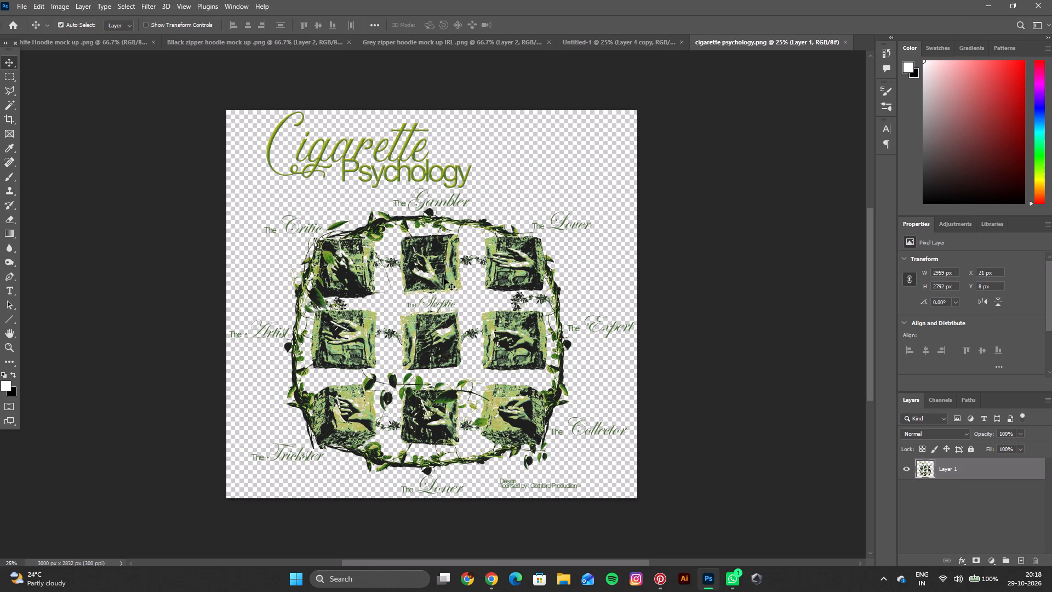
key("ctrl+c")
left_click(593, 48)
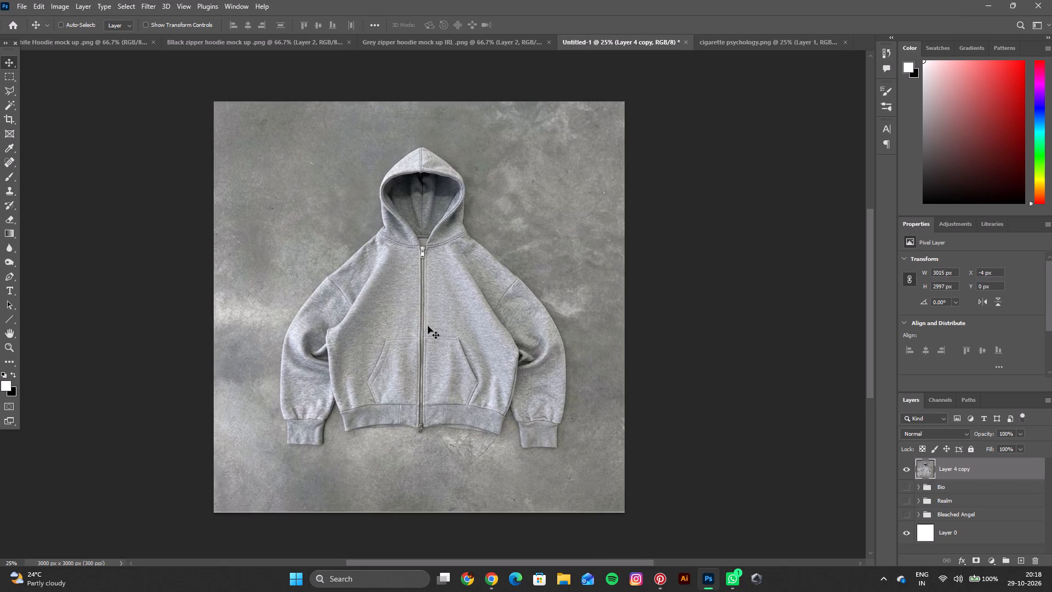
key("ctrl+v")
Scale the pasted artwork to about 36% and place it on the hoodie's front, around the zipper.
key("ctrl+t")
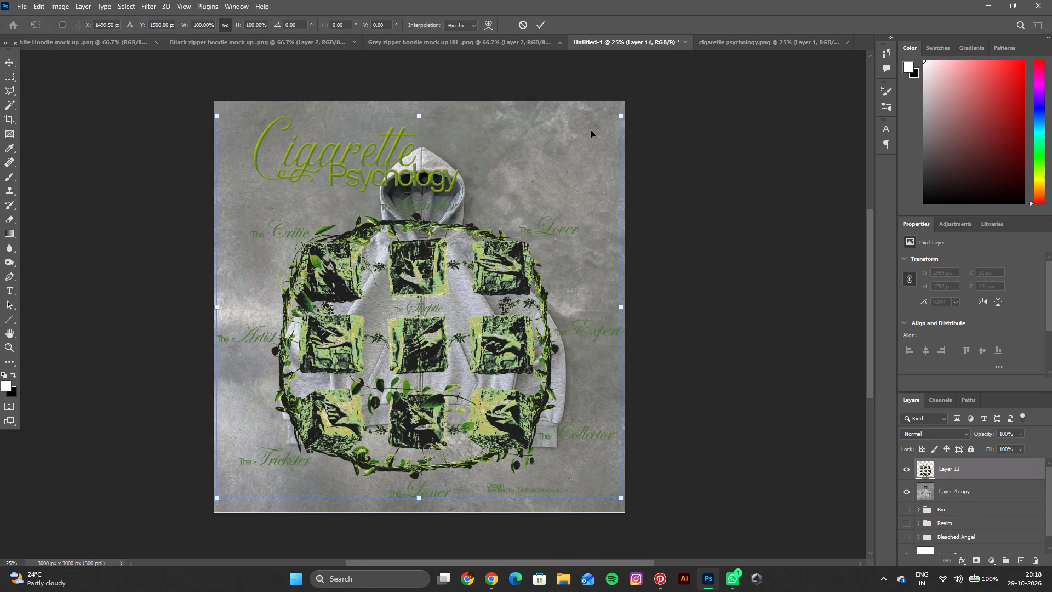
left_click_drag(618, 116, 404, 354)
left_click_drag(335, 383, 463, 304)
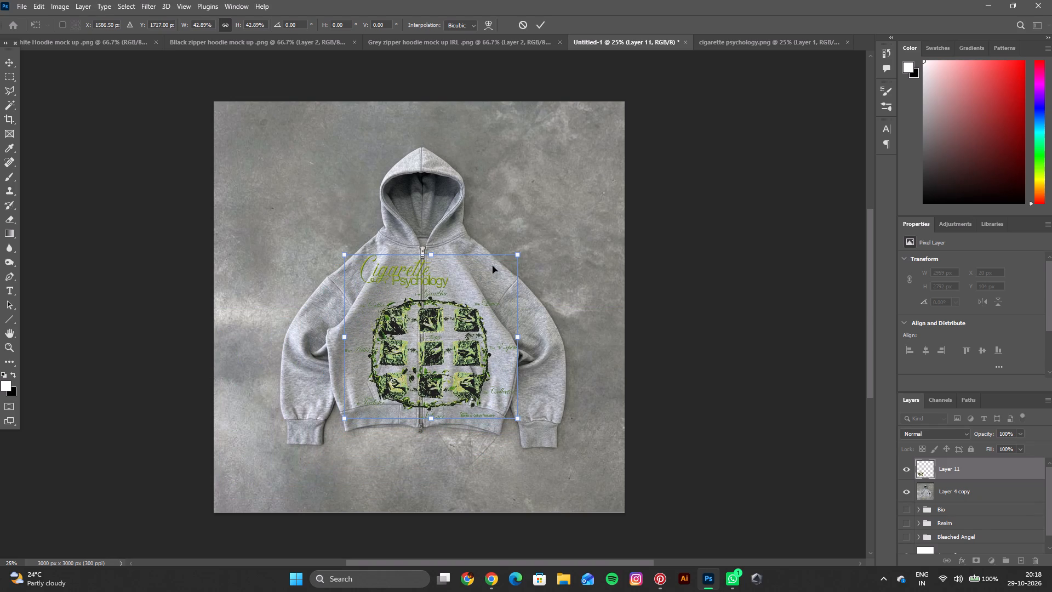
left_click_drag(513, 255, 490, 284)
left_click_drag(450, 328, 462, 314)
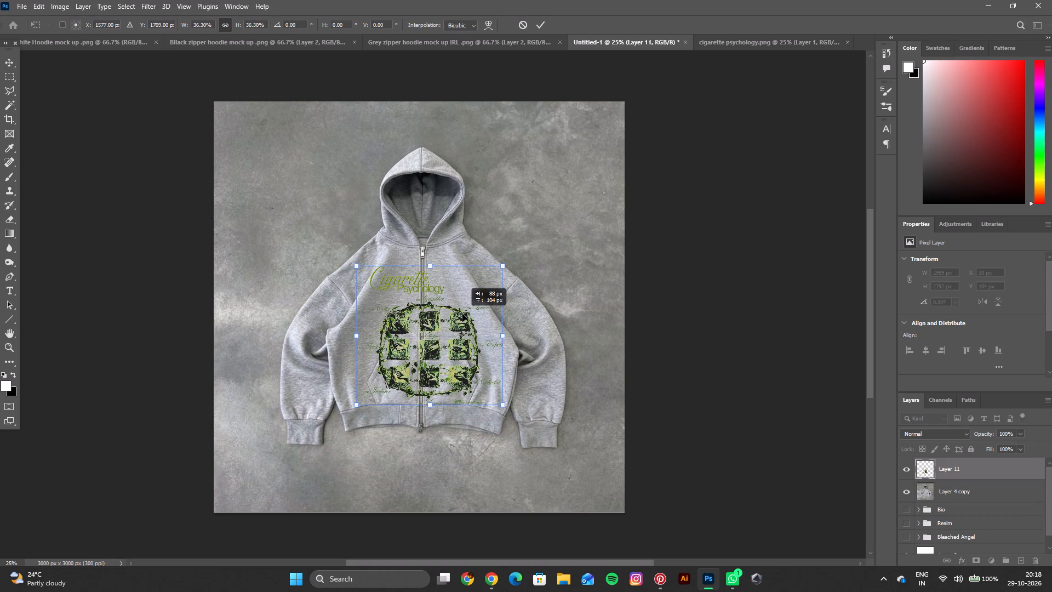
left_click_drag(462, 314, 465, 315)
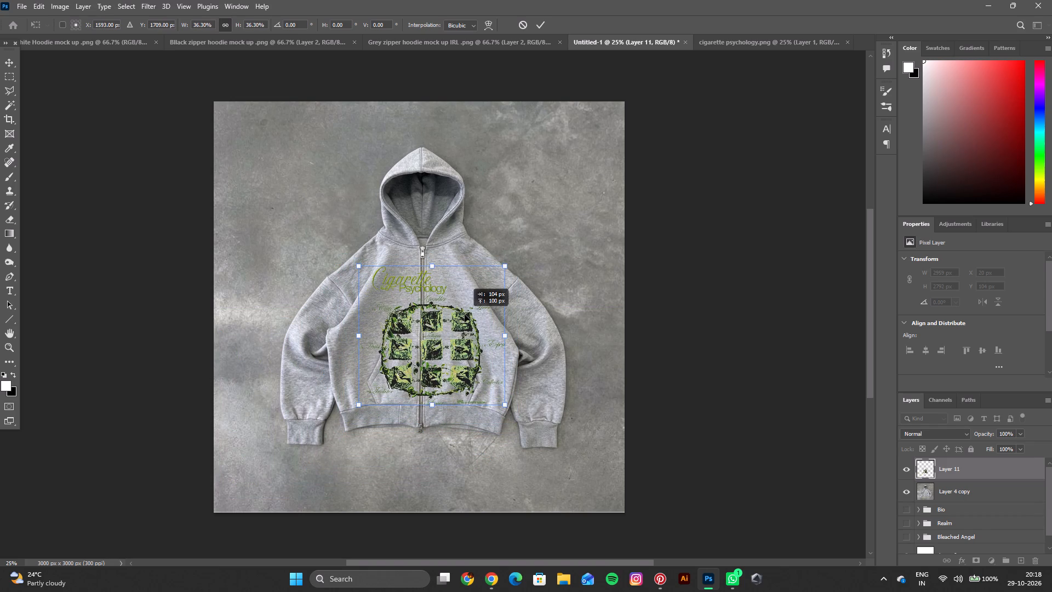
left_click_drag(465, 315, 465, 315)
left_click(539, 27)
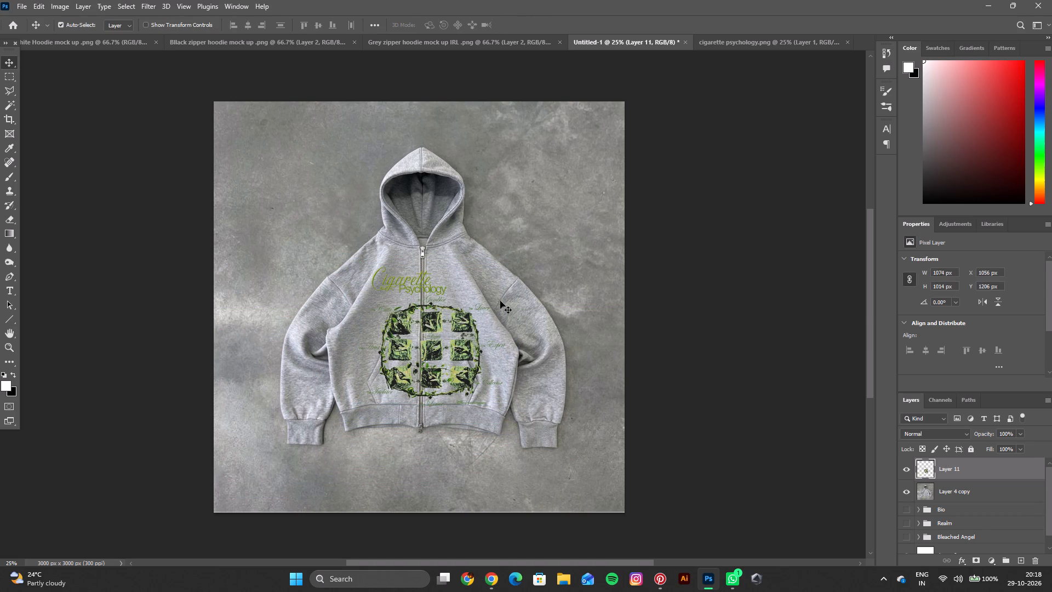
Shrink the artwork to about 965 × 911 px and centre its hand grid on the zipper below the hood.
key("ctrl+equal")
key("ctrl+equal")
key("space")
key("space")
key("space")
key("space")
key("space")
key("space")
key("space")
key("space")
key("space")
key("space")
key("space")
key("space")
key("space")
key("space")
left_click_drag(500, 300, 509, 284)
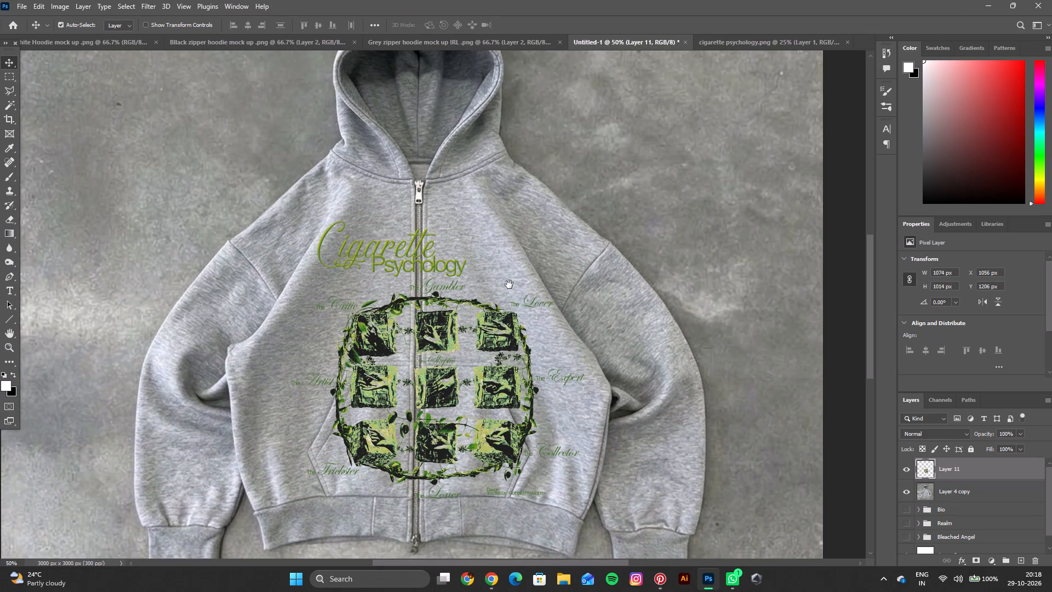
left_click_drag(509, 284, 509, 283)
key("ctrl+t")
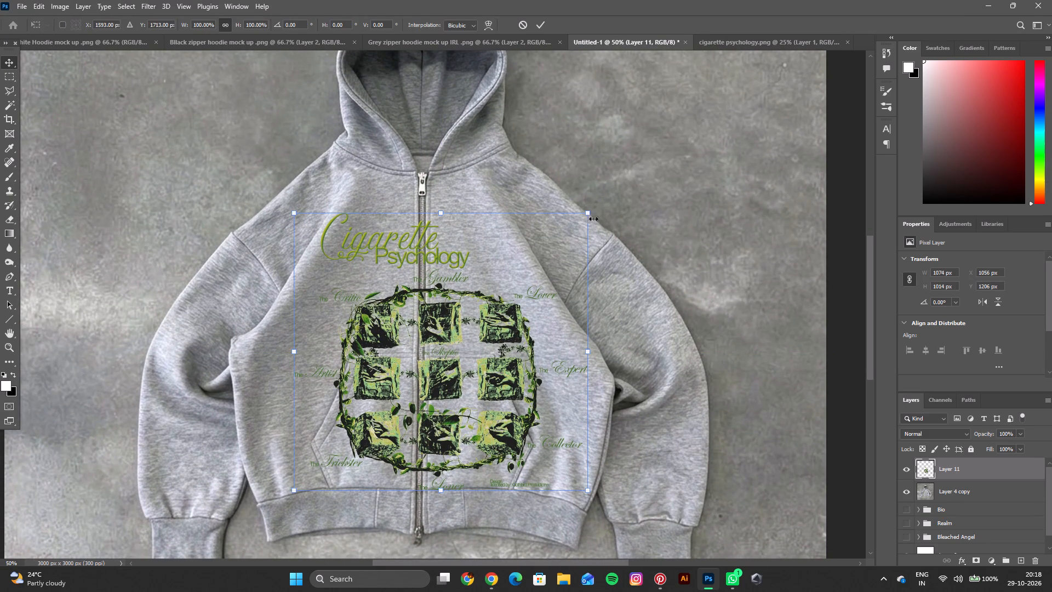
left_click_drag(590, 217, 578, 231)
left_click_drag(525, 295, 522, 283)
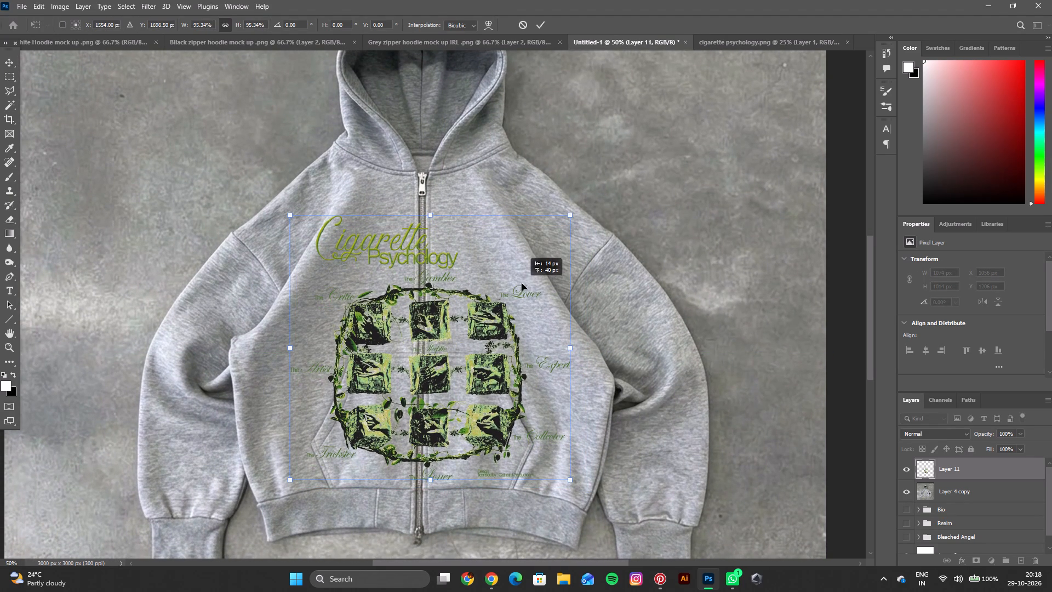
left_click_drag(522, 283, 522, 282)
left_click_drag(567, 215, 556, 236)
left_click_drag(525, 270, 530, 257)
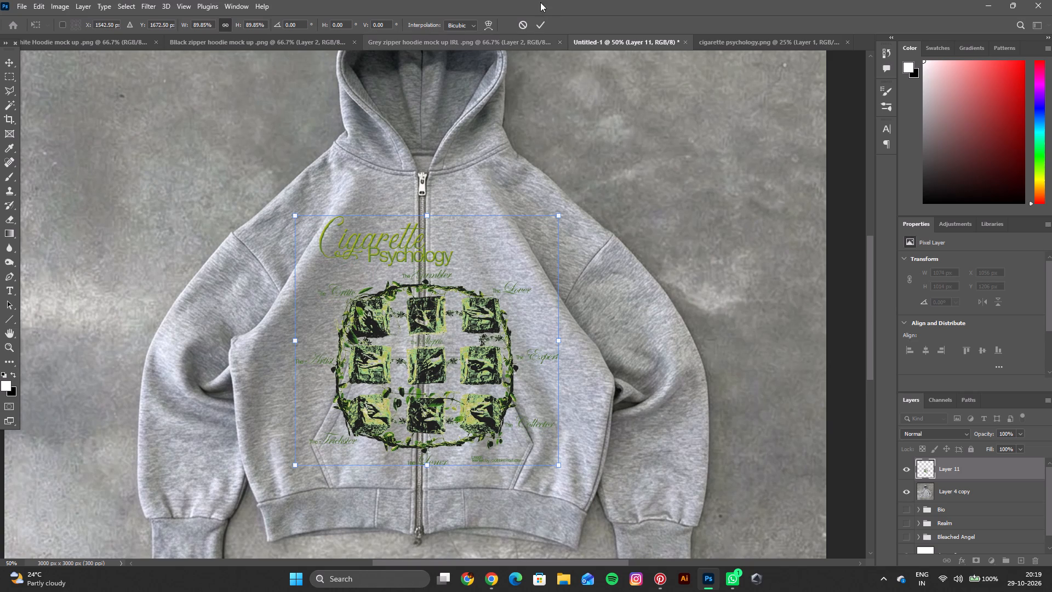
left_click(537, 26)
Set the artwork layer's blend mode to Darker Color.
left_click(950, 436)
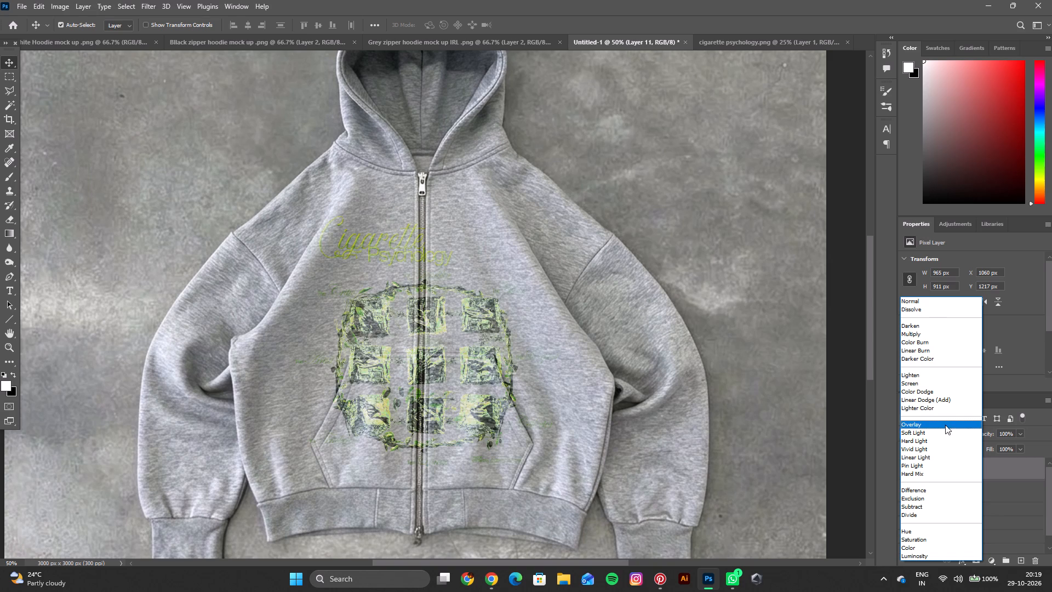
left_click(944, 360)
scroll(489, 314, "up", 2)
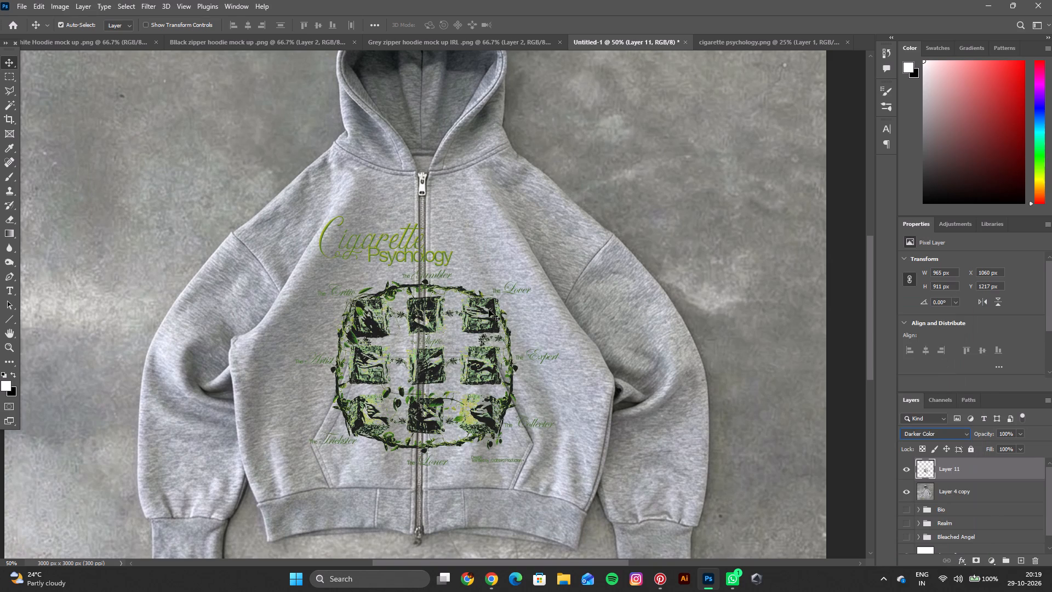
scroll(487, 301, "up", 3)
scroll(472, 261, "down", 2)
Examine the size and placement of the Cigarette Psychology print on the whole hoodie.
key("space")
key("space")
key("space")
key("space")
key("space")
key("space")
key("space")
key("space")
key("space")
key("space")
key("space")
key("space")
key("space")
key("space")
key("space")
key("space")
key("space")
key("space")
key("space")
key("space")
left_click_drag(472, 261, 506, 310)
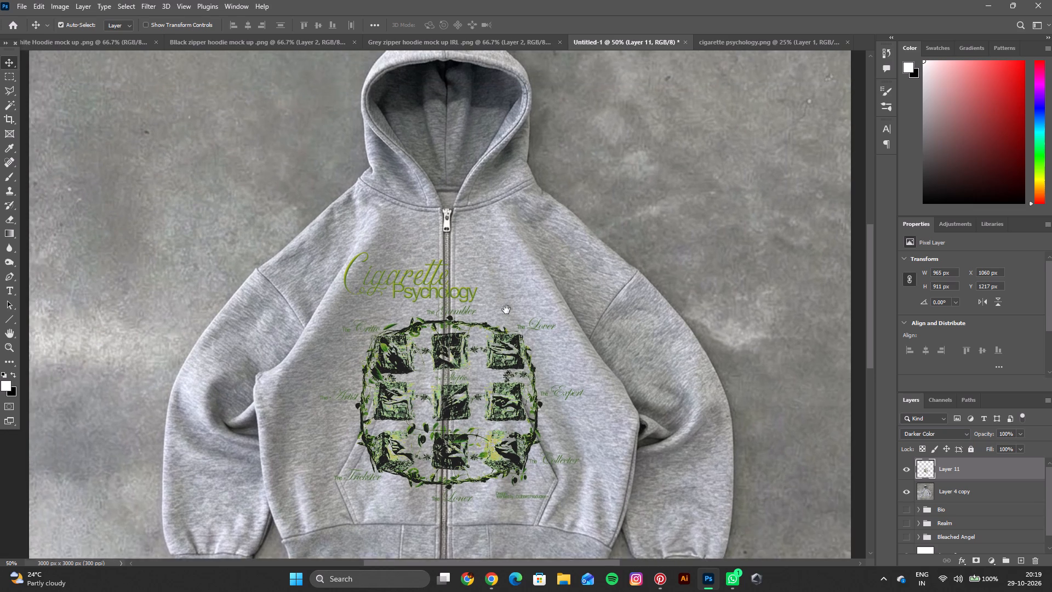
left_click_drag(506, 310, 522, 299)
key("ctrl+minus")
key("ctrl+minus")
key("space")
key("space")
key("space")
key("space")
key("space")
key("space")
key("space")
key("space")
key("space")
key("space")
key("space")
key("space")
key("space")
key("space")
key("space")
key("space")
key("space")
key("space")
key("space")
key("space")
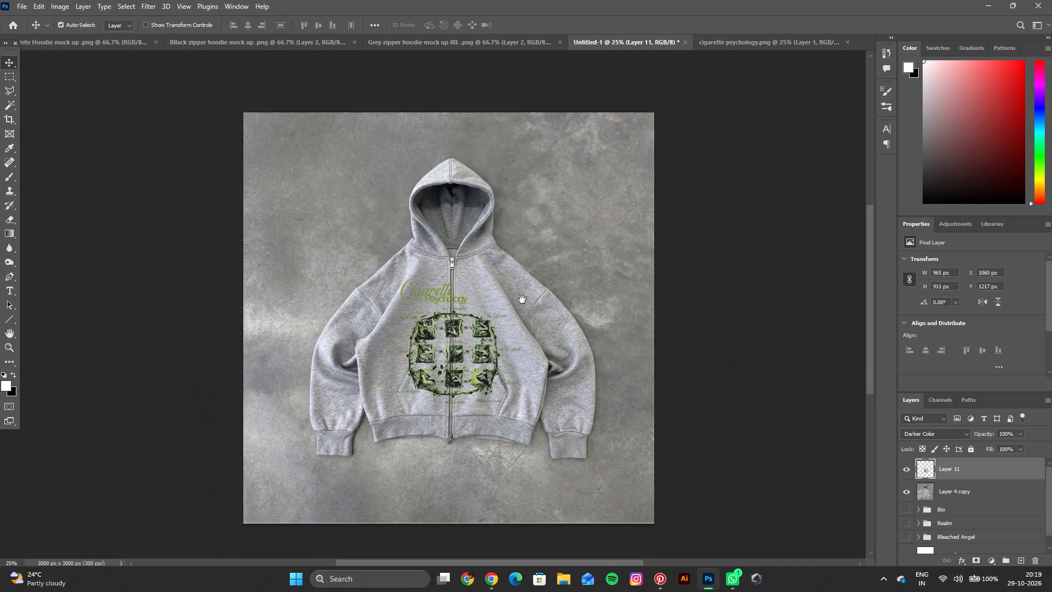
left_click_drag(522, 299, 534, 325)
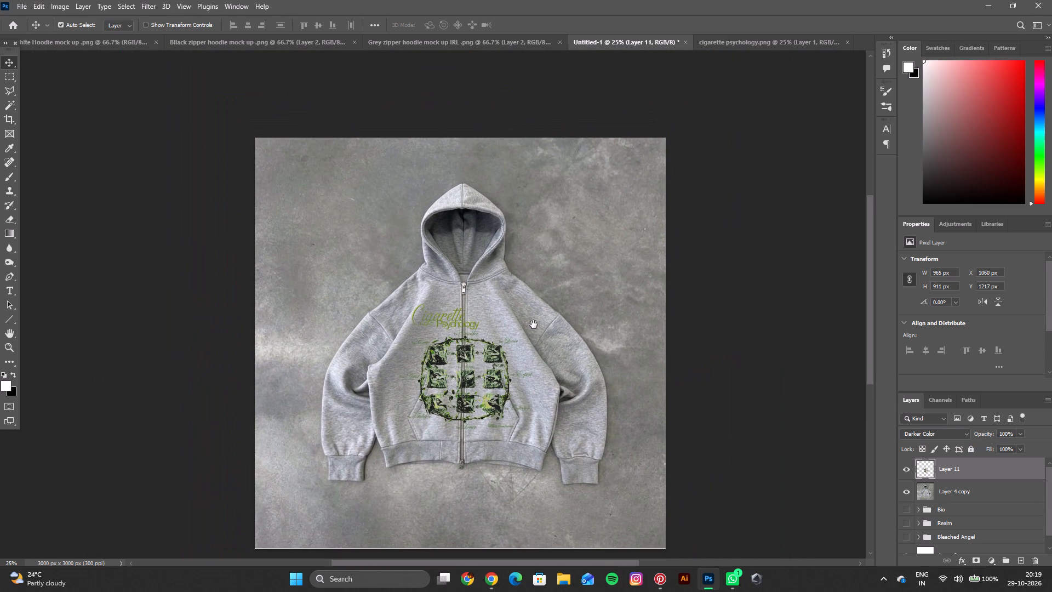
left_click_drag(534, 325, 528, 303)
Inspect the lettering and hand images close up for how they blend with the fabric and zipper, including the overall print.
key("ctrl+equal")
key("ctrl+equal")
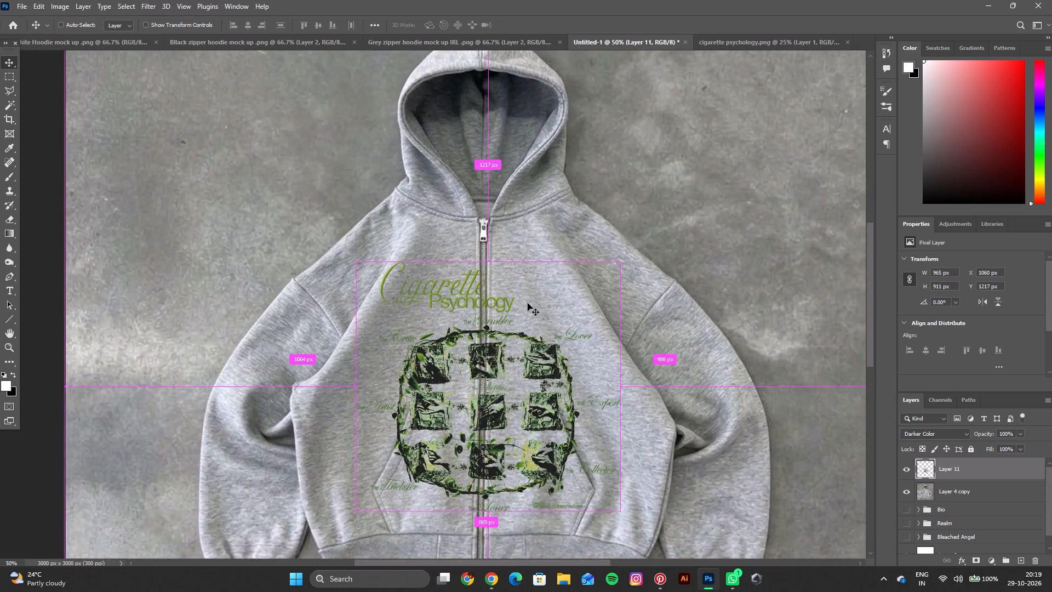
key("ctrl+equal")
key("ctrl+equal")
key("ctrl+equal")
key("space")
key("space")
key("space")
key("space")
key("space")
key("space")
key("space")
key("space")
key("space")
key("space")
key("space")
key("space")
key("space")
key("space")
key("space")
key("space")
key("space")
key("space")
key("space")
key("space")
left_click_drag(578, 330, 530, 312)
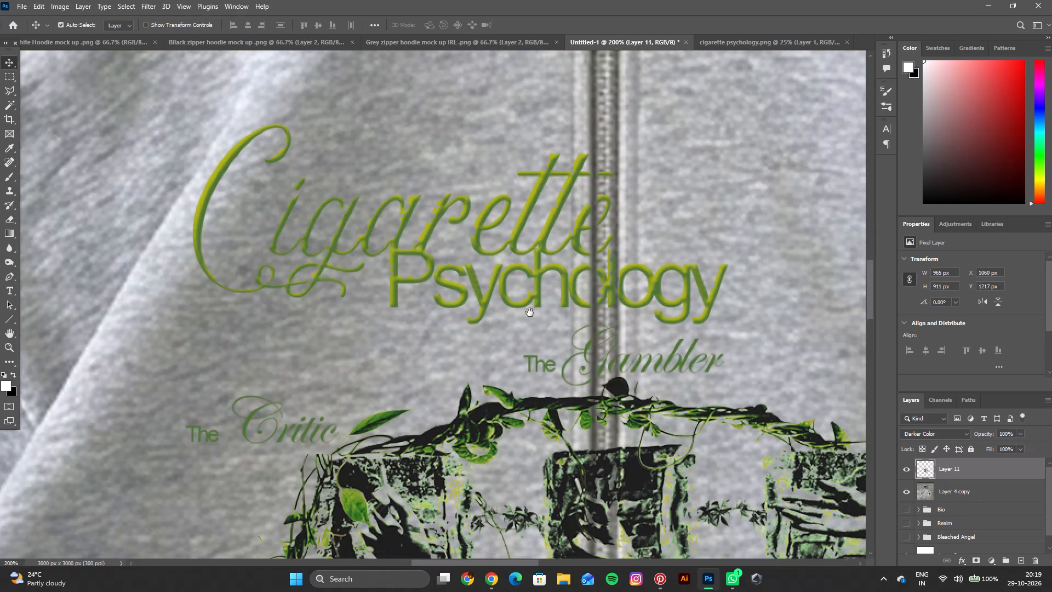
left_click_drag(530, 312, 480, 260)
left_click_drag(487, 323, 478, 288)
left_click_drag(484, 356, 460, 251)
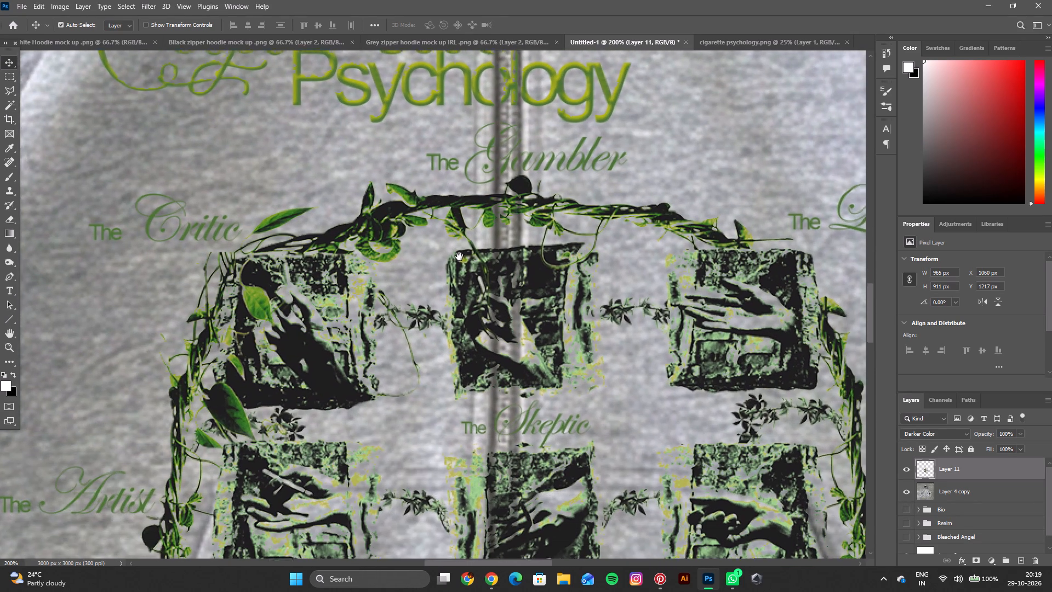
left_click_drag(444, 337, 442, 312)
left_click_drag(438, 339, 431, 304)
left_click_drag(426, 332, 429, 325)
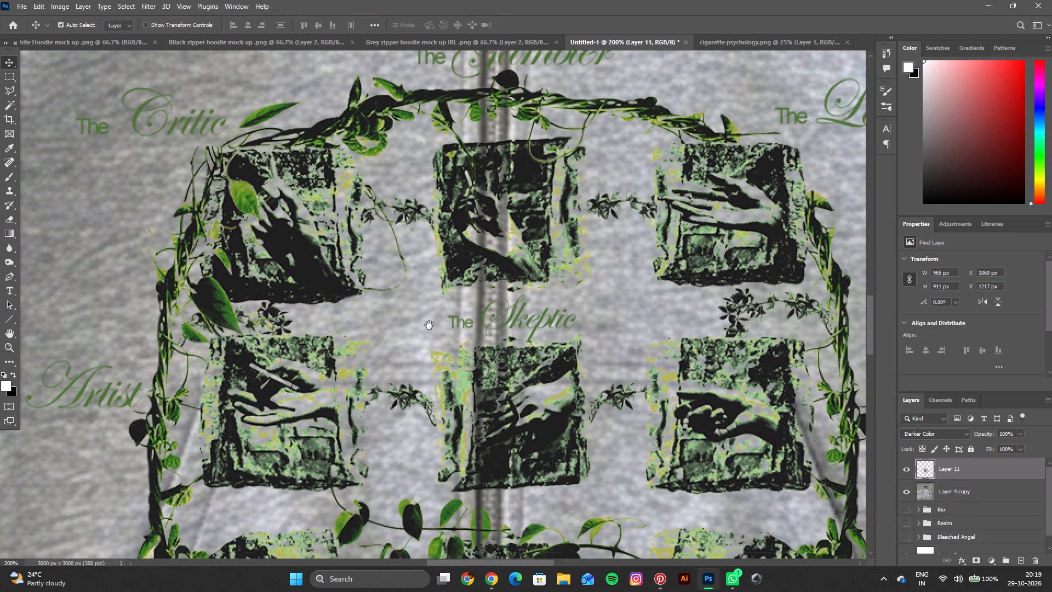
left_click_drag(429, 325, 436, 297)
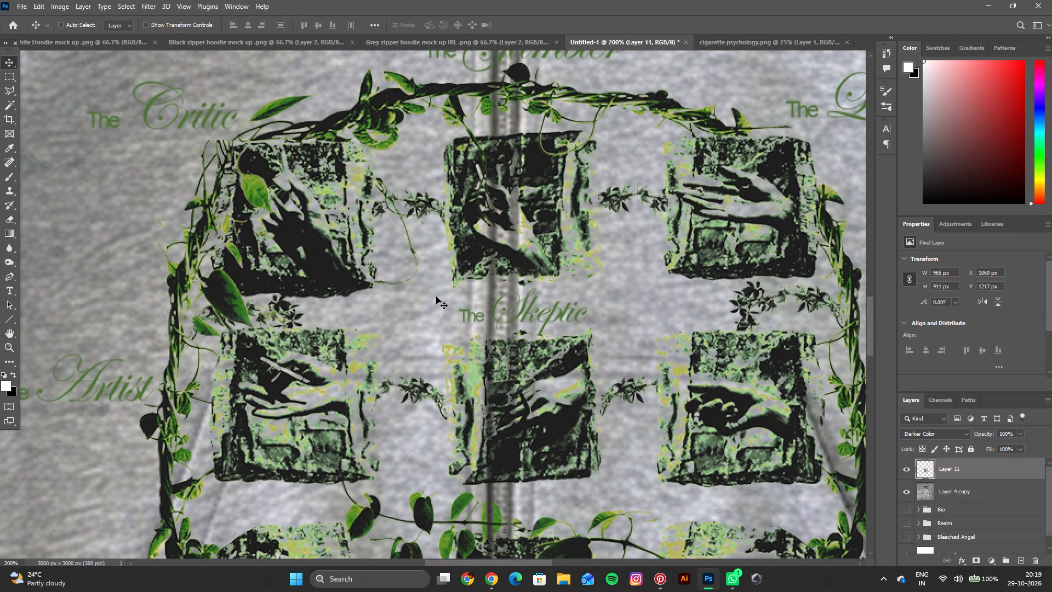
key("ctrl+minus")
key("ctrl+minus")
key("space")
key("space")
key("space")
key("space")
key("space")
key("space")
key("space")
key("space")
key("space")
key("space")
key("space")
key("space")
key("space")
key("space")
key("space")
key("space")
key("space")
key("space")
key("space")
key("space")
left_click_drag(436, 295, 435, 315)
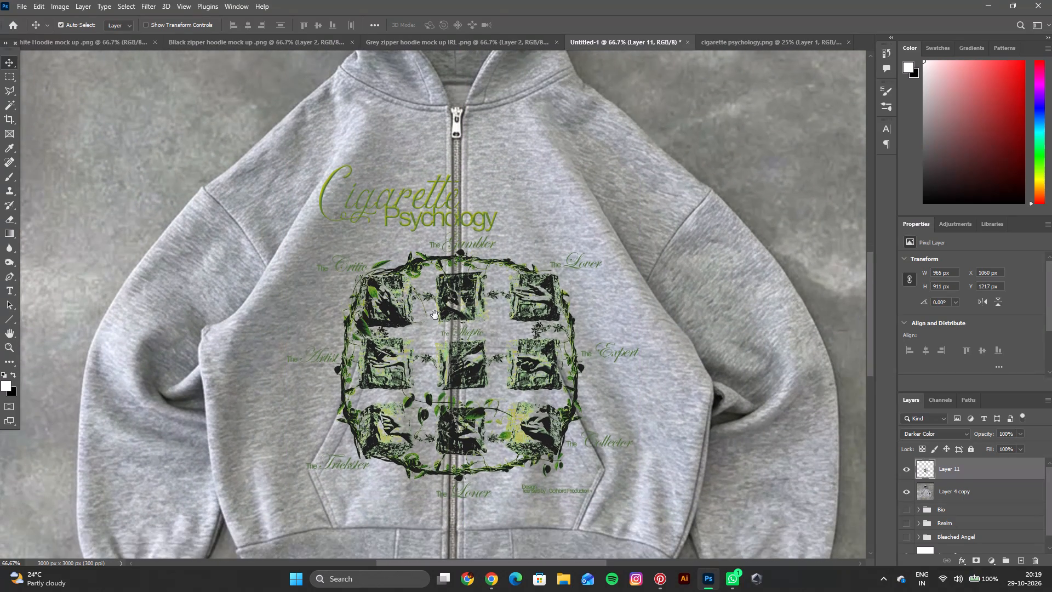
left_click_drag(435, 315, 435, 314)
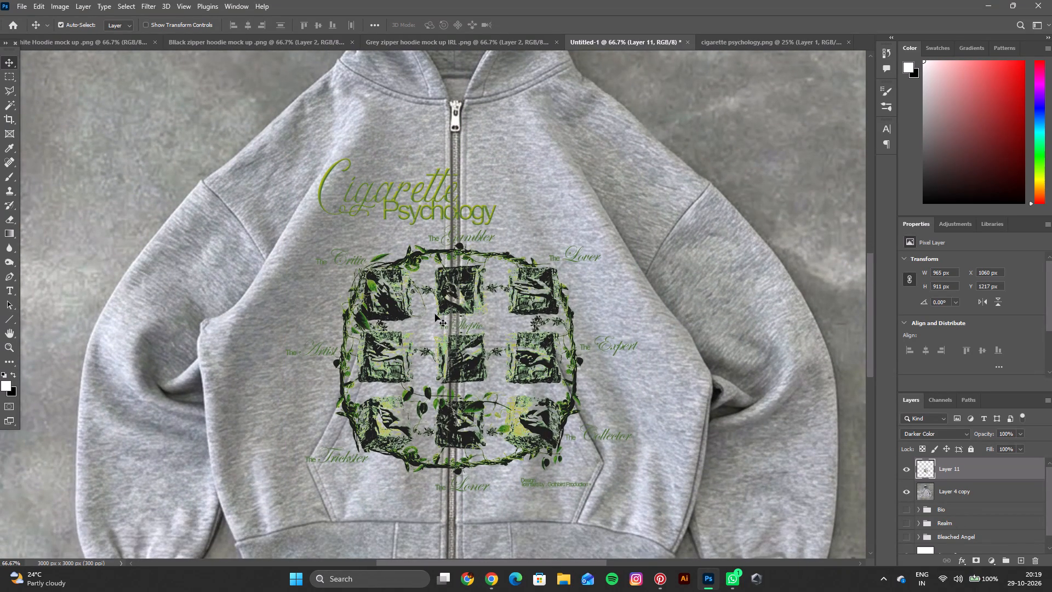
key("ctrl+minus")
key("ctrl+minus")
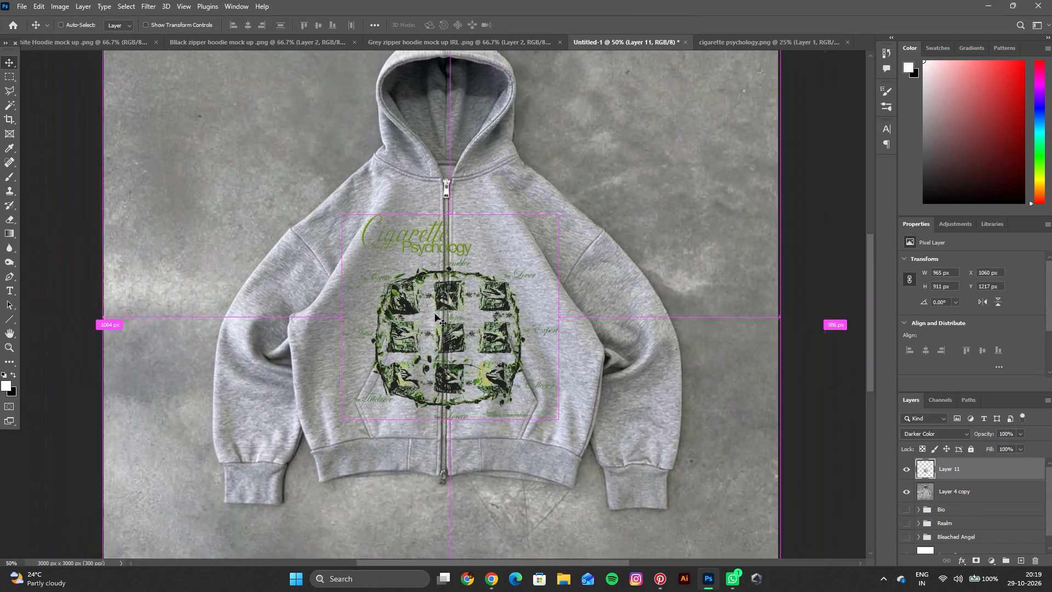
Open Clg psy Sleeves from the Gothbird folder and copy its vine artwork into the Untitled-1 hoodie mock-up.
key("space")
key("space")
key("space")
key("space")
key("space")
key("space")
key("space")
key("space")
key("space")
key("space")
key("space")
key("space")
key("space")
key("space")
key("space")
key("space")
key("space")
key("space")
key("space")
key("space")
left_click_drag(434, 314, 451, 350)
key("ctrl+o")
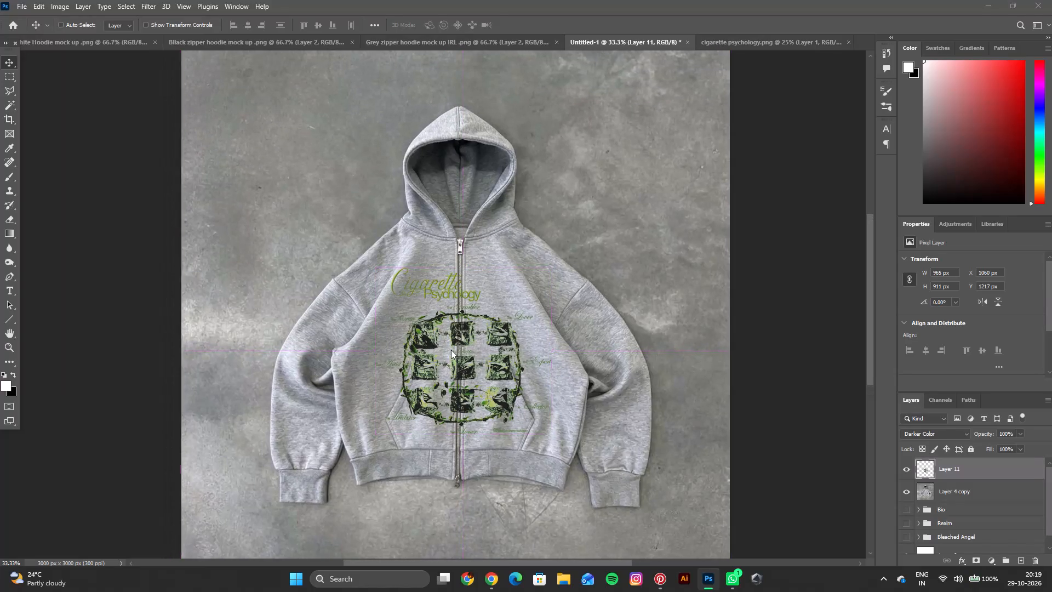
scroll(175, 183, "down", 2)
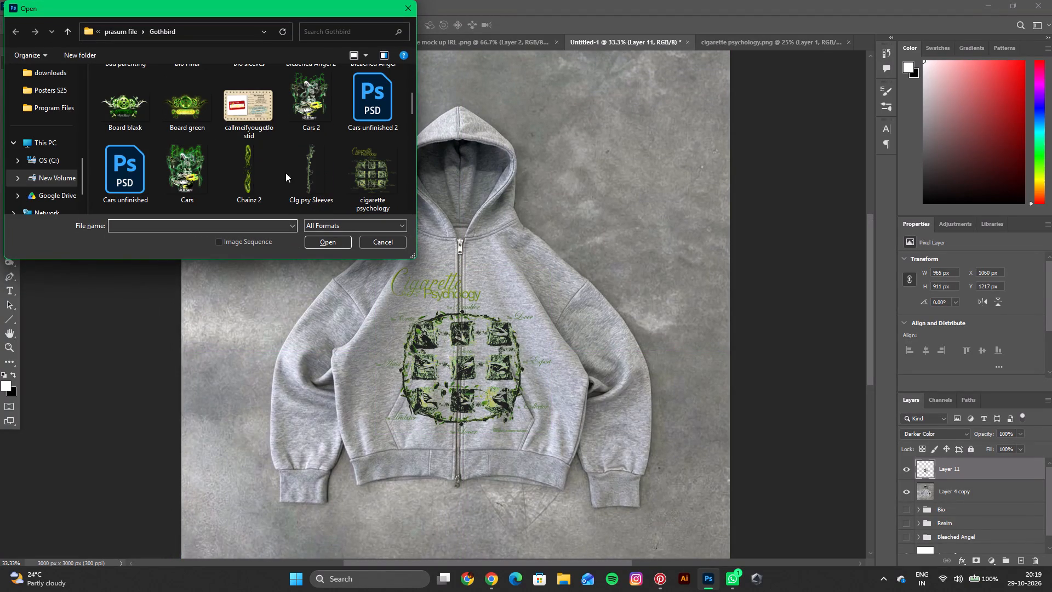
double_click(300, 190)
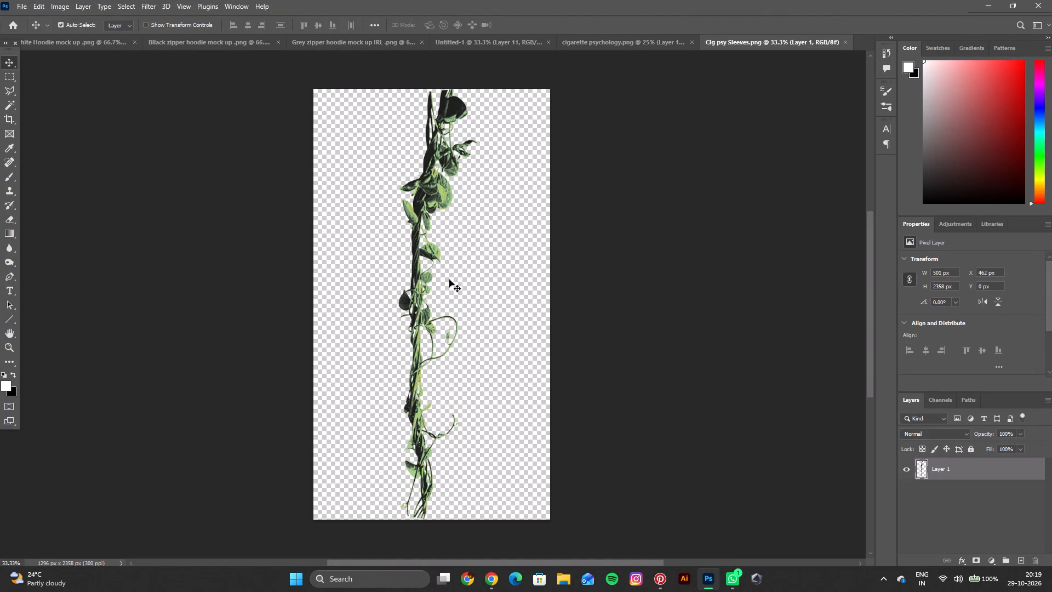
left_click(419, 229)
key("ctrl+c")
left_click(515, 39)
key("ctrl+v")
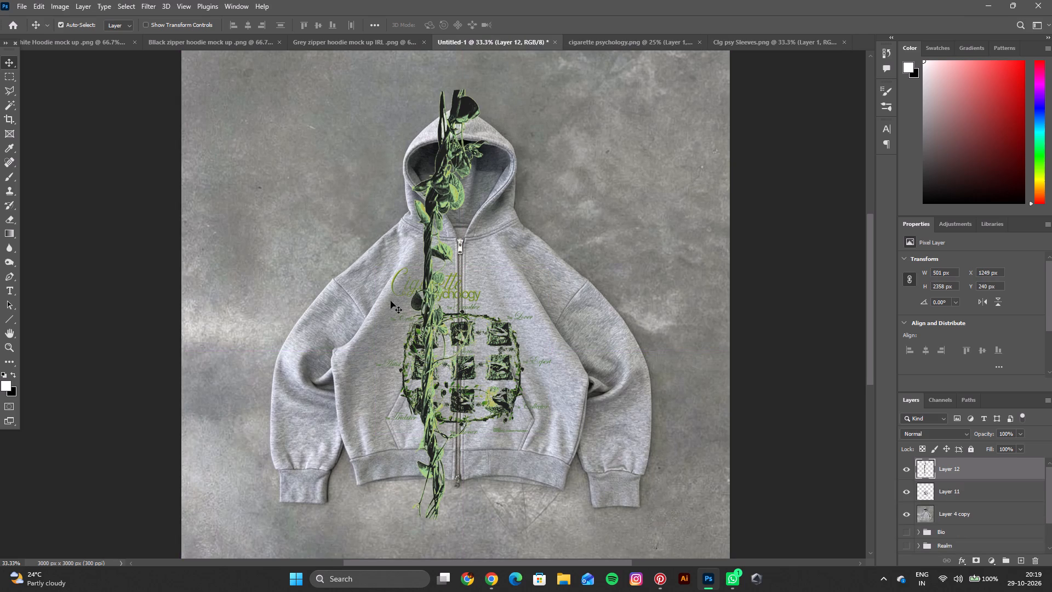
Scale the vine to about 271 × 902 px, tilted about 5.7°, and place it along the left sleeve's outer edge.
left_click_drag(431, 280, 272, 295)
key("ctrl+t")
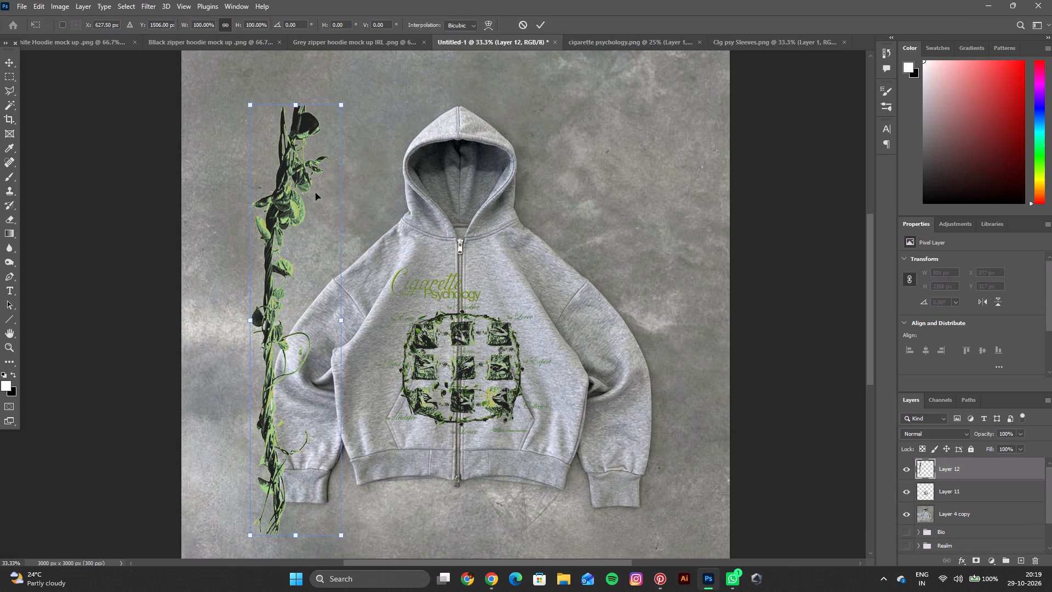
left_click(336, 108)
left_click_drag(340, 104, 291, 292)
left_click_drag(314, 272, 319, 299)
left_click_drag(291, 322, 322, 304)
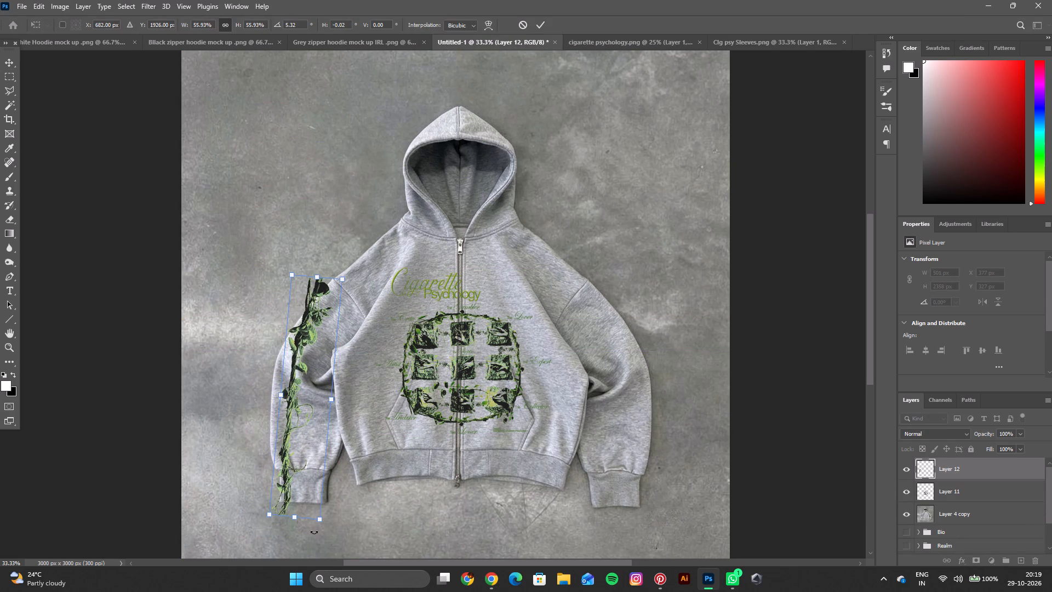
left_click_drag(319, 525, 290, 463)
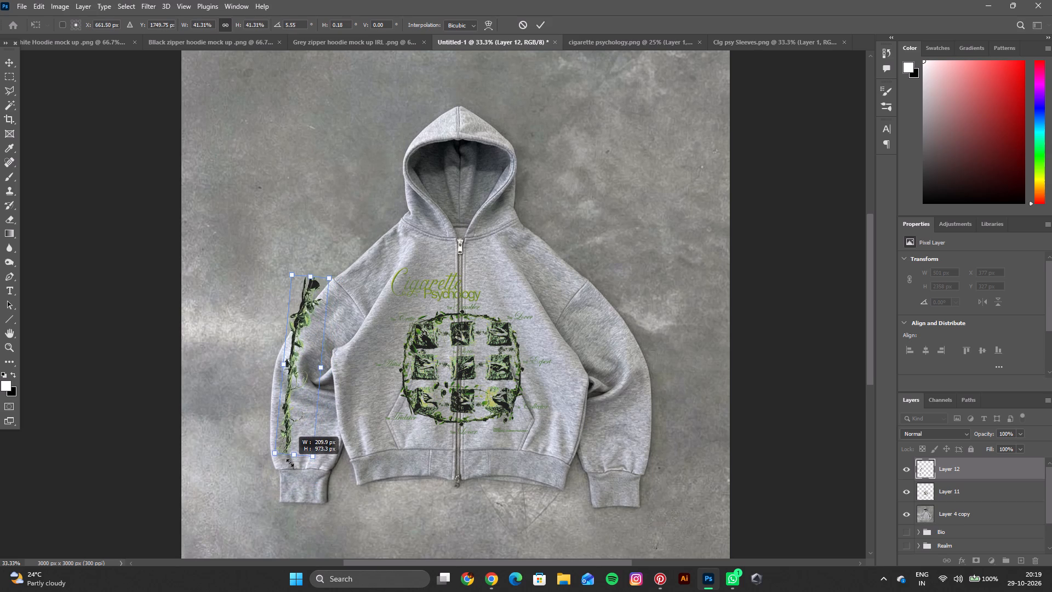
left_click_drag(290, 463, 289, 460)
left_click_drag(301, 407, 287, 410)
left_click_drag(313, 281, 312, 289)
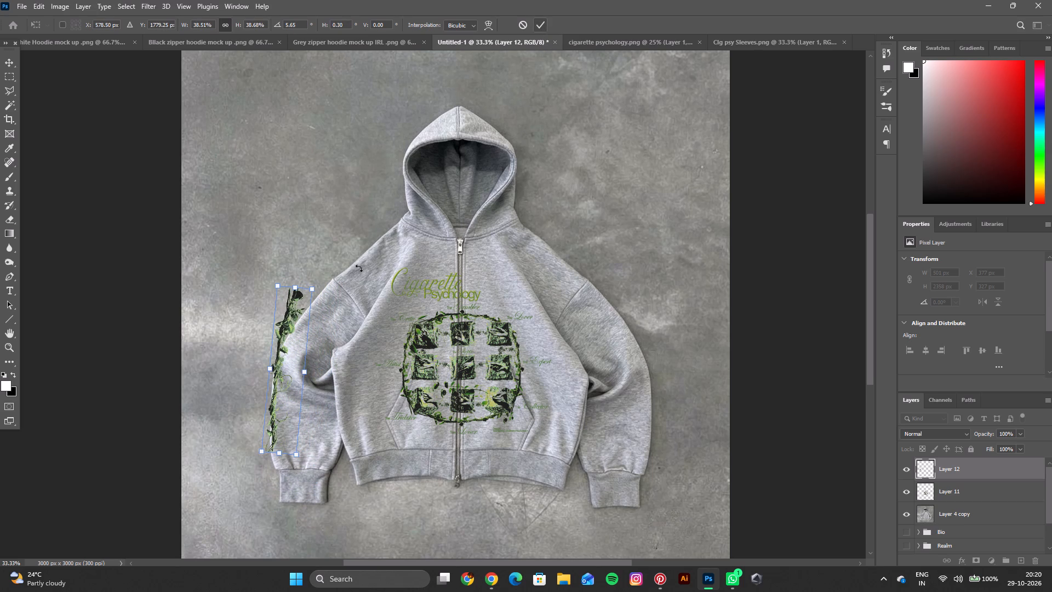
left_click_drag(359, 268, 364, 265)
left_click(543, 24)
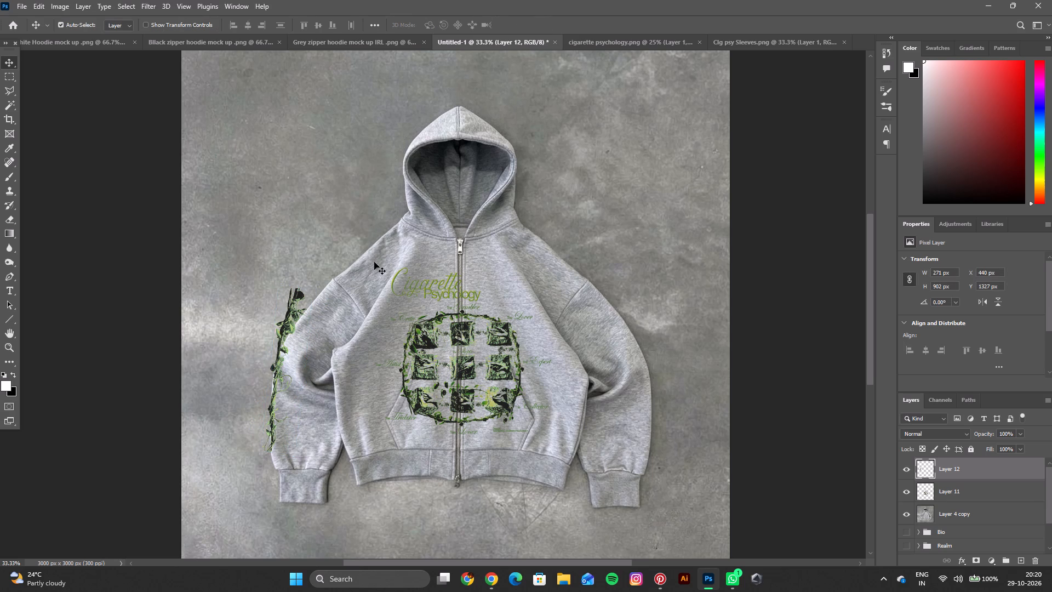
Warp the upper part of the vine inward so it follows the left sleeve's slope towards the shoulder.
key("ctrl+equal")
key("ctrl+t")
key("space")
key("space")
key("space")
key("space")
key("space")
key("space")
key("space")
key("space")
key("space")
key("space")
key("space")
key("space")
key("space")
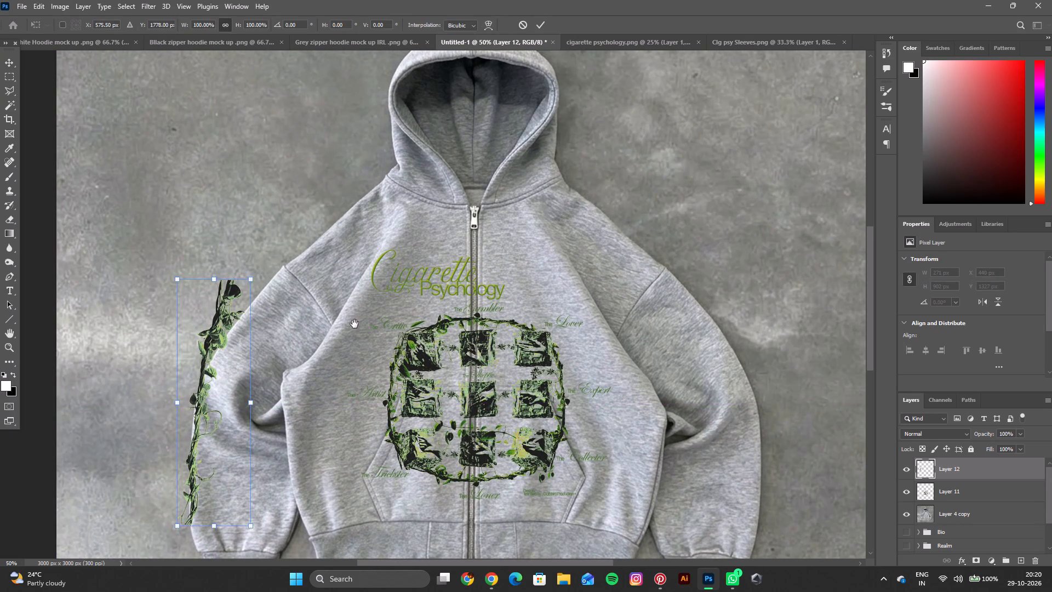
left_click_drag(355, 325, 501, 298)
key("ctrl+equal")
key("space")
key("space")
key("space")
key("space")
key("space")
key("space")
key("space")
key("space")
key("space")
key("space")
key("space")
key("space")
key("space")
key("space")
key("space")
key("space")
key("space")
key("space")
key("space")
key("space")
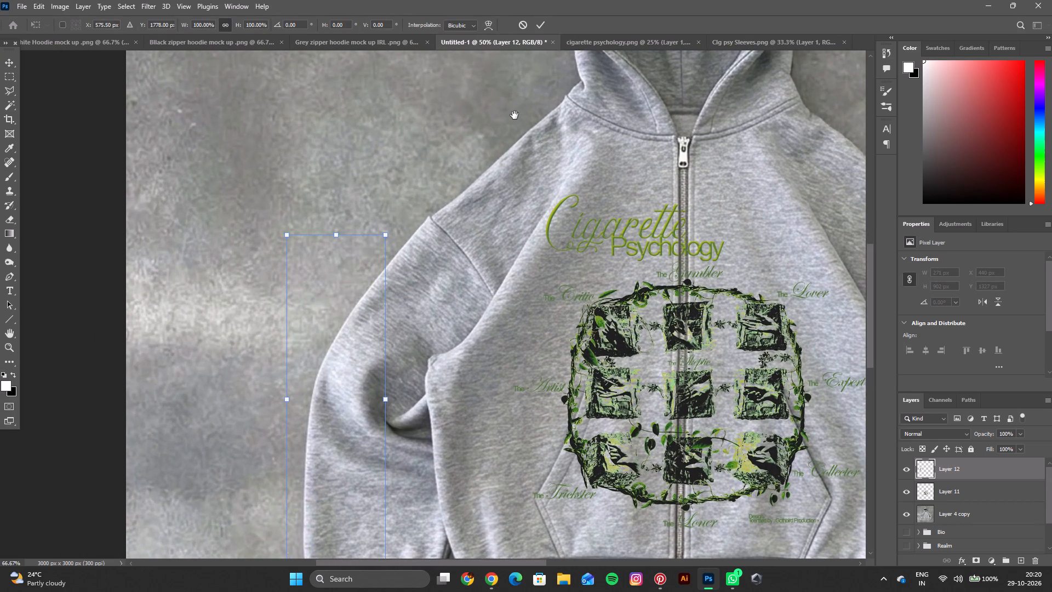
left_click_drag(524, 201, 518, 131)
left_click(491, 24)
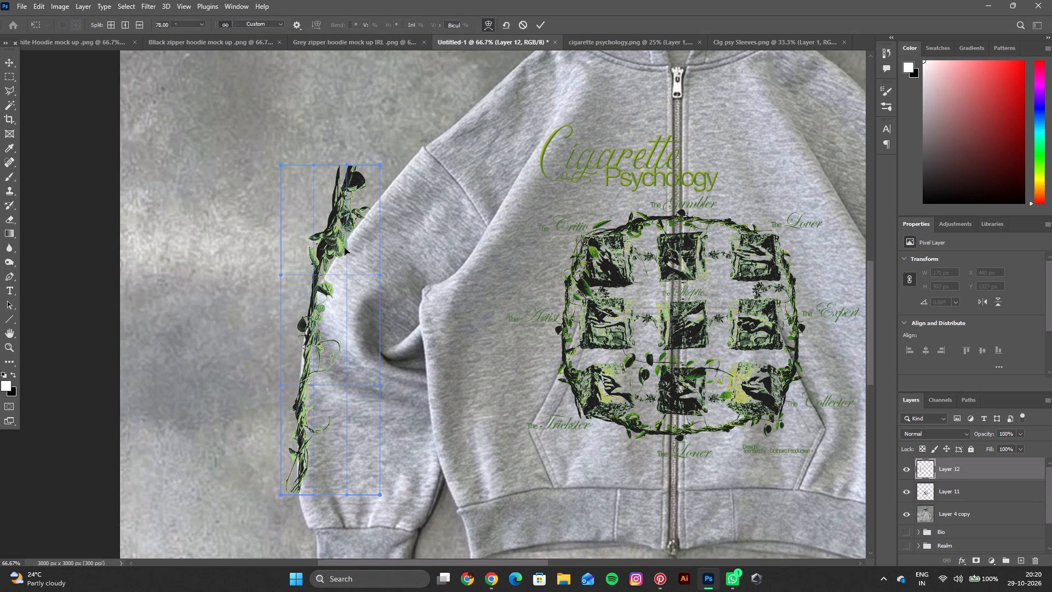
left_click_drag(351, 189, 364, 204)
left_click_drag(364, 204, 365, 204)
left_click_drag(361, 182, 376, 192)
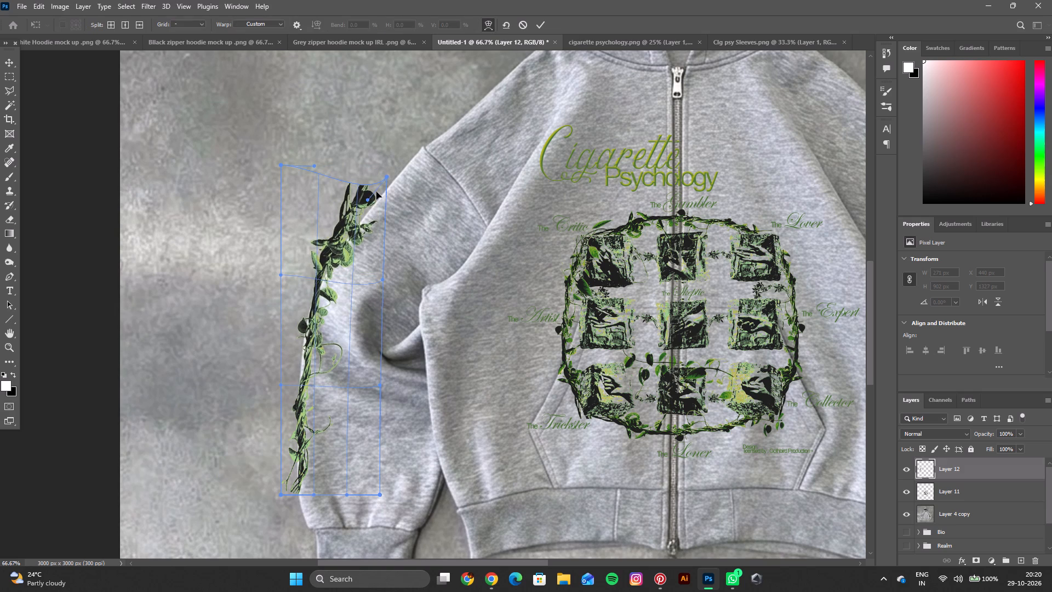
left_click_drag(376, 192, 390, 193)
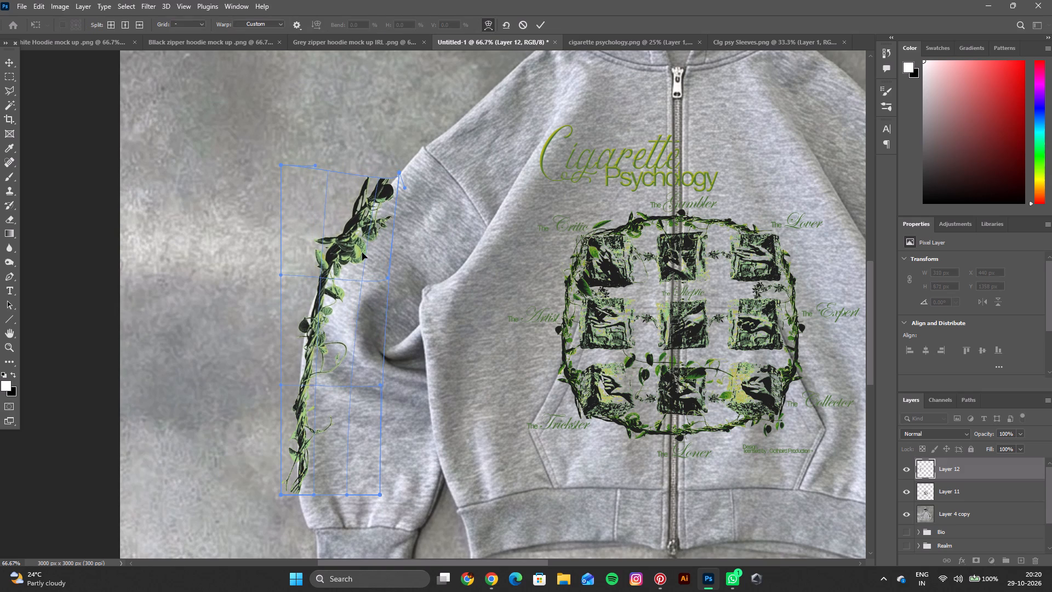
left_click(362, 253)
left_click_drag(384, 194, 386, 198)
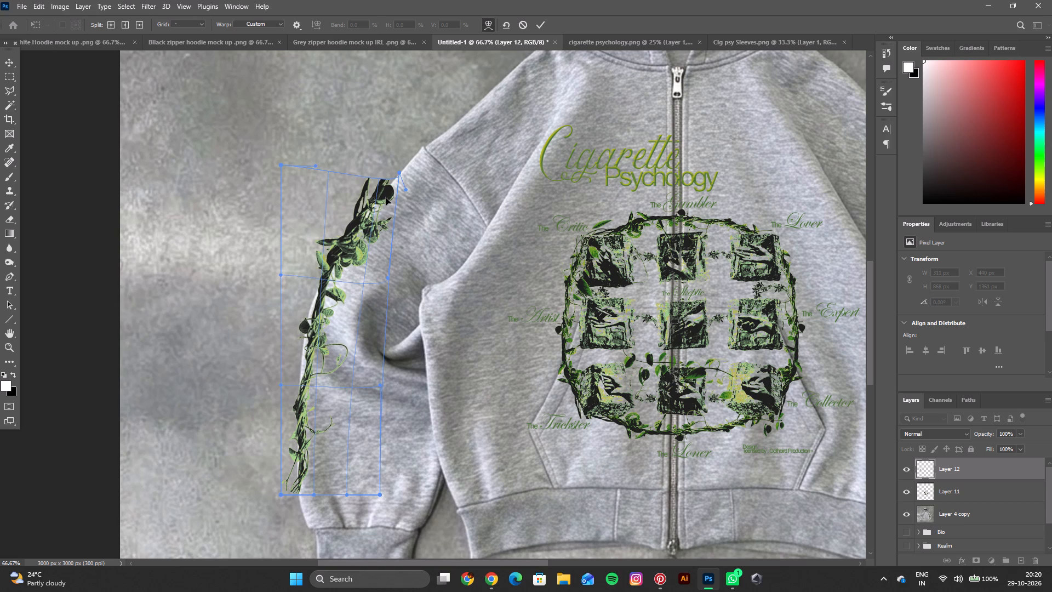
left_click_drag(386, 198, 387, 200)
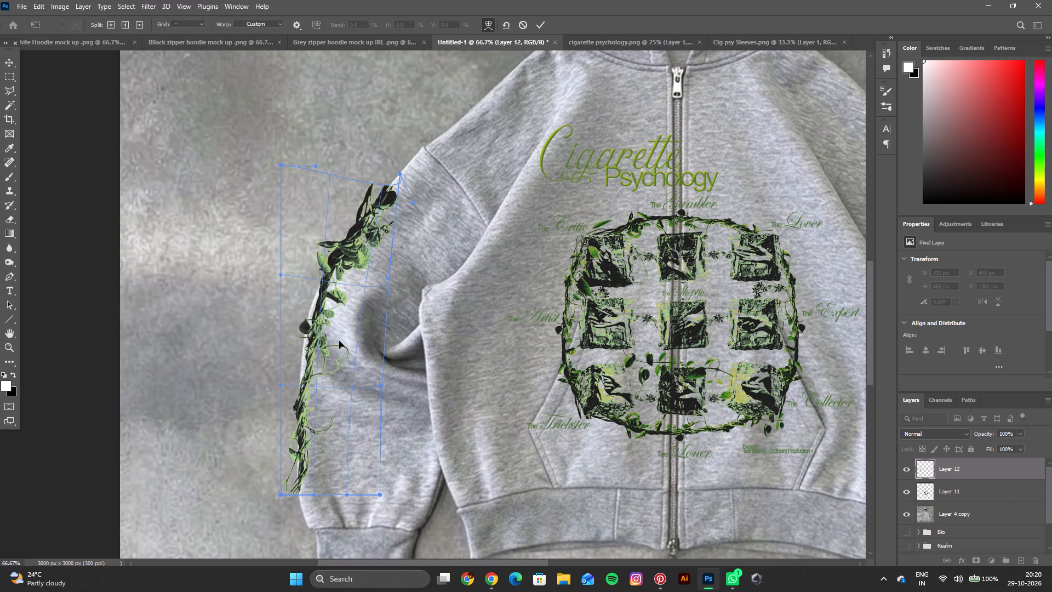
left_click(319, 442)
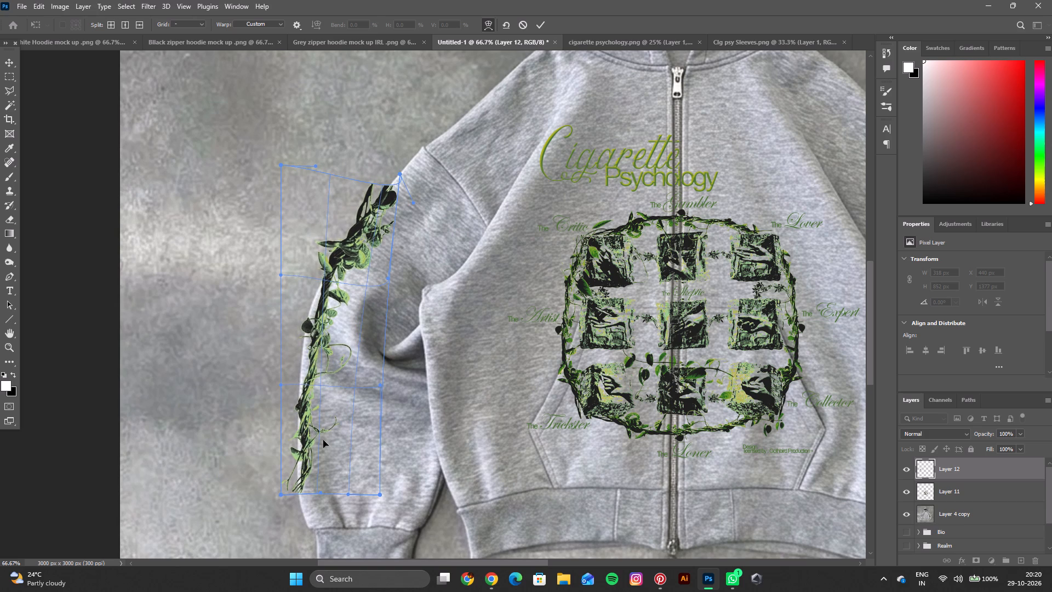
left_click(537, 28)
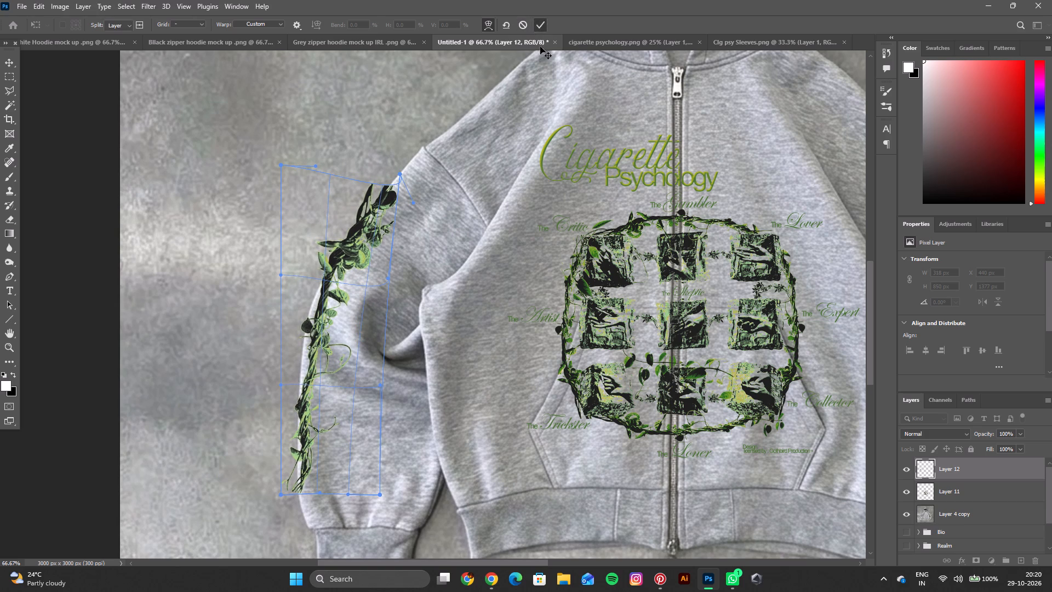
Warp the middle of the vine slightly outward so it hugs the left sleeve's outer curve around the elbow.
key("ctrl+minus")
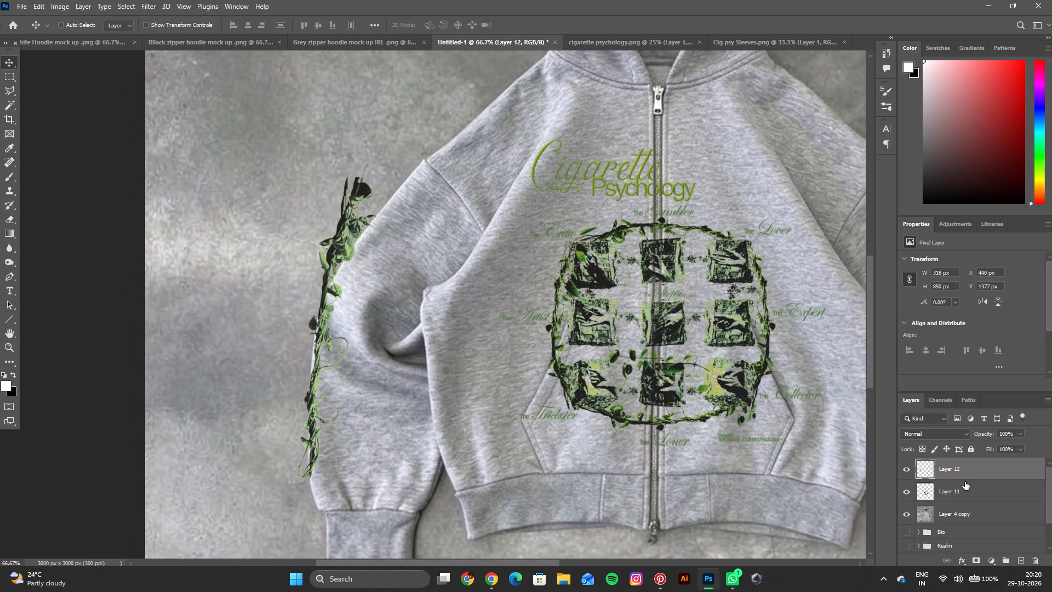
key("space")
key("space")
key("space")
key("space")
key("space")
key("space")
key("space")
key("space")
key("space")
key("space")
key("space")
key("space")
key("space")
key("space")
key("space")
key("space")
key("space")
key("space")
key("space")
key("space")
left_click_drag(588, 411, 554, 426)
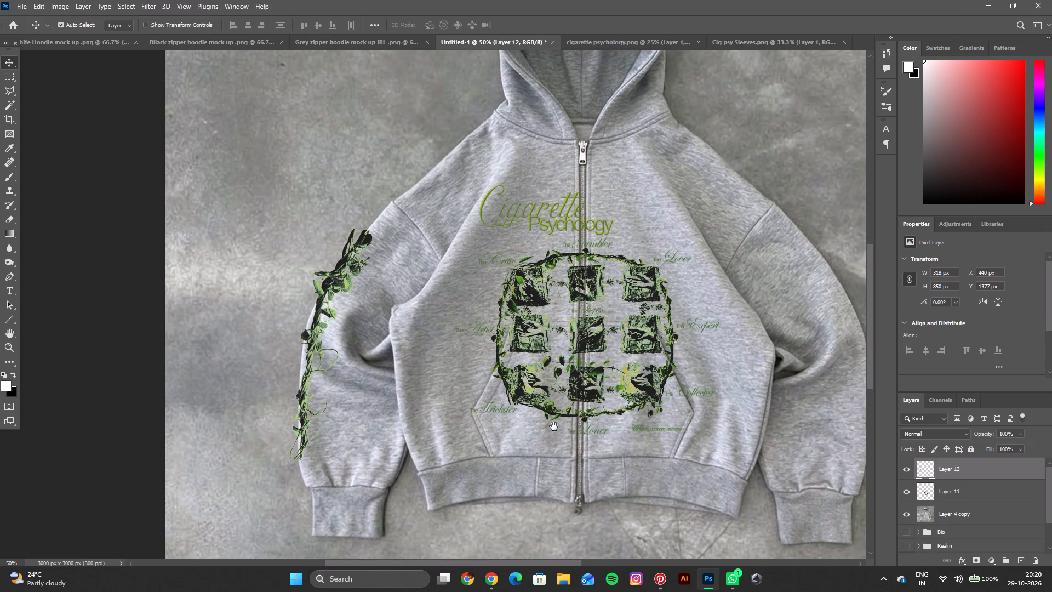
left_click_drag(554, 426, 555, 426)
key("ctrl+equal")
key("space")
key("space")
key("space")
key("space")
key("space")
key("space")
key("space")
key("space")
key("space")
key("space")
key("space")
key("space")
key("space")
key("space")
left_click_drag(584, 429, 665, 413)
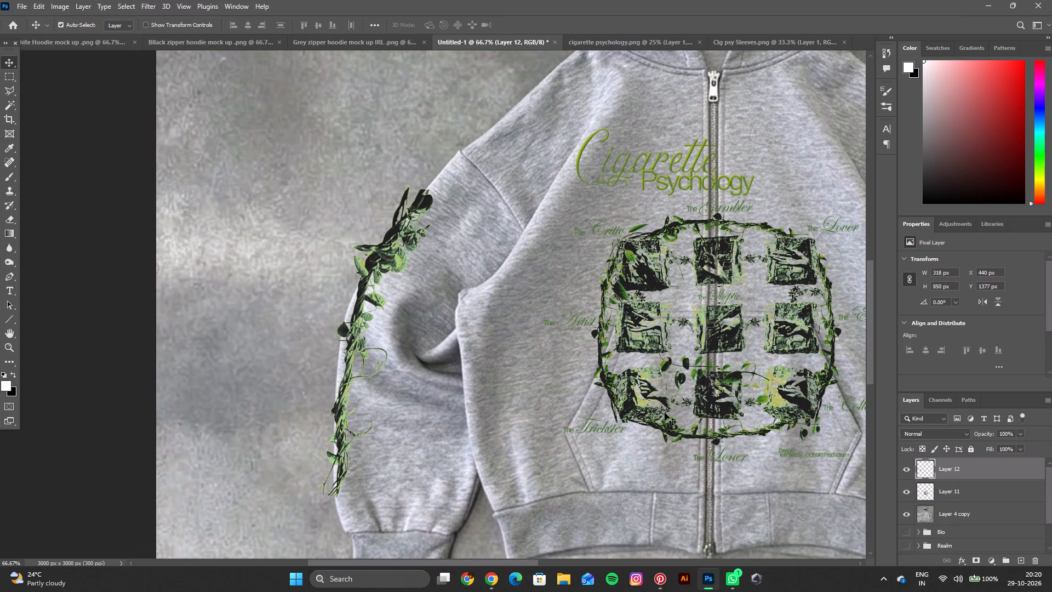
key("ctrl+t")
left_click(487, 24)
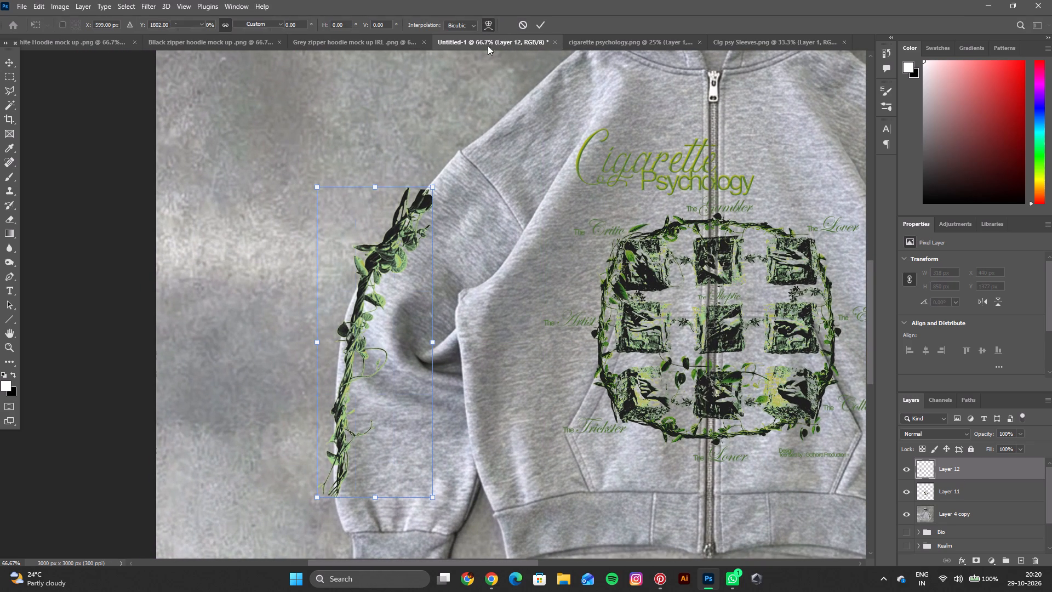
left_click_drag(358, 357, 348, 357)
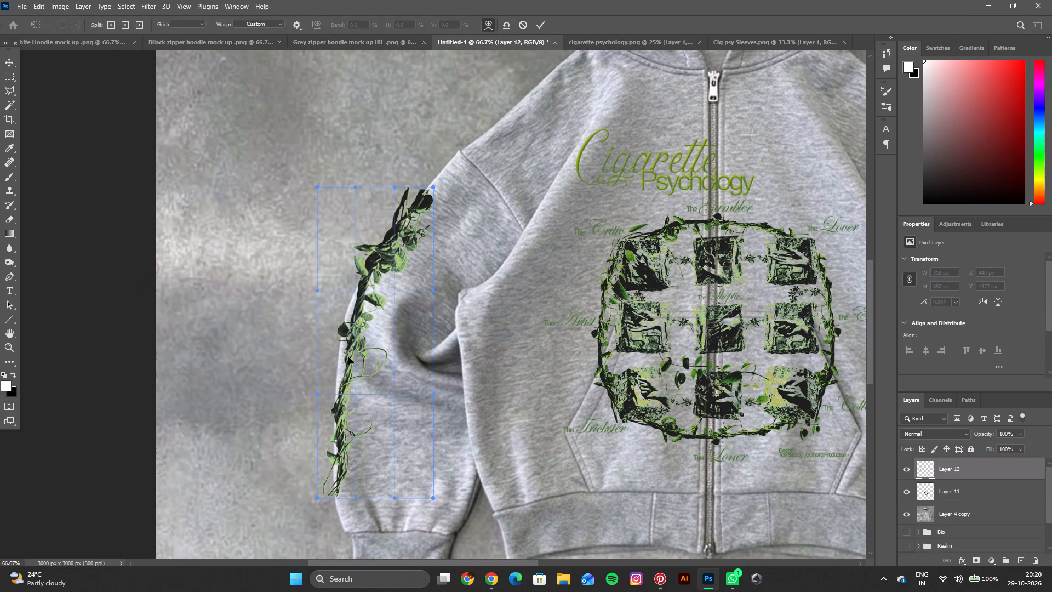
left_click_drag(348, 357, 348, 356)
left_click_drag(352, 343, 344, 345)
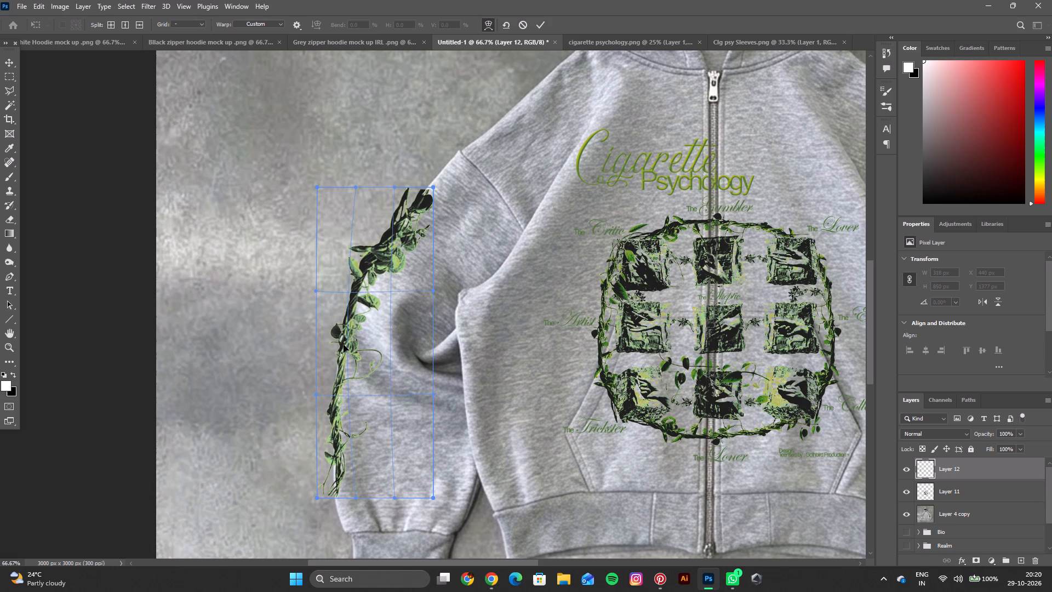
left_click_drag(344, 345, 344, 349)
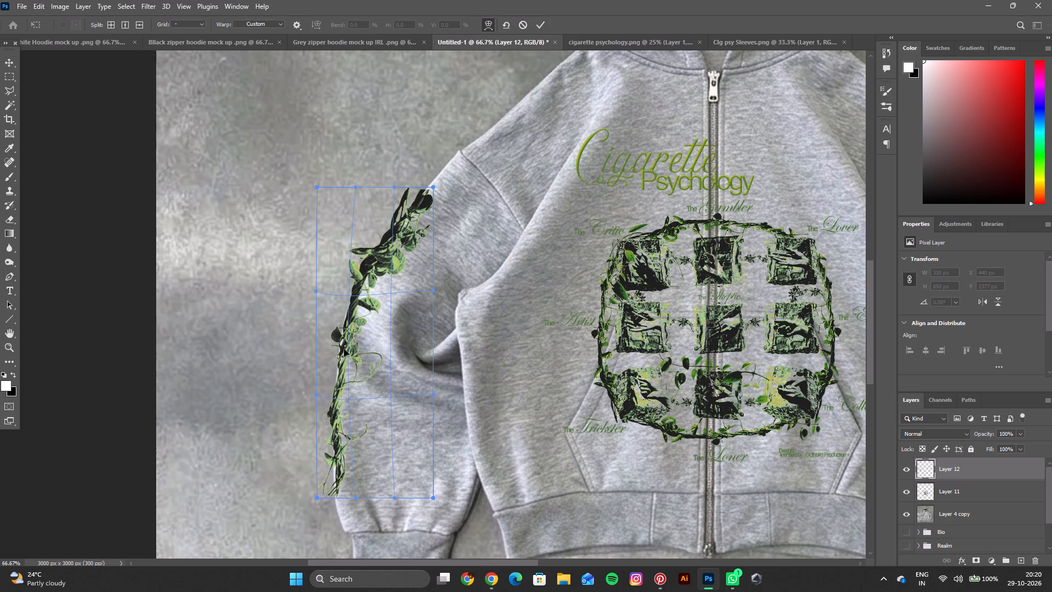
left_click_drag(344, 349, 342, 354)
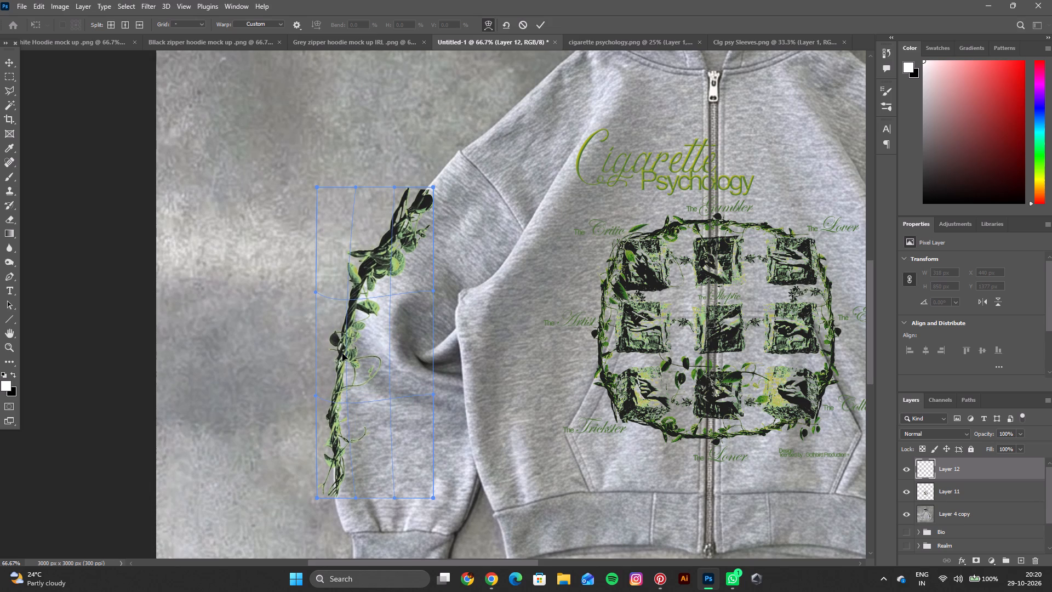
left_click_drag(342, 354, 343, 354)
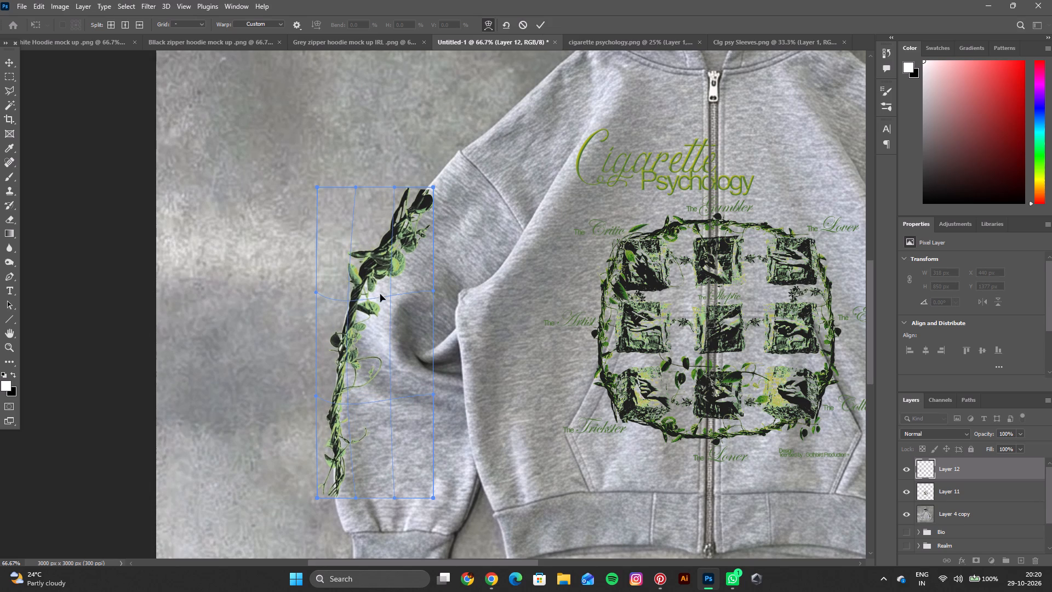
left_click(358, 312)
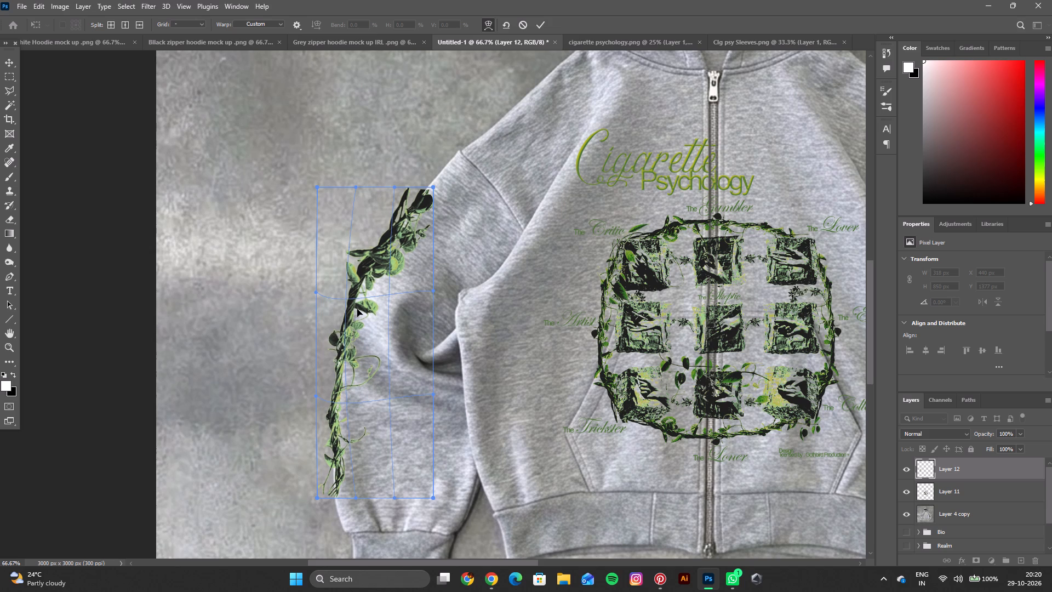
left_click(545, 25)
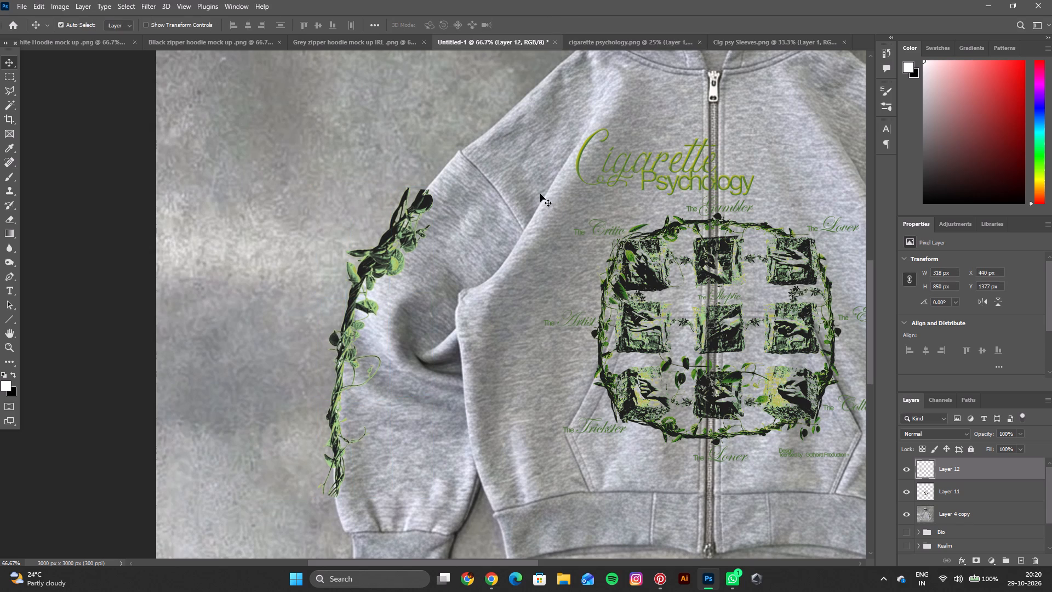
Place a horizontally flipped duplicate of the vine along the right sleeve's outer edge, at about X 2299 px, Y 1377 px.
key("ctrl+minus")
key("ctrl+minus")
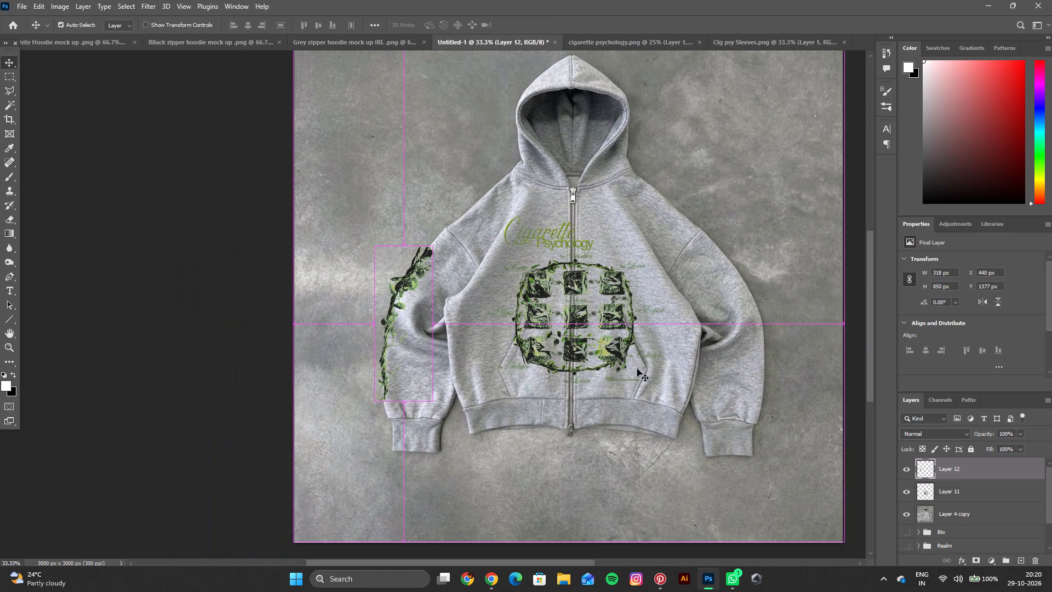
key("ctrl+j")
left_click(982, 303)
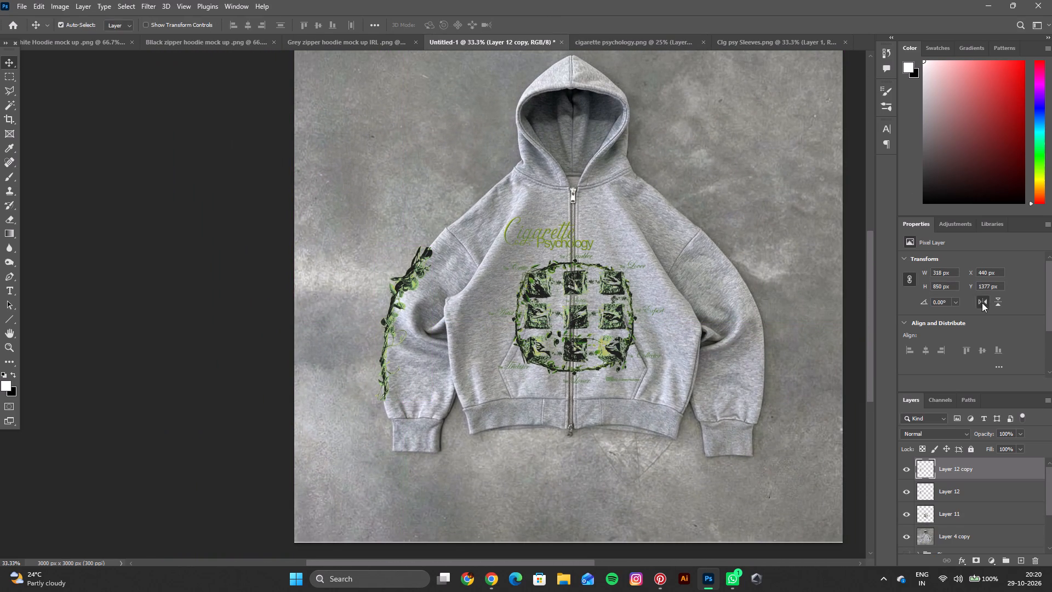
left_click_drag(419, 327, 564, 333)
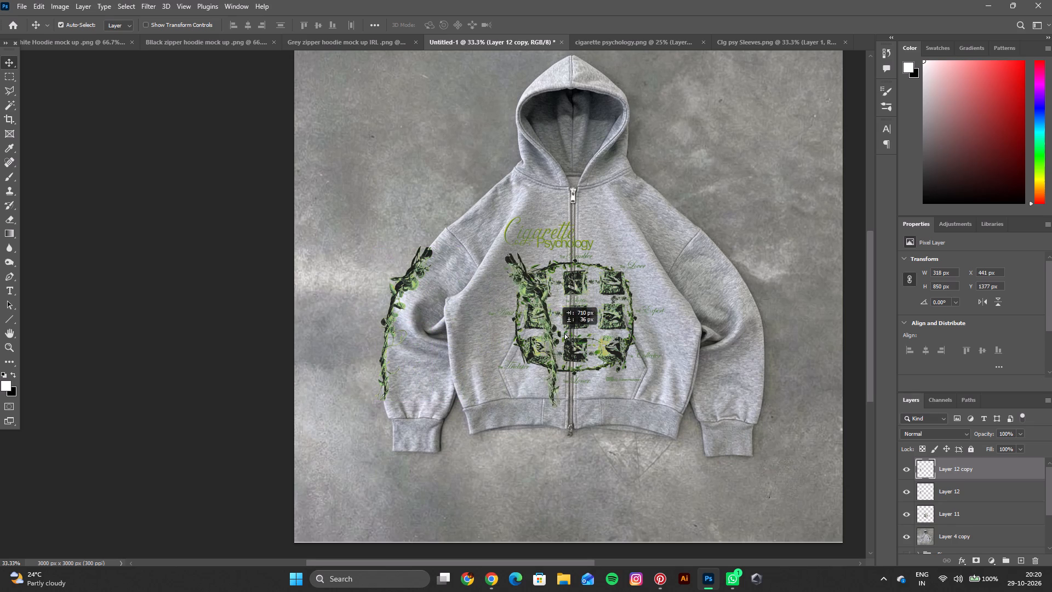
left_click_drag(564, 333, 708, 331)
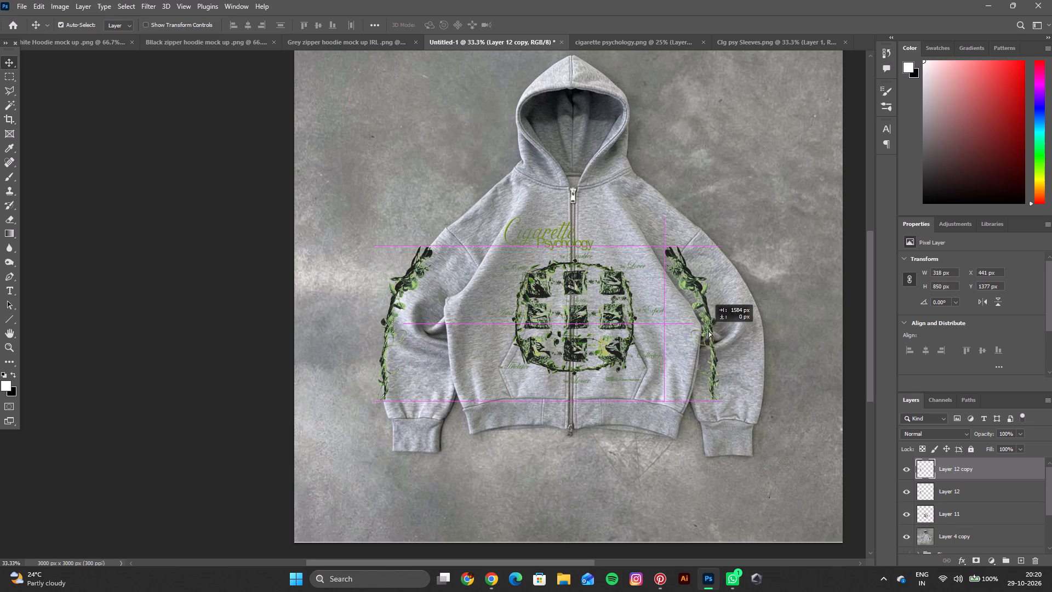
left_click_drag(708, 331, 757, 331)
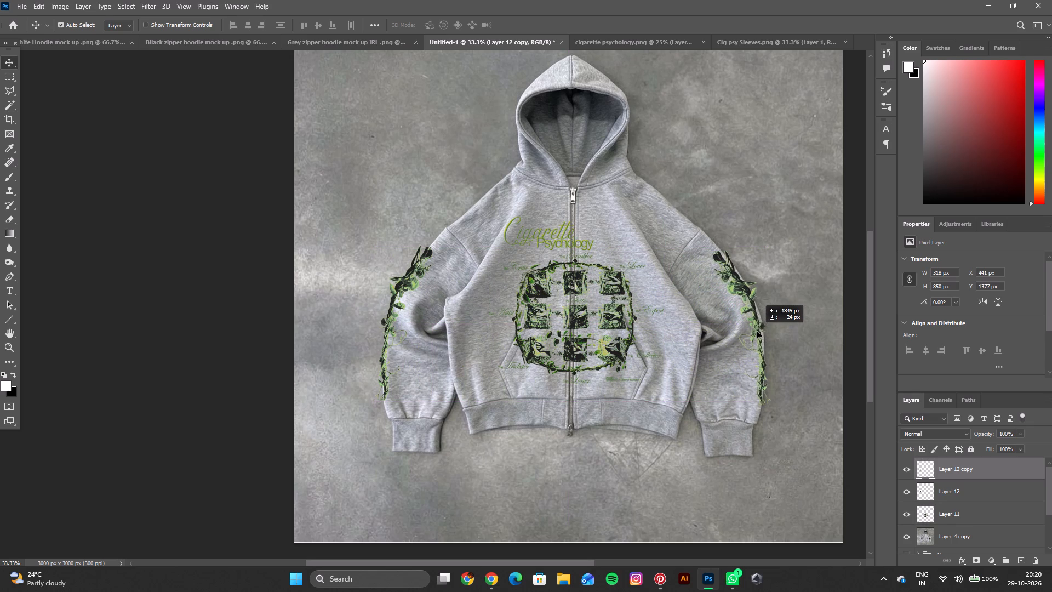
left_click_drag(757, 331, 758, 329)
Add a layer mask to each of the two vine layers, Layer 12 copy and Layer 12.
key("space")
key("space")
key("space")
key("space")
key("space")
key("space")
key("space")
key("space")
key("space")
key("space")
key("space")
key("space")
key("space")
key("space")
key("space")
key("space")
key("space")
key("space")
left_click_drag(517, 325, 668, 335)
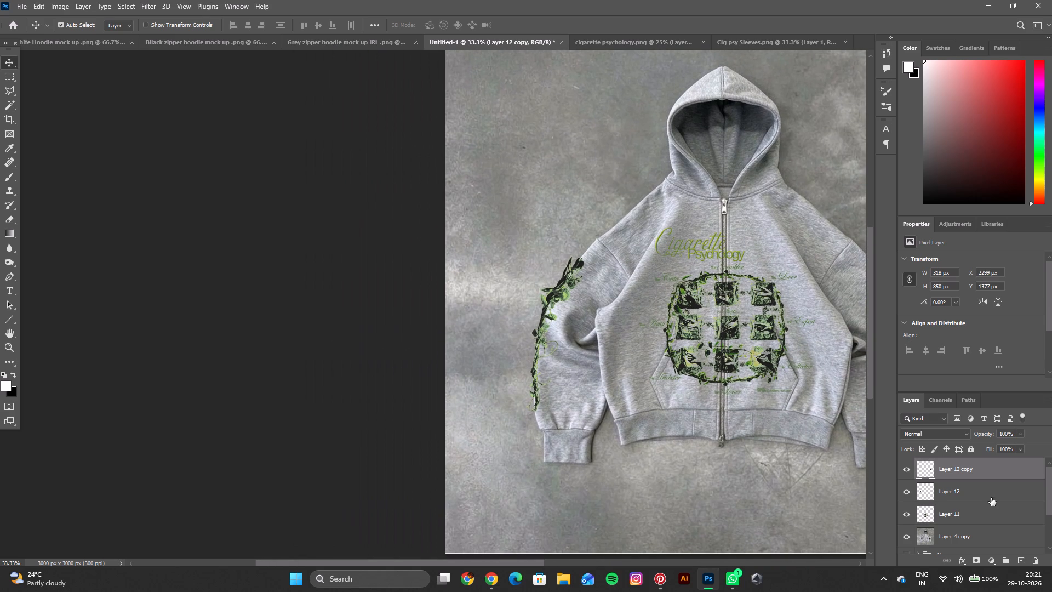
left_click(977, 554)
left_click(973, 483)
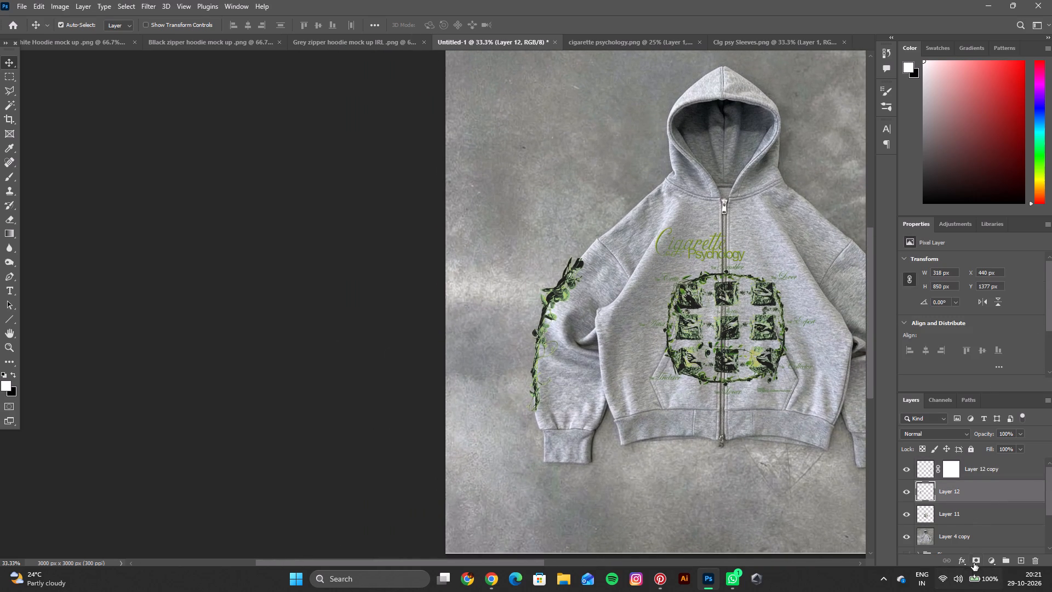
left_click(974, 558)
Lower the opacity of Layer 12, the left sleeve's vine, to 40%.
left_click(1023, 437)
left_click(991, 446)
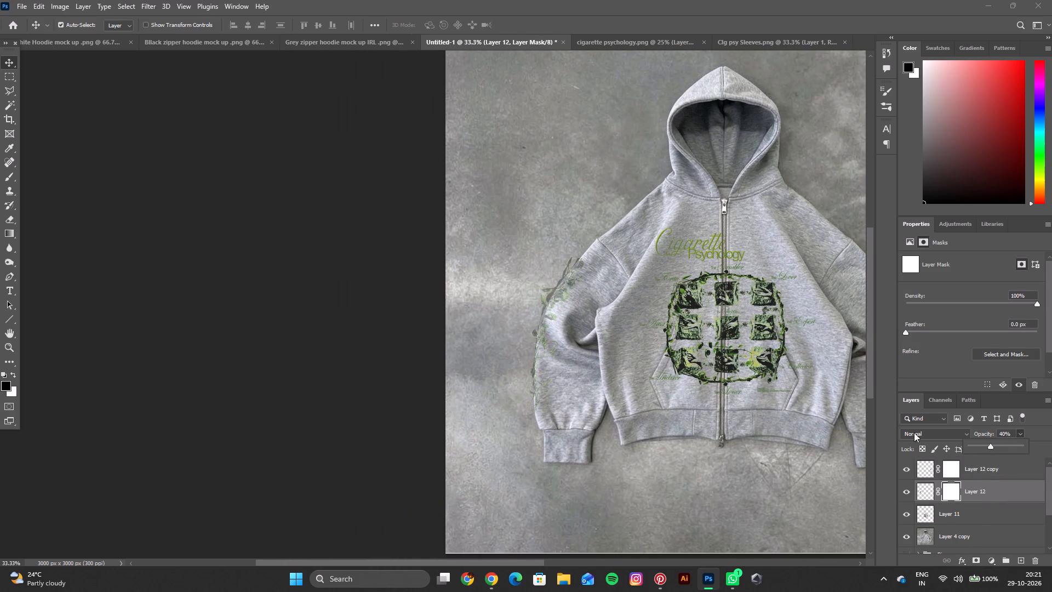
Trace the left sleeve's outer edge with the Polygonal Lasso and close the selection around the vine parts overhanging the background.
key("ctrl+equal")
key("ctrl+equal")
key("space")
key("space")
key("space")
key("space")
key("space")
key("space")
key("space")
key("space")
key("space")
key("space")
key("space")
key("space")
key("space")
key("space")
key("space")
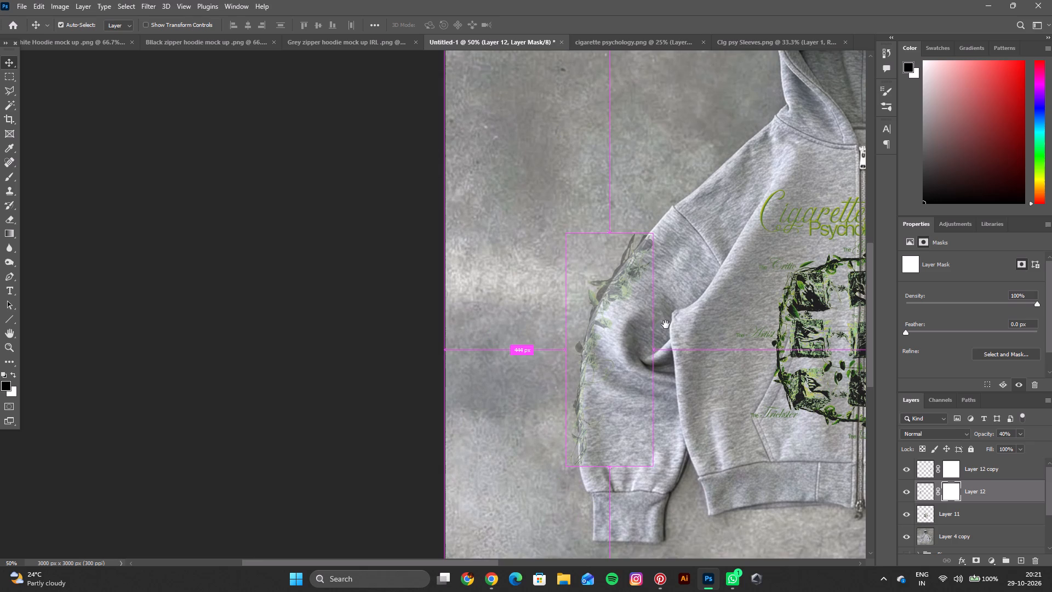
left_click_drag(666, 325, 625, 315)
key("ctrl+equal")
key("ctrl+equal")
key("space")
key("space")
key("space")
key("space")
key("space")
key("space")
key("space")
key("space")
key("space")
key("space")
key("space")
key("space")
key("space")
key("space")
key("space")
key("space")
key("space")
key("space")
key("space")
key("space")
left_click_drag(625, 315, 447, 251)
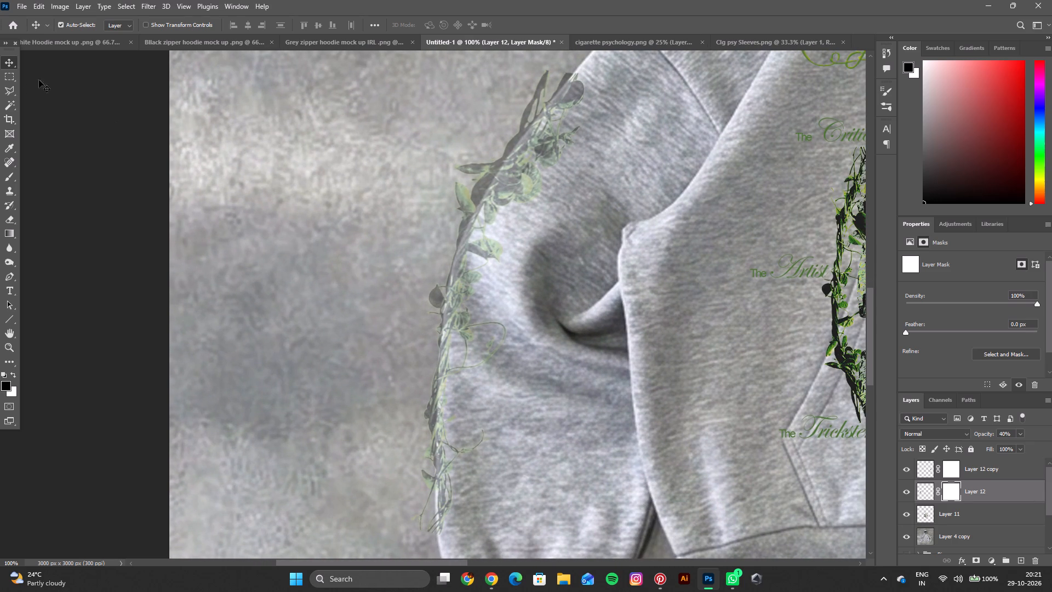
left_click(21, 90)
left_click(10, 90)
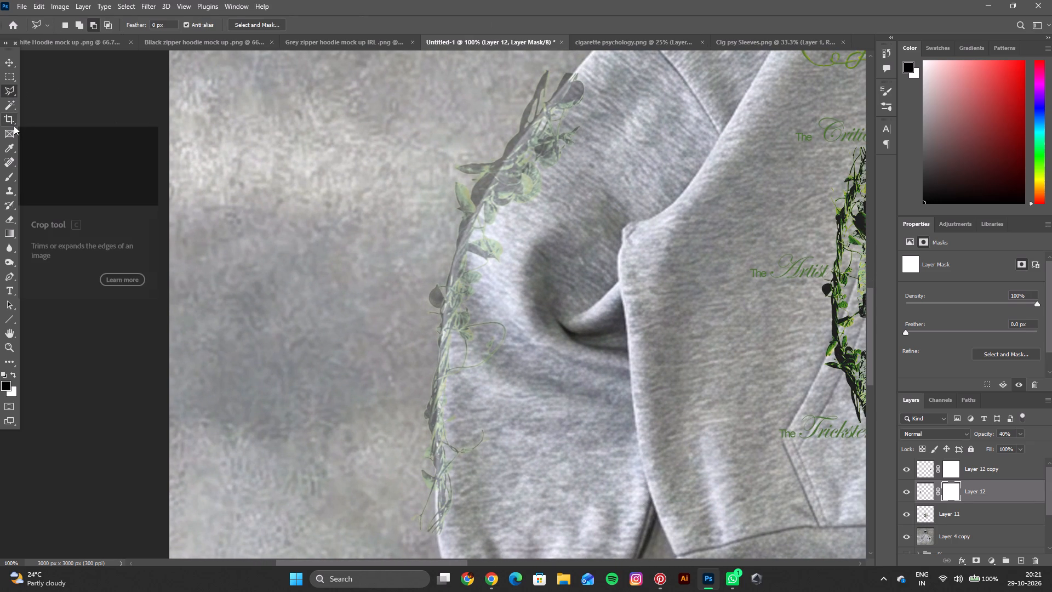
left_click(589, 54)
left_click(567, 81)
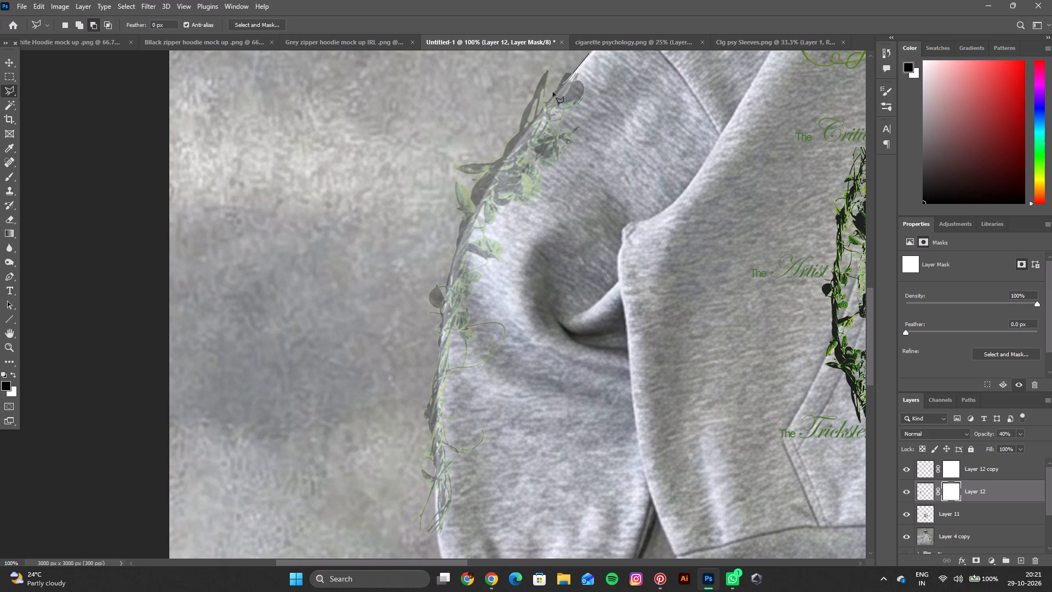
left_click(539, 115)
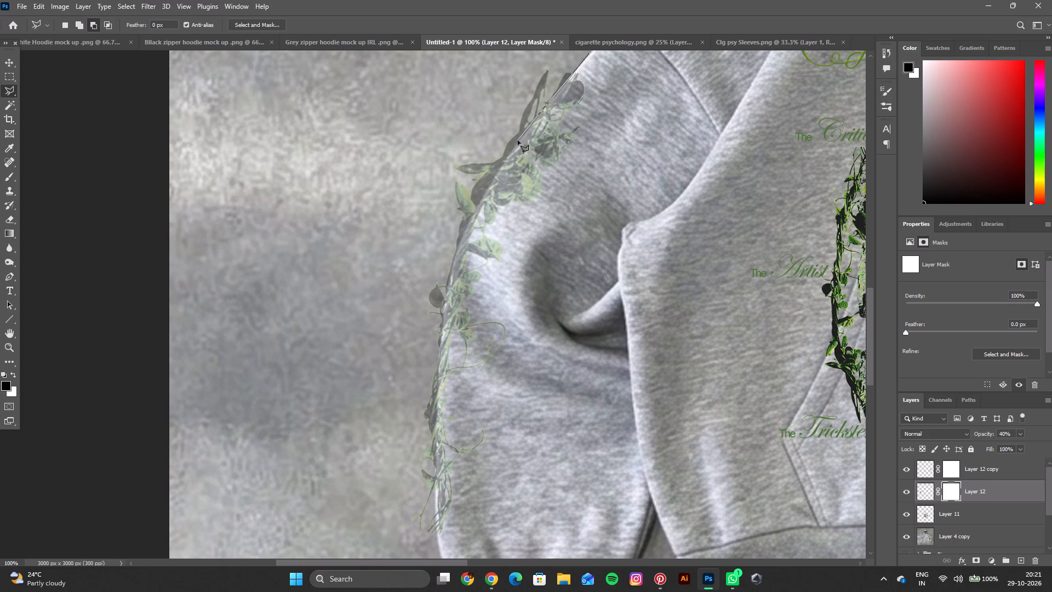
left_click(518, 143)
left_click(504, 163)
left_click(488, 187)
left_click(475, 209)
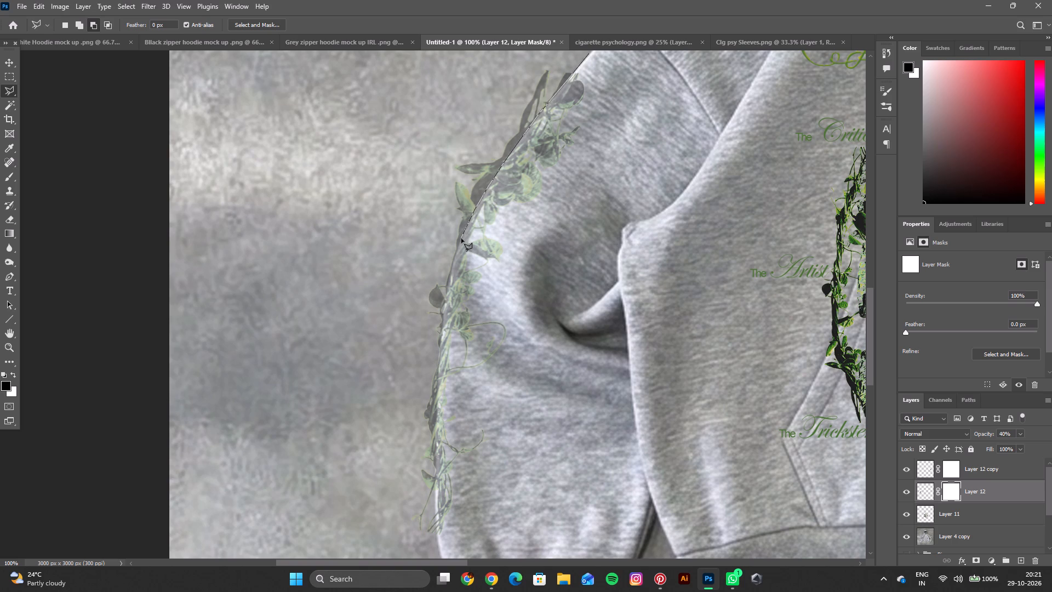
left_click(461, 238)
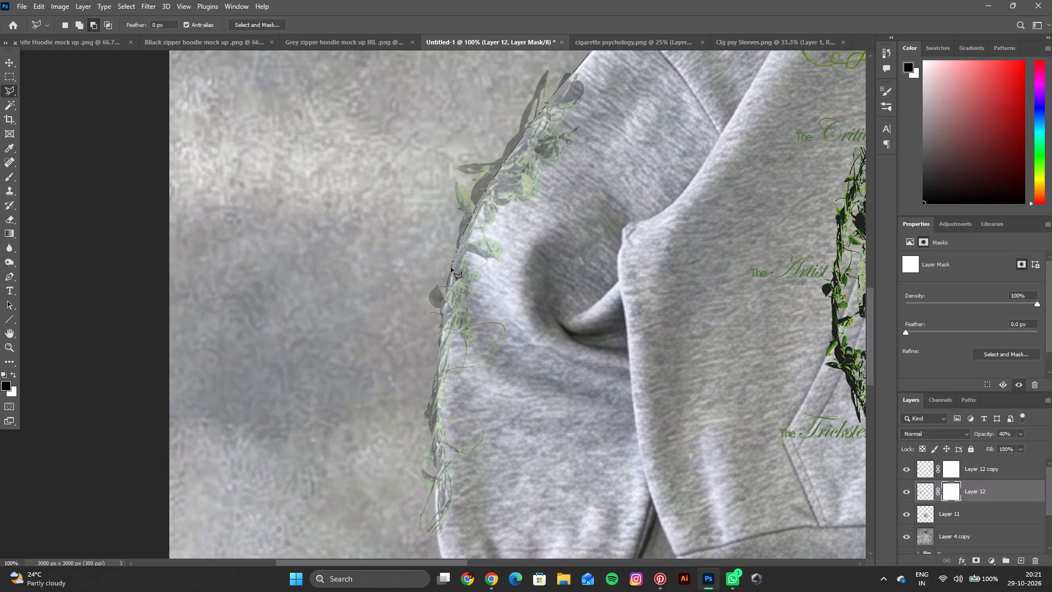
left_click(451, 267)
left_click(447, 288)
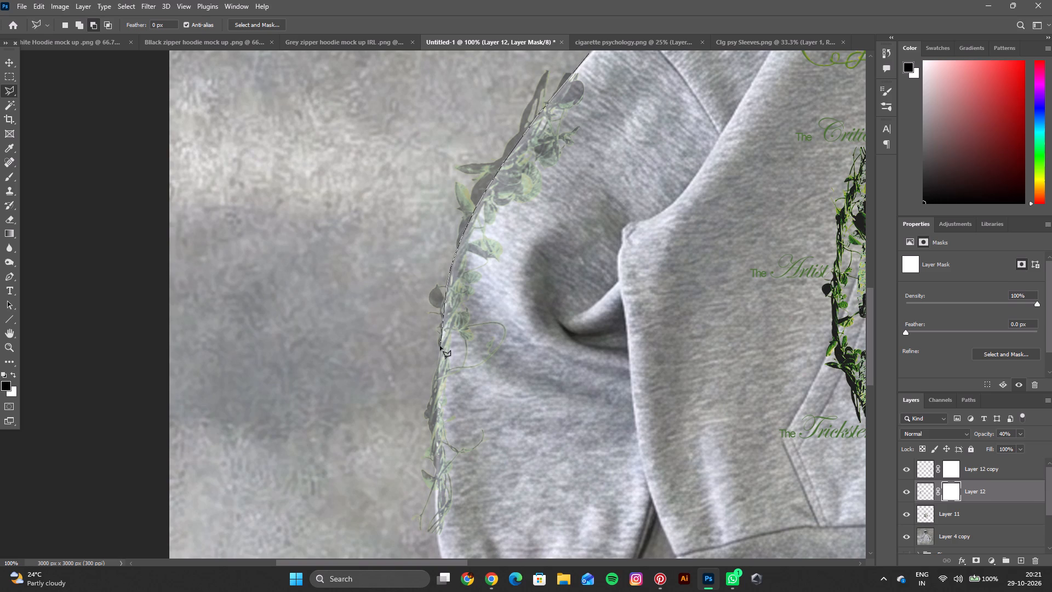
left_click(440, 346)
left_click(436, 397)
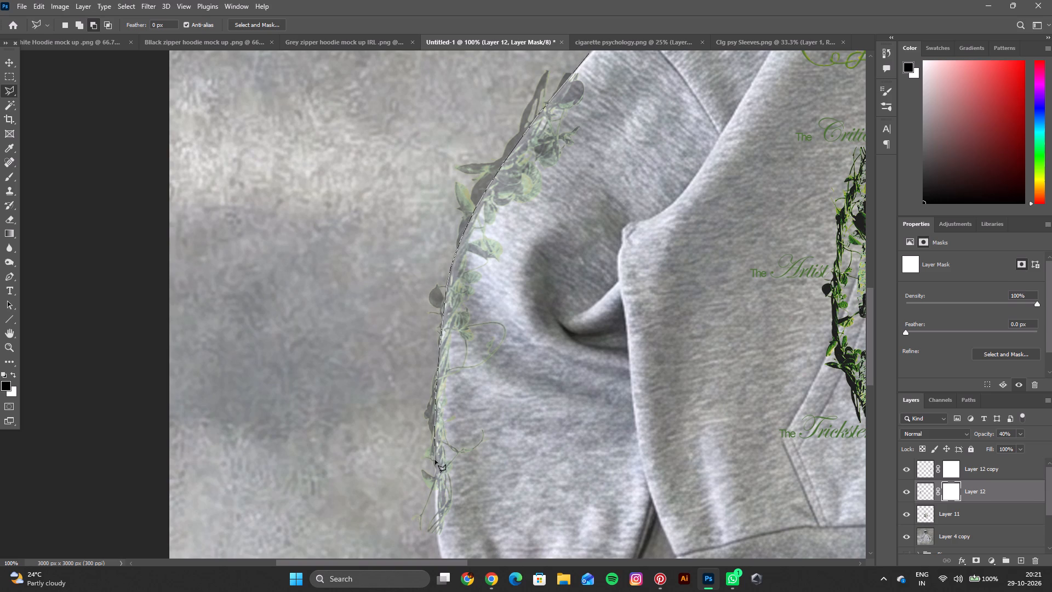
left_click(435, 460)
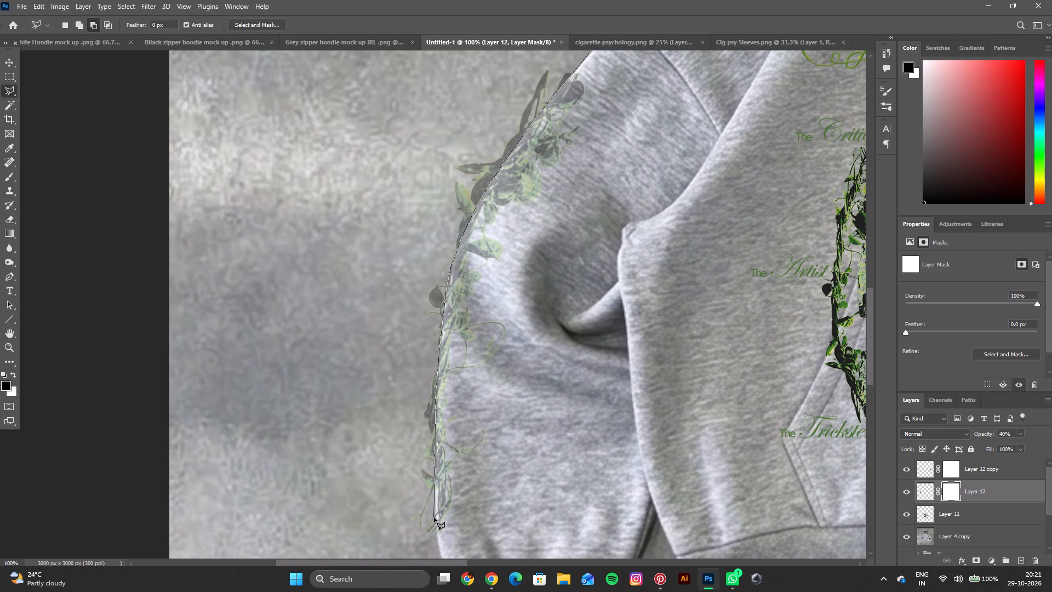
left_click(435, 519)
left_click(438, 547)
left_click(405, 545)
left_click_drag(355, 485, 355, 473)
left_click_drag(375, 282, 377, 269)
left_click(374, 136)
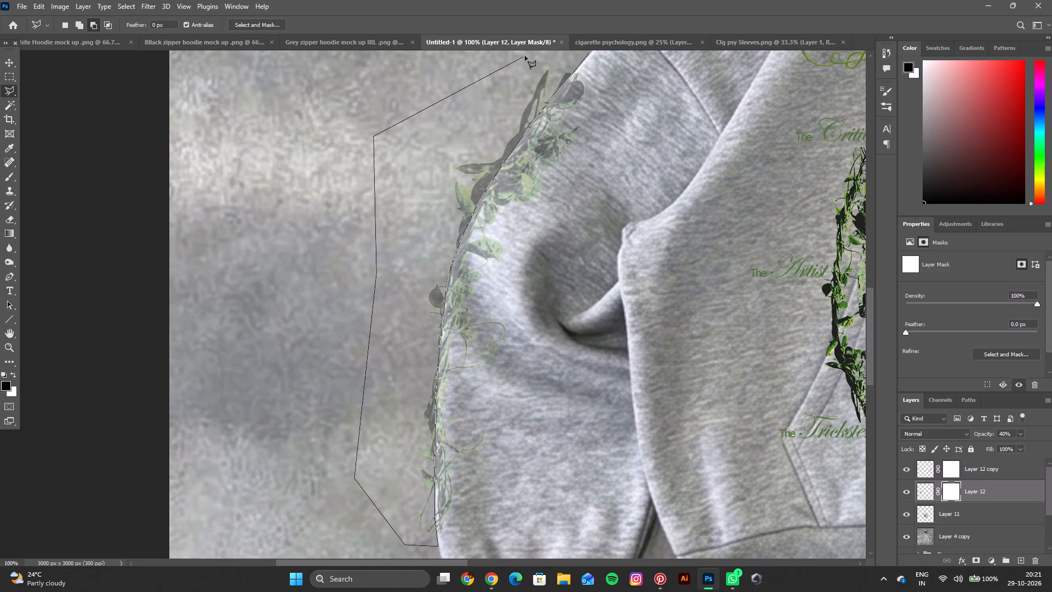
left_click(525, 56)
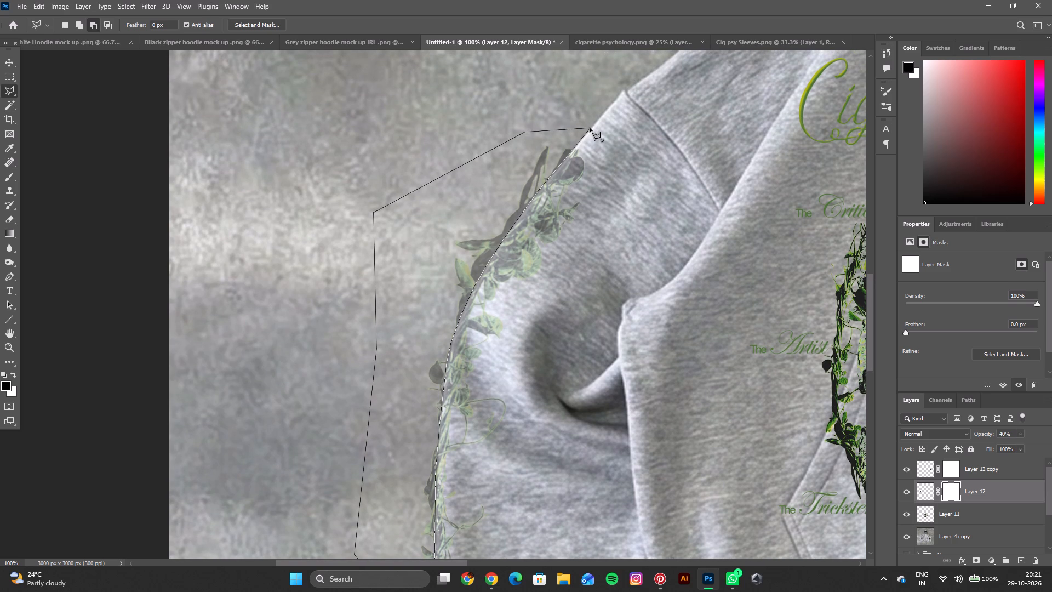
left_click(591, 129)
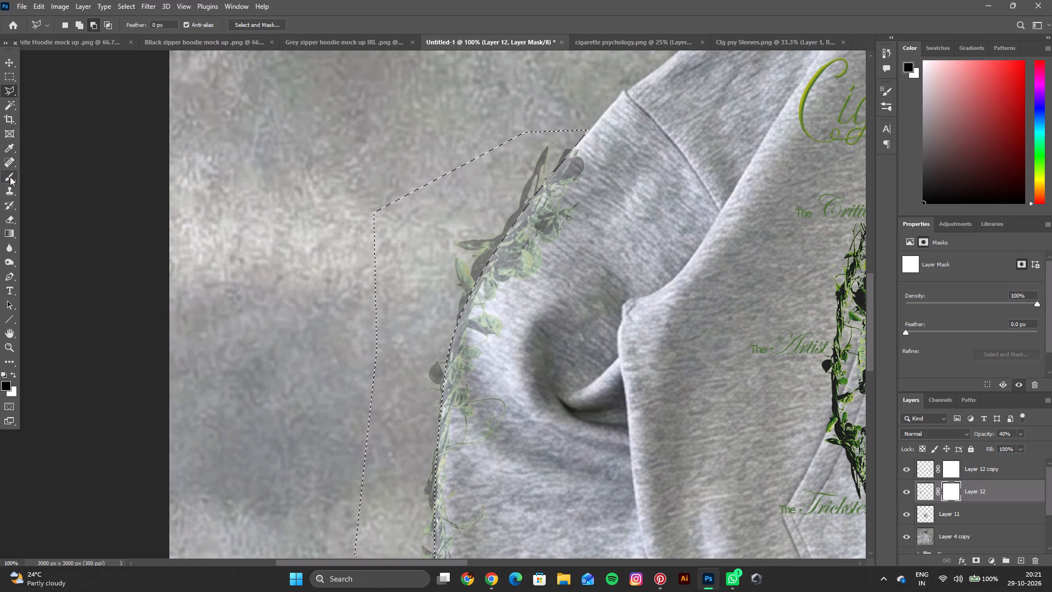
Brush black onto Layer 12's mask inside the selection to hide the vine outside the left sleeve, and deselect.
left_click(10, 177)
left_click_drag(495, 223, 535, 146)
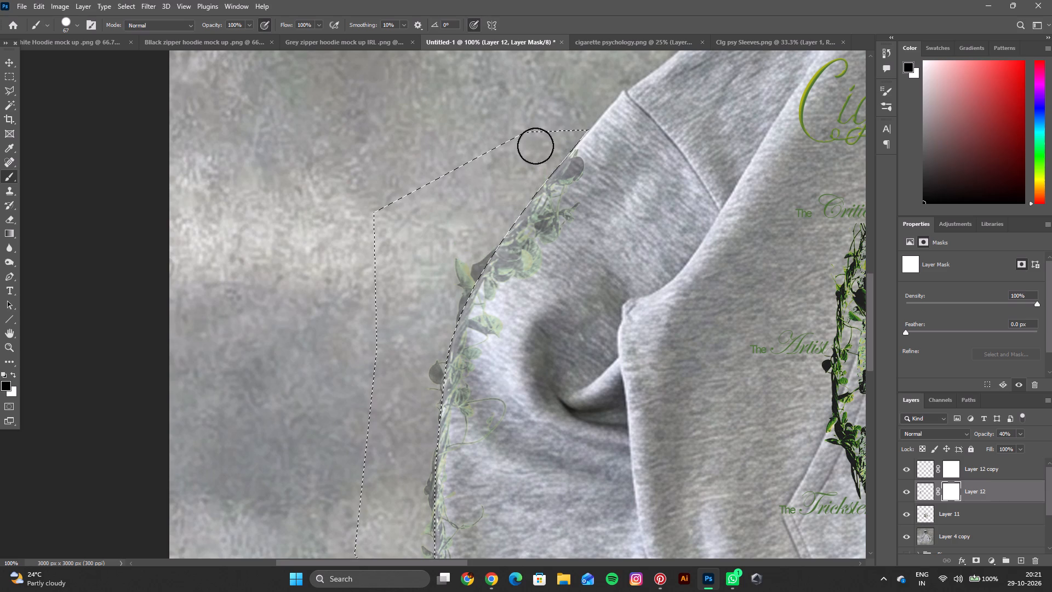
left_click_drag(535, 146, 439, 575)
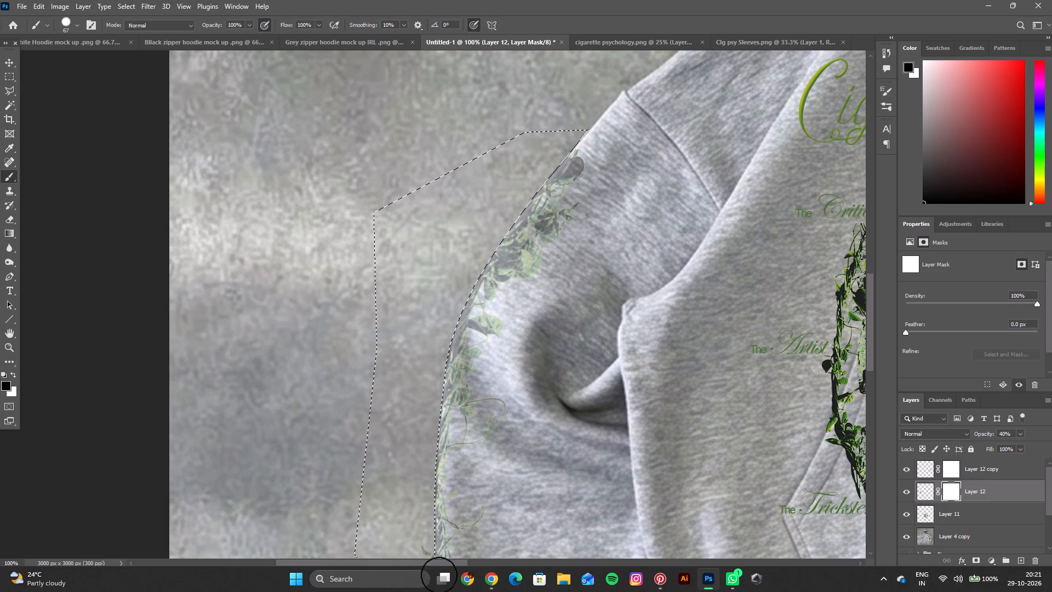
left_click_drag(439, 575, 434, 528)
key("space")
key("space")
key("space")
key("space")
key("space")
key("space")
key("space")
left_click_drag(432, 488, 414, 298)
left_click_drag(414, 291, 413, 431)
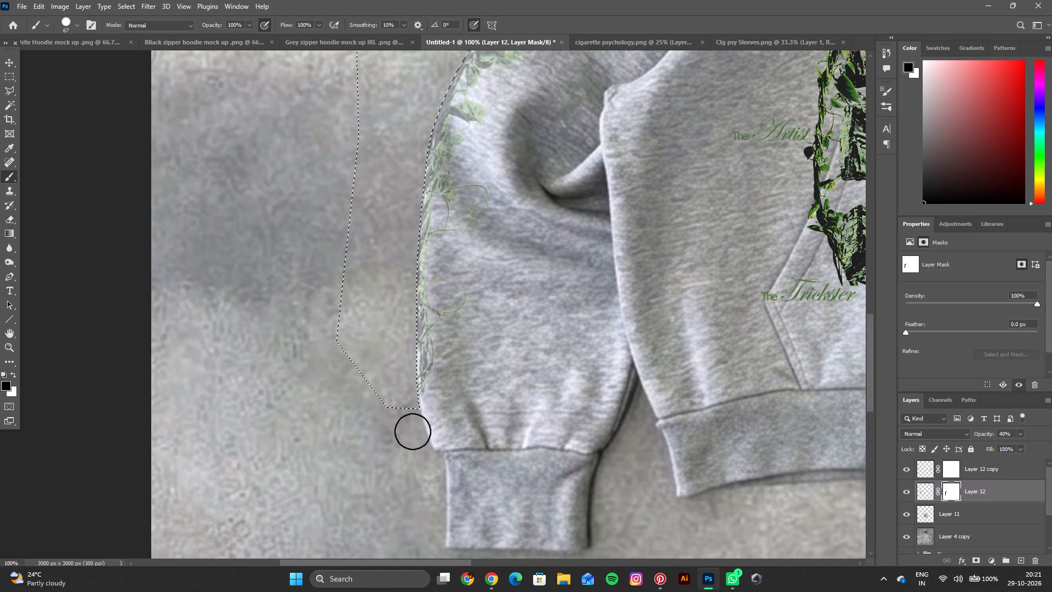
left_click_drag(413, 431, 413, 358)
key("ctrl+d")
Lower the opacity of Layer 12 copy, the right sleeve's vine, to 48%.
key("space")
key("space")
key("space")
key("space")
key("space")
key("space")
key("space")
key("space")
key("space")
key("space")
key("space")
key("space")
key("space")
key("space")
key("space")
key("space")
key("space")
key("space")
key("space")
key("space")
left_click_drag(524, 332, 159, 445)
left_click_drag(589, 300, 94, 321)
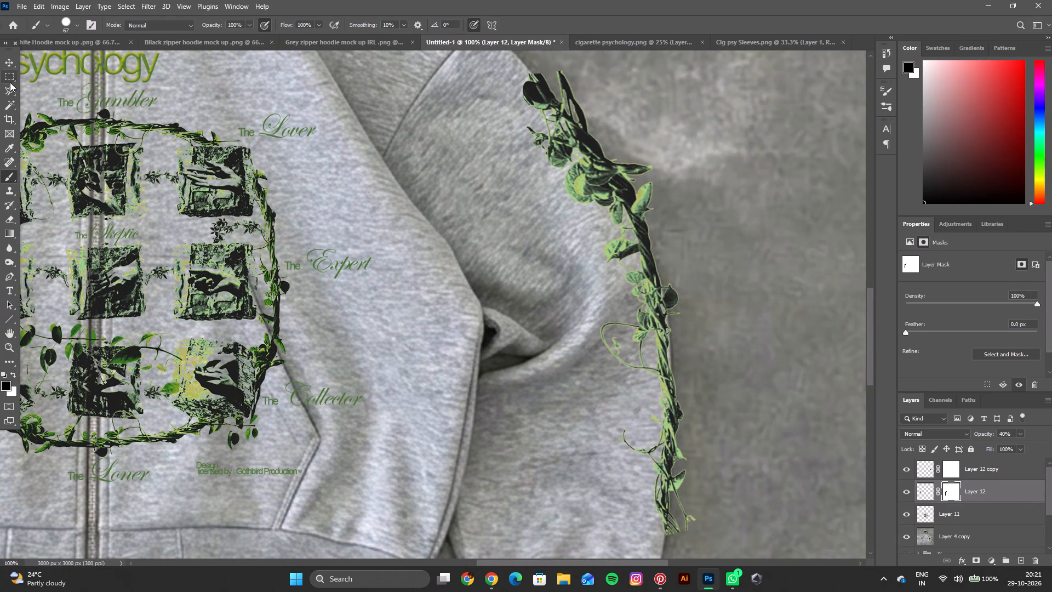
left_click(5, 95)
left_click(1000, 468)
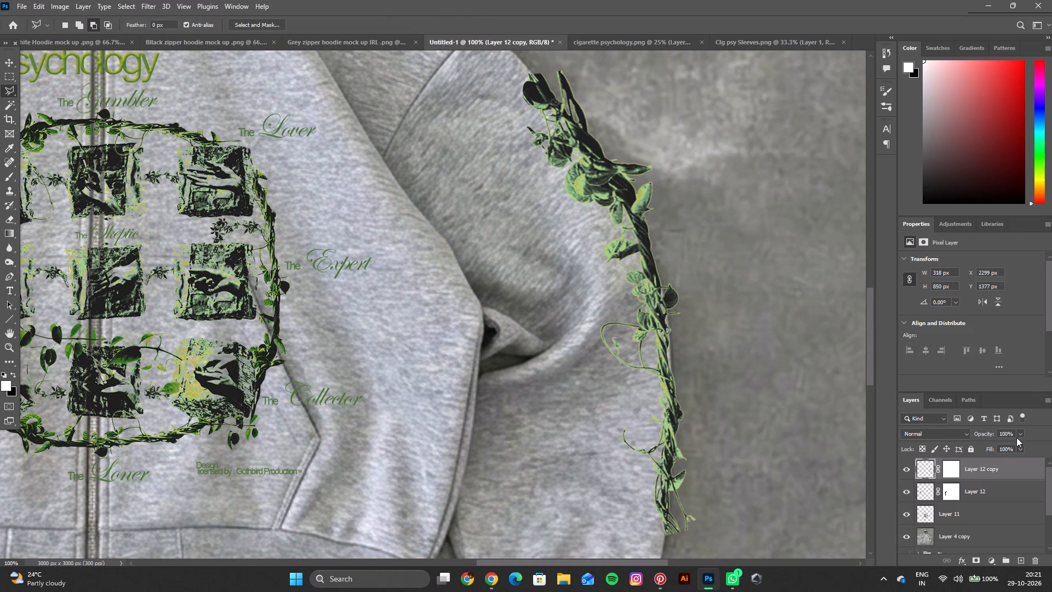
left_click(1020, 431)
left_click(994, 445)
Trace the right sleeve's outer edge with the Polygonal Lasso and close the selection around the vine parts overhanging the background.
key("space")
key("space")
key("space")
key("space")
key("space")
key("space")
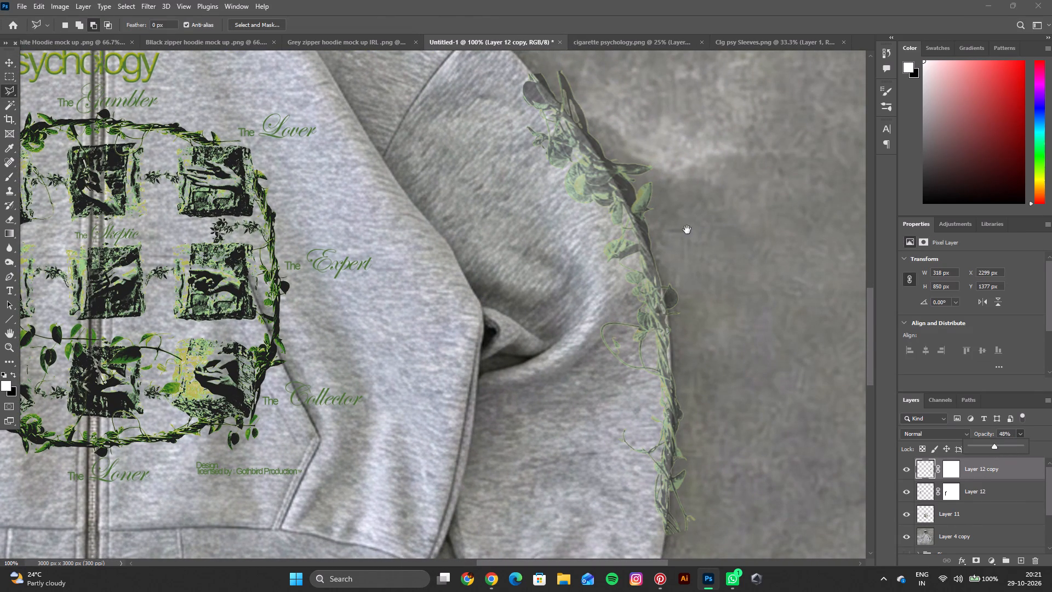
left_click_drag(684, 230, 655, 274)
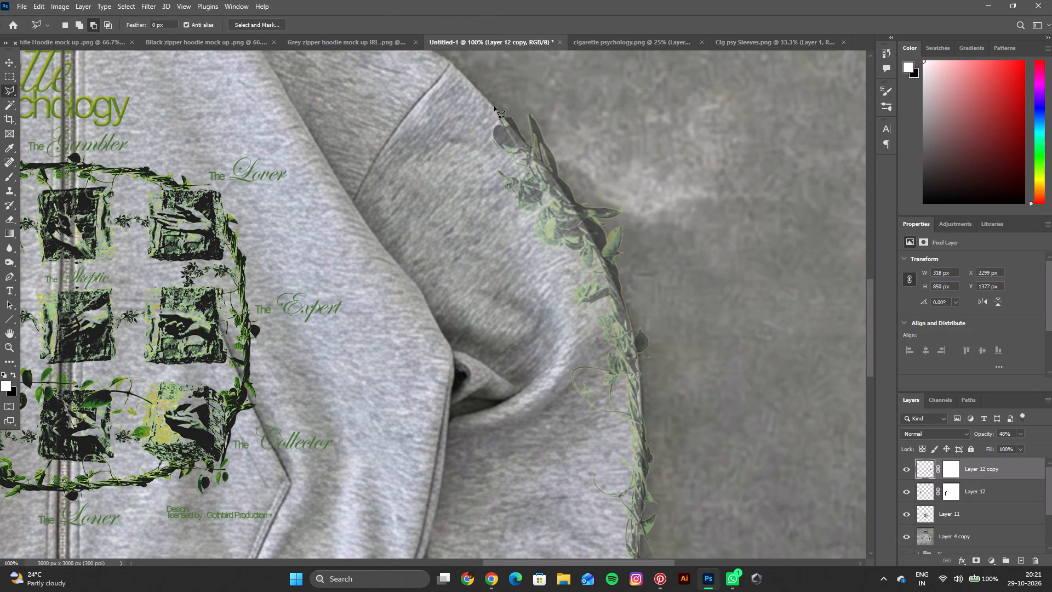
left_click(494, 106)
left_click(519, 139)
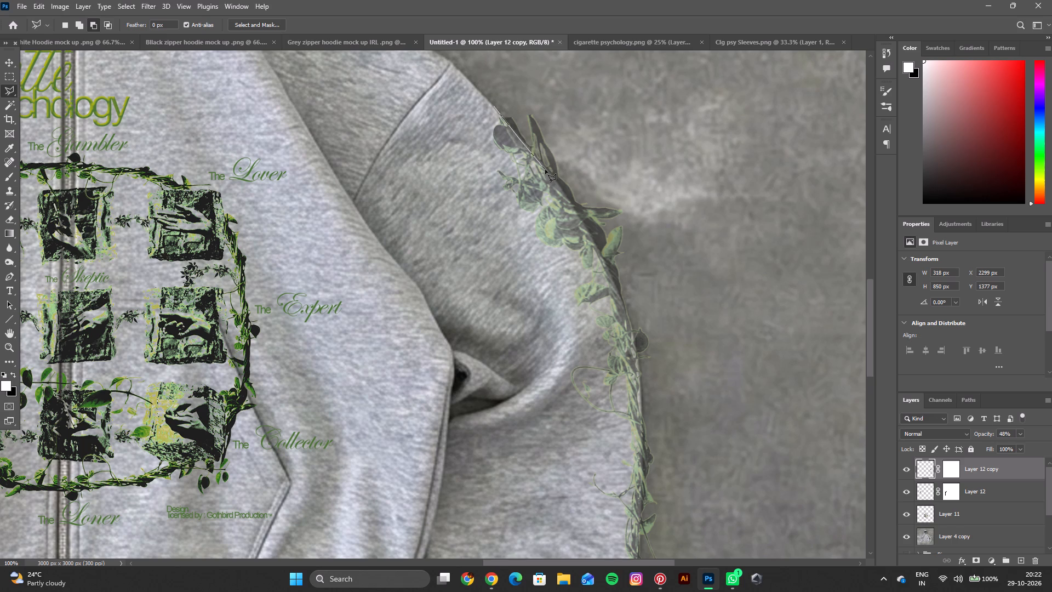
left_click(548, 171)
left_click(563, 190)
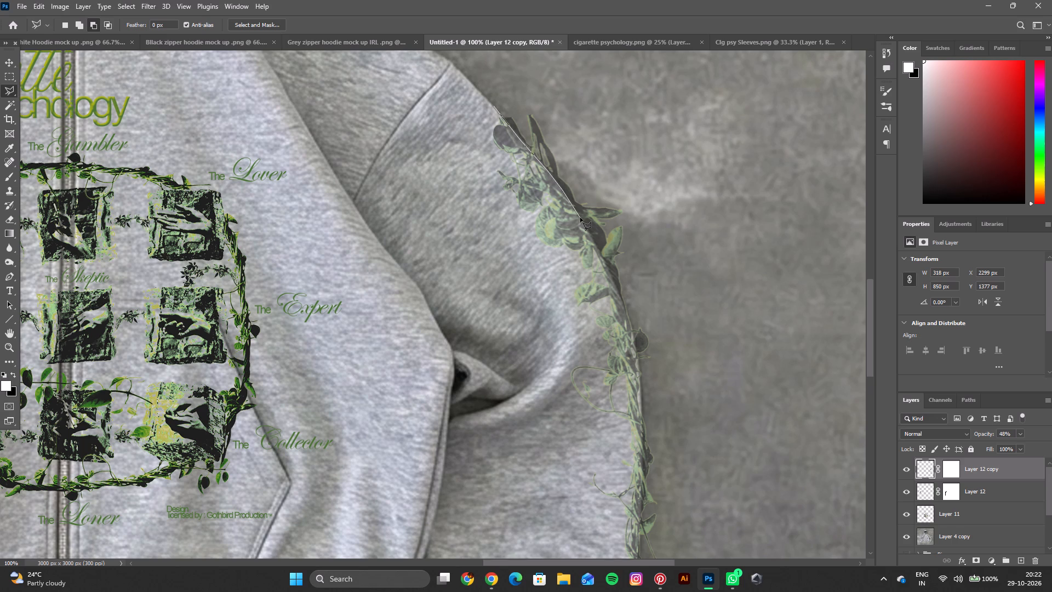
left_click(581, 218)
left_click(599, 249)
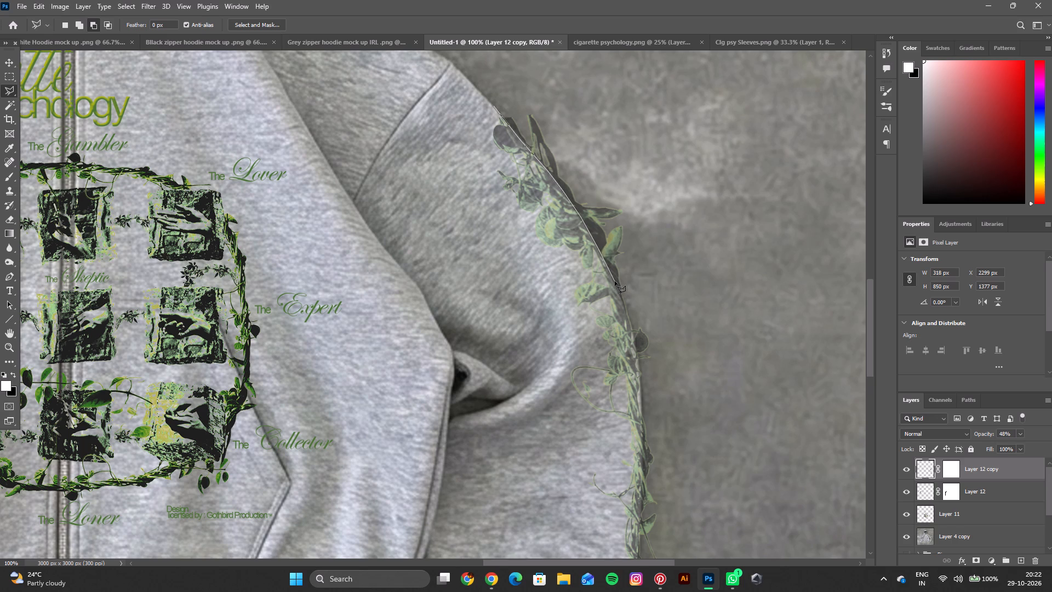
left_click(615, 281)
left_click(625, 306)
left_click(634, 337)
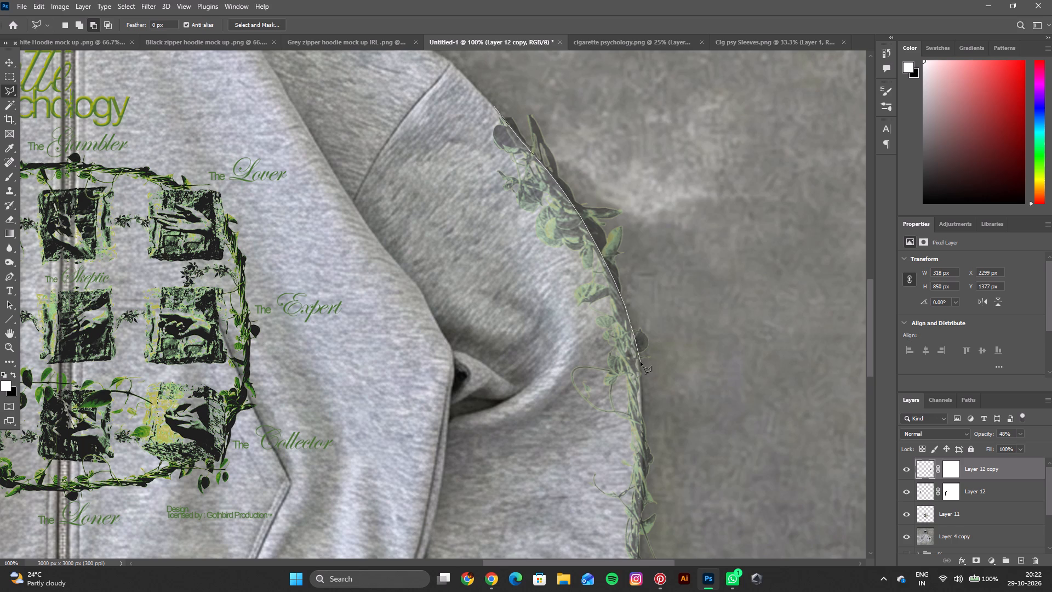
left_click(641, 372)
left_click(643, 401)
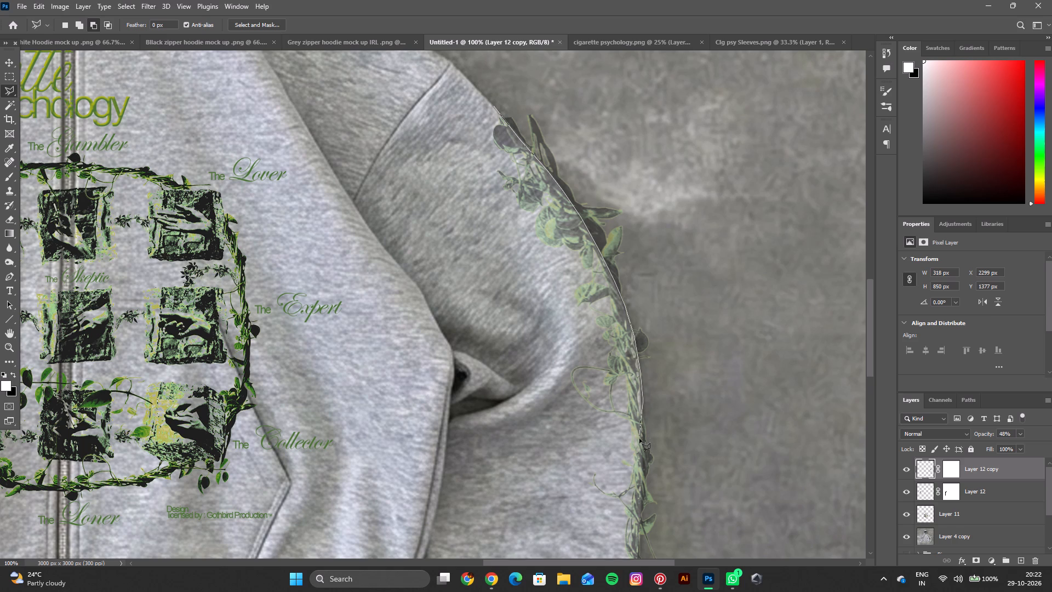
left_click(642, 446)
left_click(642, 489)
key("space")
left_click(641, 527)
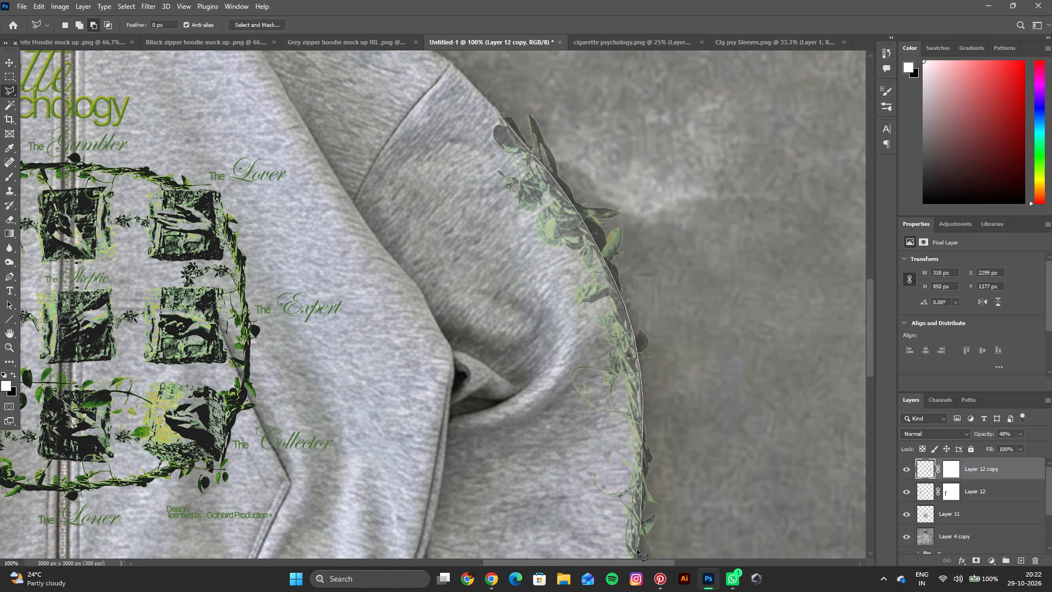
left_click(637, 557)
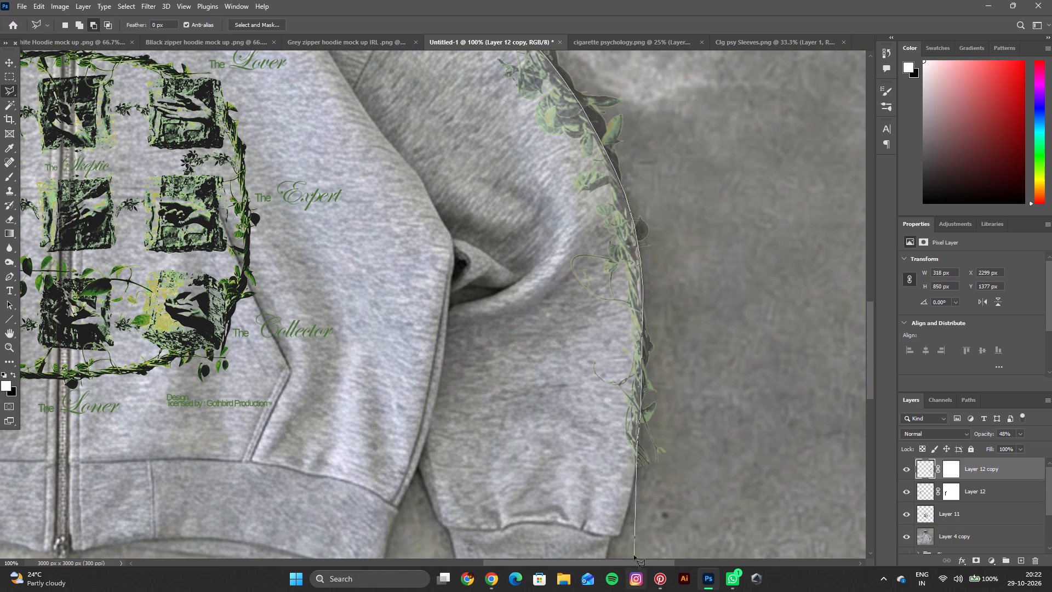
left_click(635, 471)
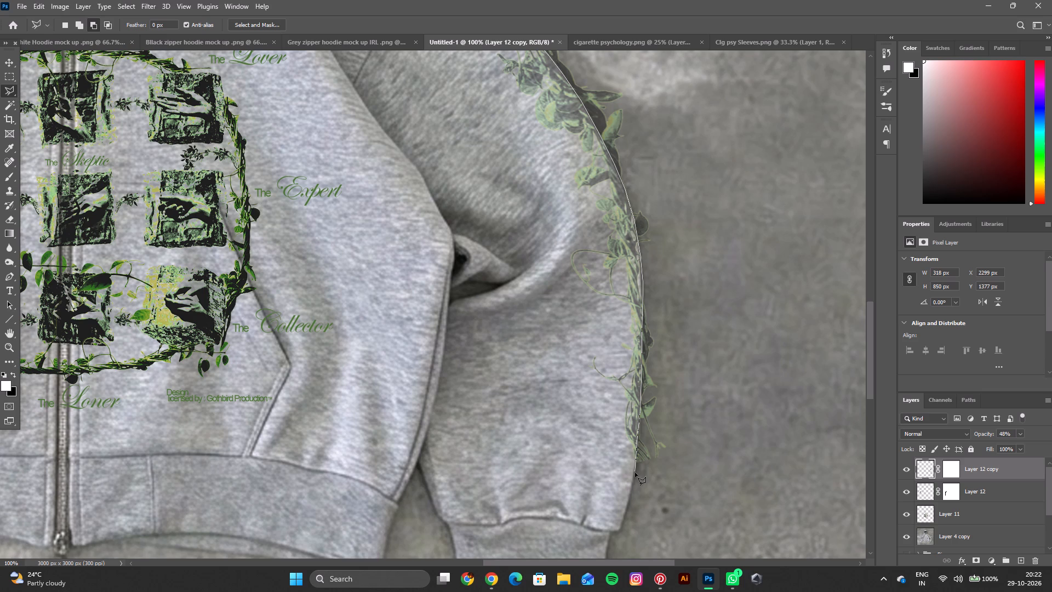
left_click(631, 494)
left_click(715, 456)
left_click(761, 247)
left_click(709, 106)
left_click(637, 109)
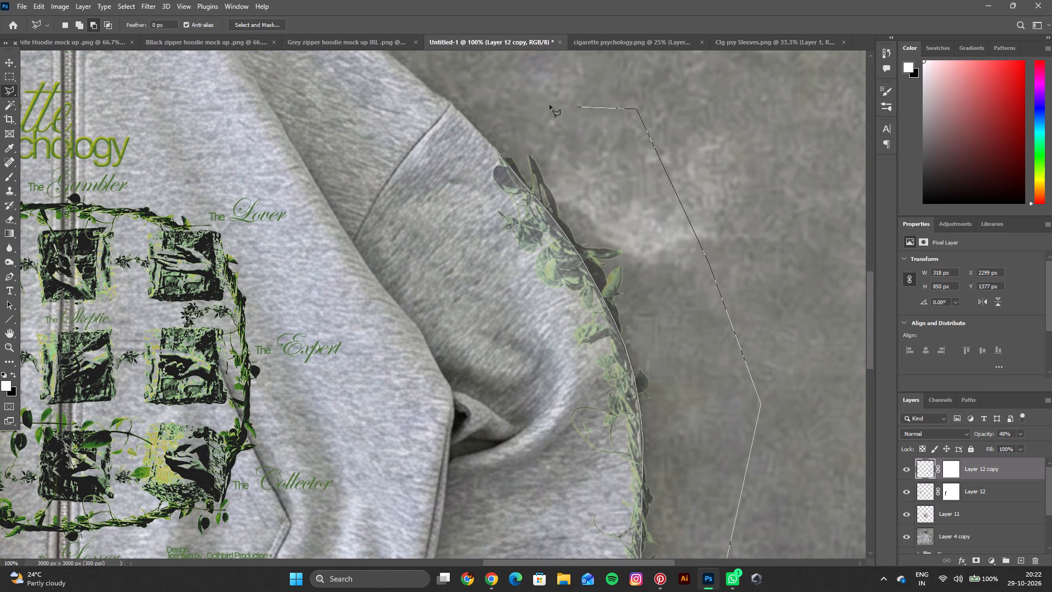
left_click(529, 103)
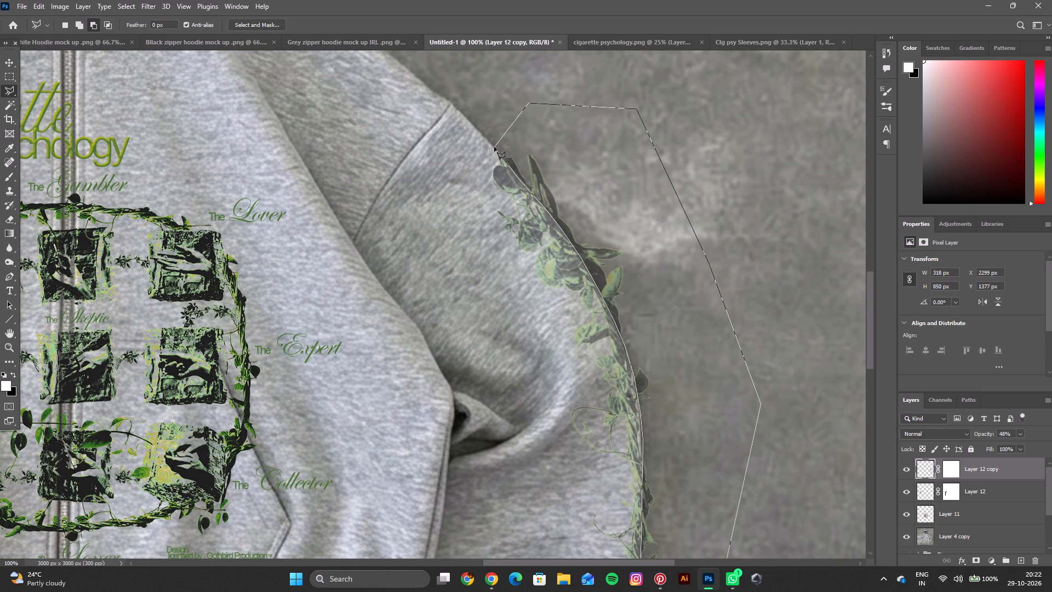
left_click(494, 147)
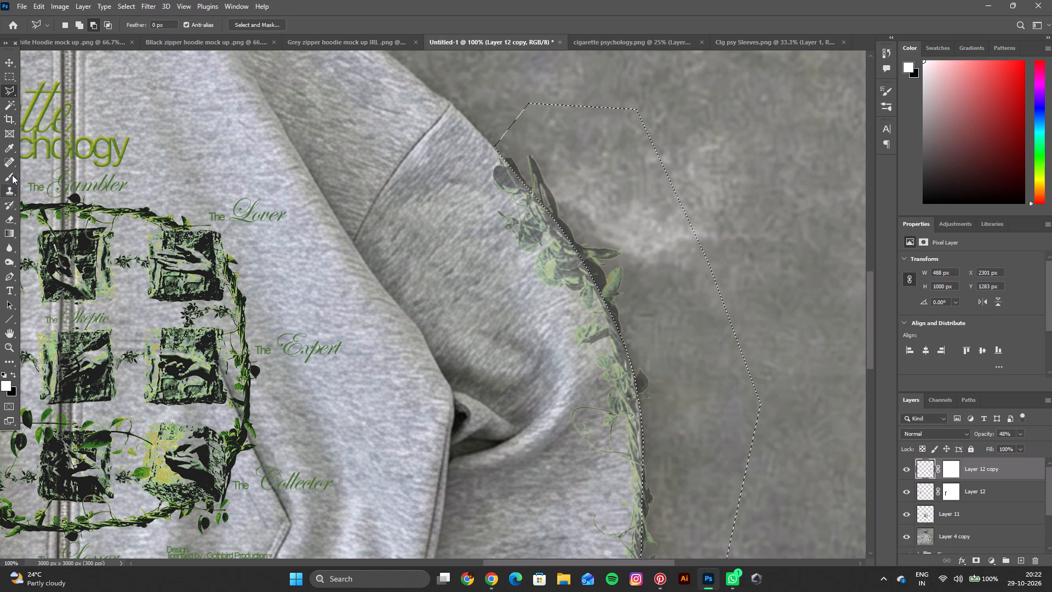
Brush black onto Layer 12 copy's mask inside the selection to hide the vine outside the right sleeve, and deselect.
left_click(12, 174)
left_click(954, 470)
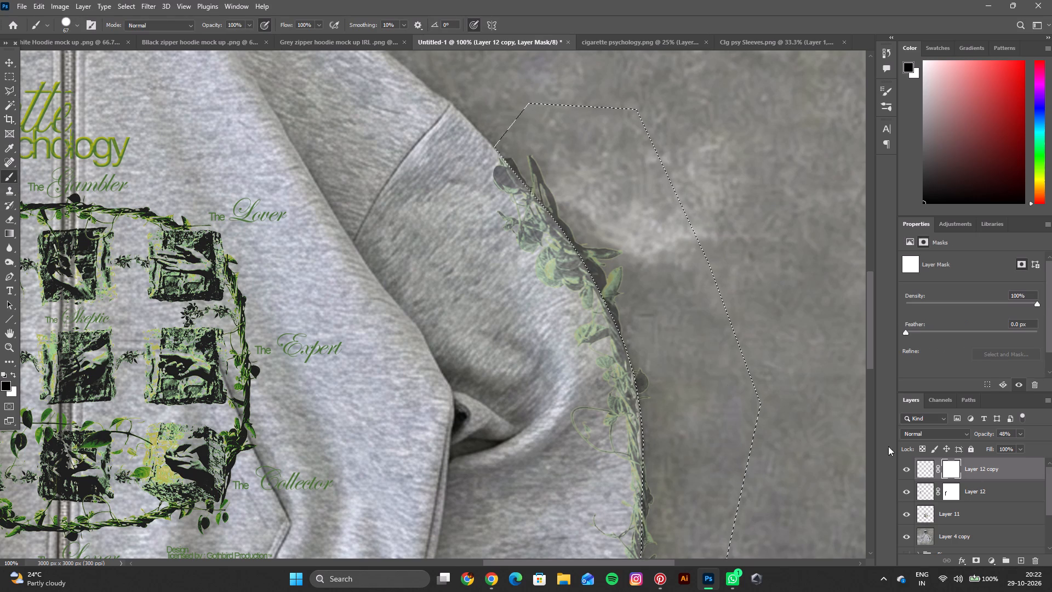
left_click_drag(705, 347, 606, 389)
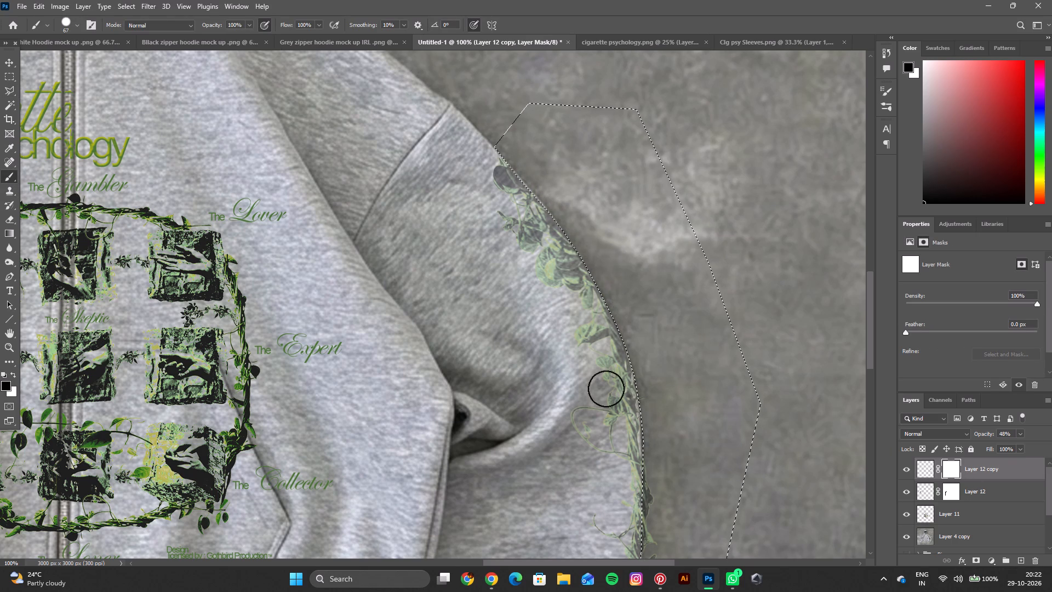
left_click_drag(606, 389, 627, 407)
key("space")
key("space")
key("space")
key("space")
key("space")
left_click_drag(635, 422, 598, 253)
left_click_drag(617, 305, 613, 319)
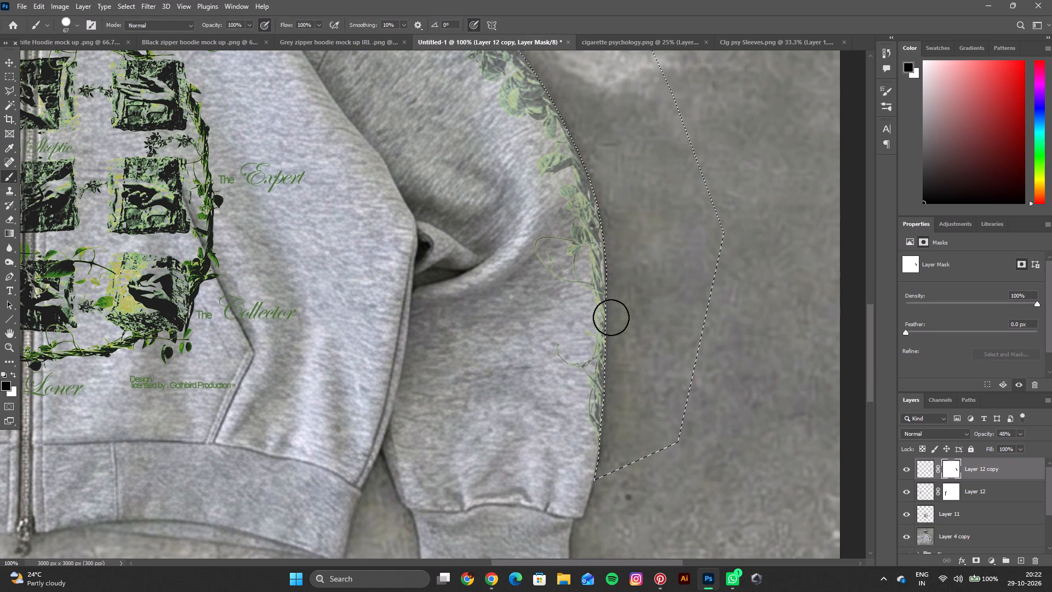
key("ctrl+d")
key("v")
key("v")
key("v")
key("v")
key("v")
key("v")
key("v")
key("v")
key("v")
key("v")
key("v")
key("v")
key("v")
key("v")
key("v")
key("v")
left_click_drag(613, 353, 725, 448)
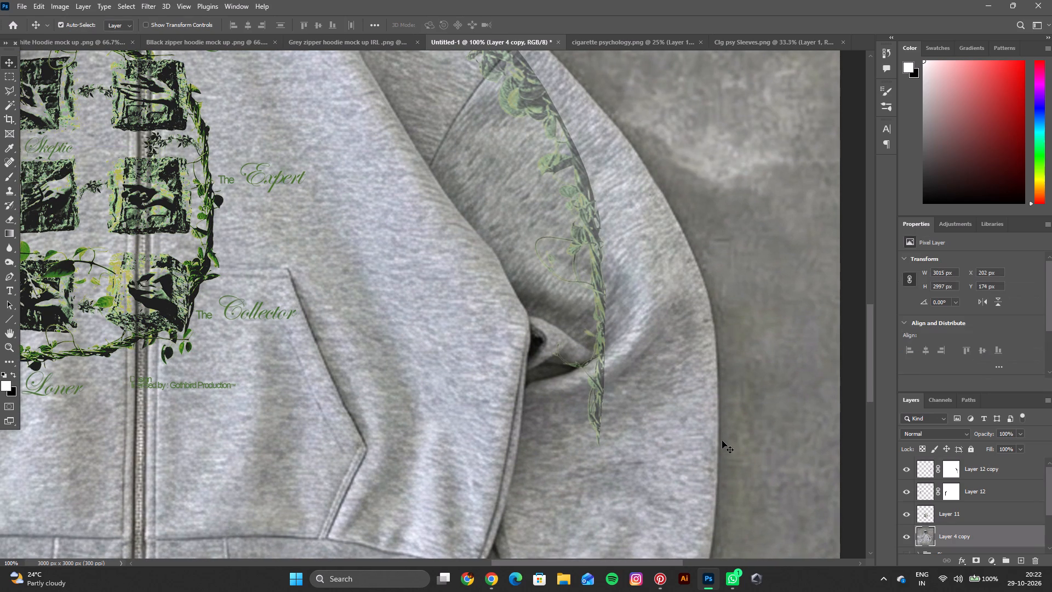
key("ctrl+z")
Raise the opacity of both sleeve vine layers, Layer 12 and Layer 12 copy, to 100%.
key("space")
key("space")
key("space")
key("space")
key("space")
key("space")
key("space")
key("space")
key("space")
key("space")
key("space")
key("space")
key("space")
key("space")
key("space")
key("space")
key("space")
key("space")
key("space")
key("space")
left_click_drag(688, 375, 839, 508)
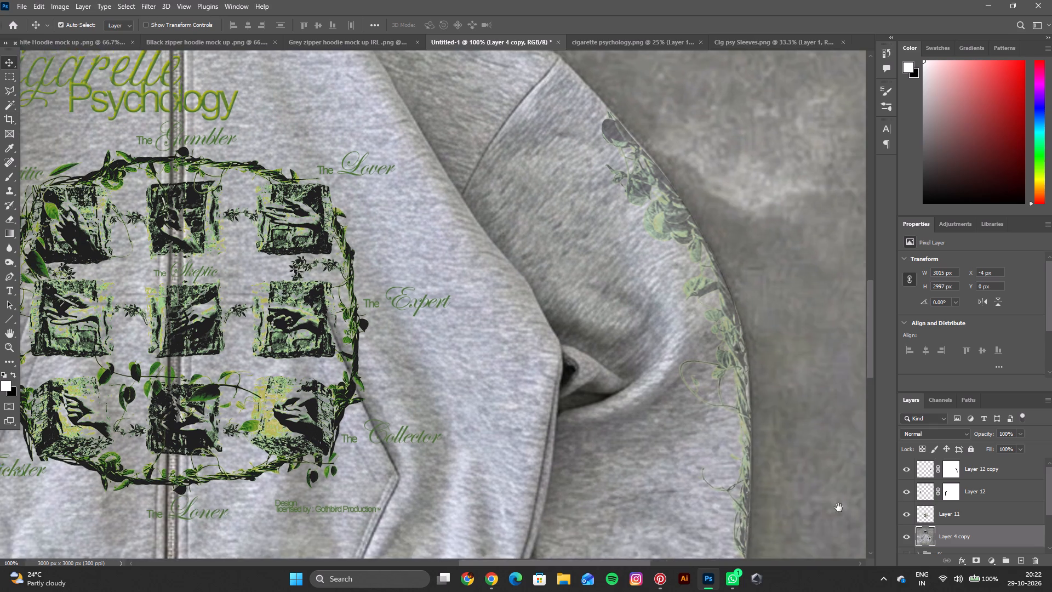
left_click_drag(839, 508, 1040, 528)
key("ctrl+minus")
key("ctrl+minus")
key("ctrl+minus")
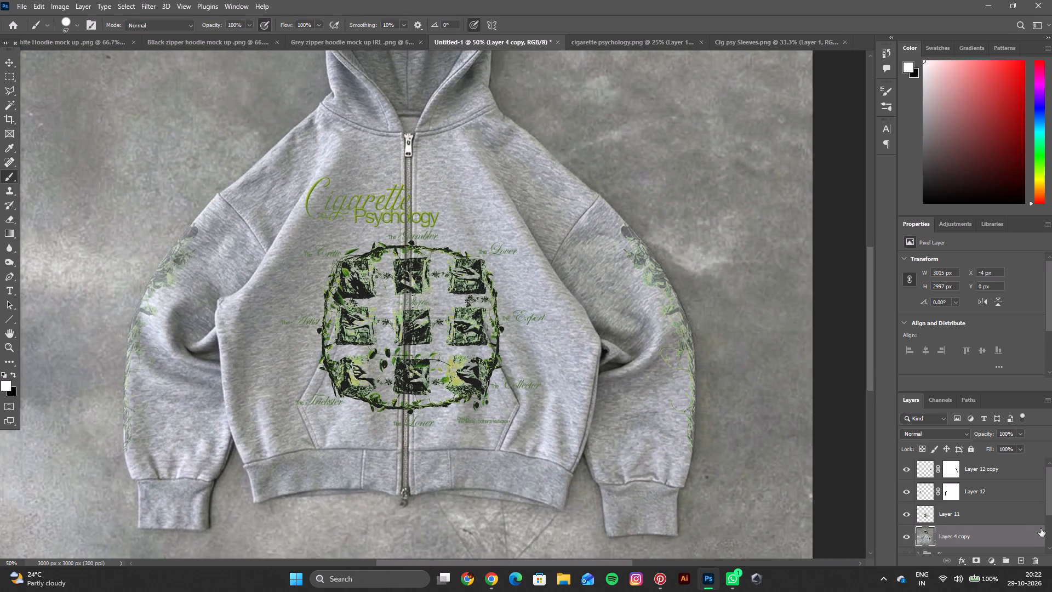
key("ctrl+minus")
key("space")
key("space")
key("space")
key("space")
key("space")
key("space")
key("space")
key("space")
key("space")
key("space")
key("space")
key("space")
key("space")
key("space")
key("space")
key("space")
key("space")
key("space")
key("space")
key("space")
left_click_drag(599, 287, 648, 304)
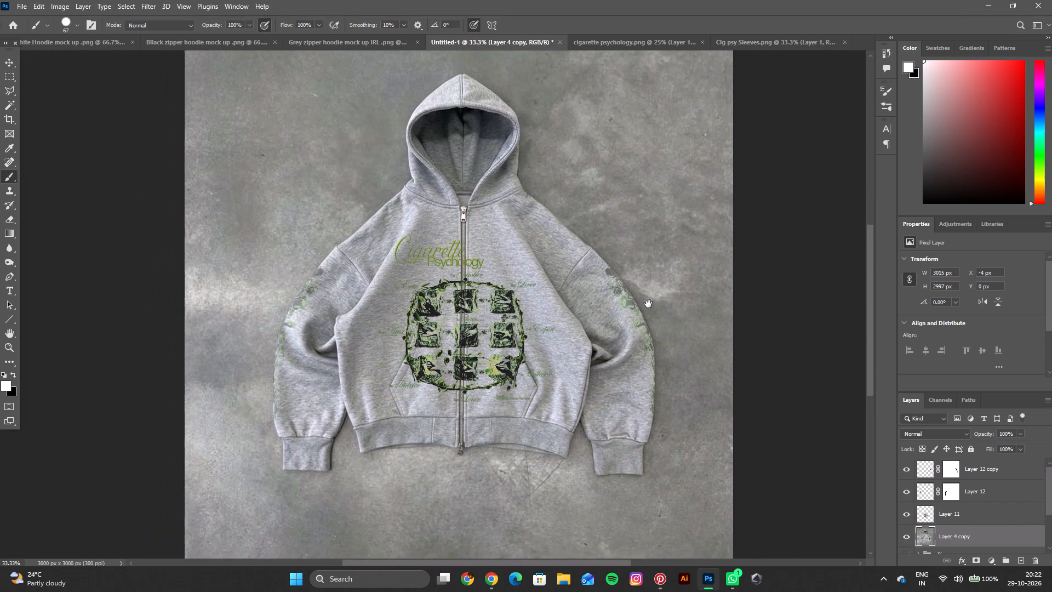
left_click_drag(648, 304, 659, 311)
left_click(4, 65)
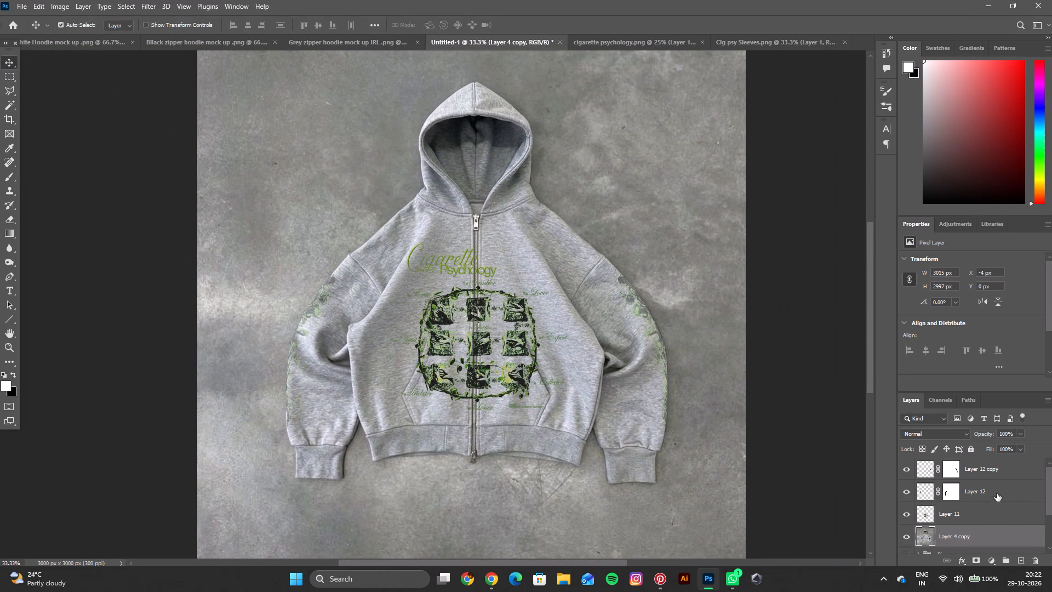
left_click(997, 493)
left_click(1000, 469, "shift")
left_click(1020, 431)
left_click_drag(1021, 442, 1051, 445)
left_click_drag(1017, 443, 1051, 449)
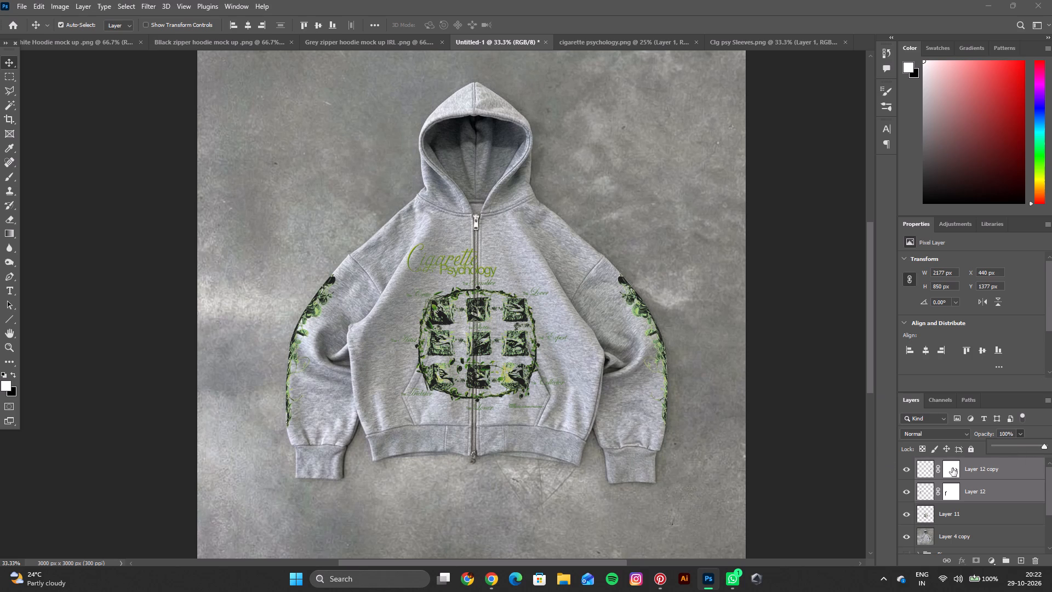
Set the blend mode of Layer 12 and Layer 12 copy to Darker Color.
left_click(951, 435)
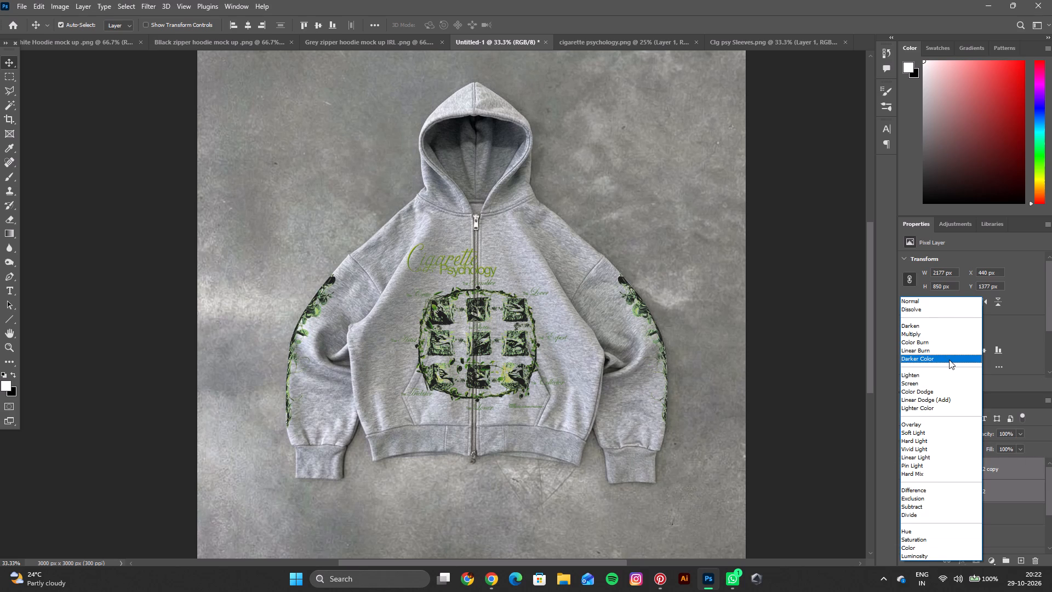
left_click(949, 360)
key("space")
key("space")
key("space")
key("space")
key("space")
key("space")
key("space")
key("space")
key("space")
key("space")
key("space")
key("space")
key("space")
key("space")
key("space")
key("space")
key("space")
key("space")
key("space")
key("space")
left_click_drag(712, 335, 739, 365)
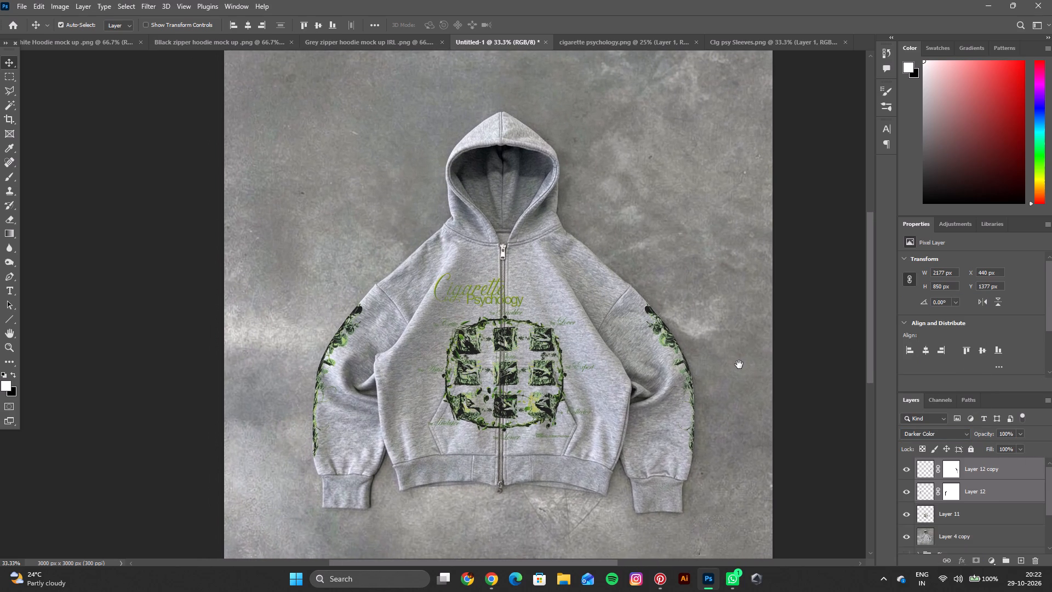
Check the whole grey zipper hoodie mock-up with its blended chest and sleeve prints.
left_click_drag(739, 365, 746, 361)
key("ctrl+minus")
key("space")
key("space")
key("space")
key("space")
key("space")
key("space")
key("space")
key("space")
key("space")
key("space")
key("space")
key("space")
key("space")
key("space")
key("space")
key("space")
key("space")
key("space")
key("space")
key("space")
left_click_drag(747, 360, 752, 361)
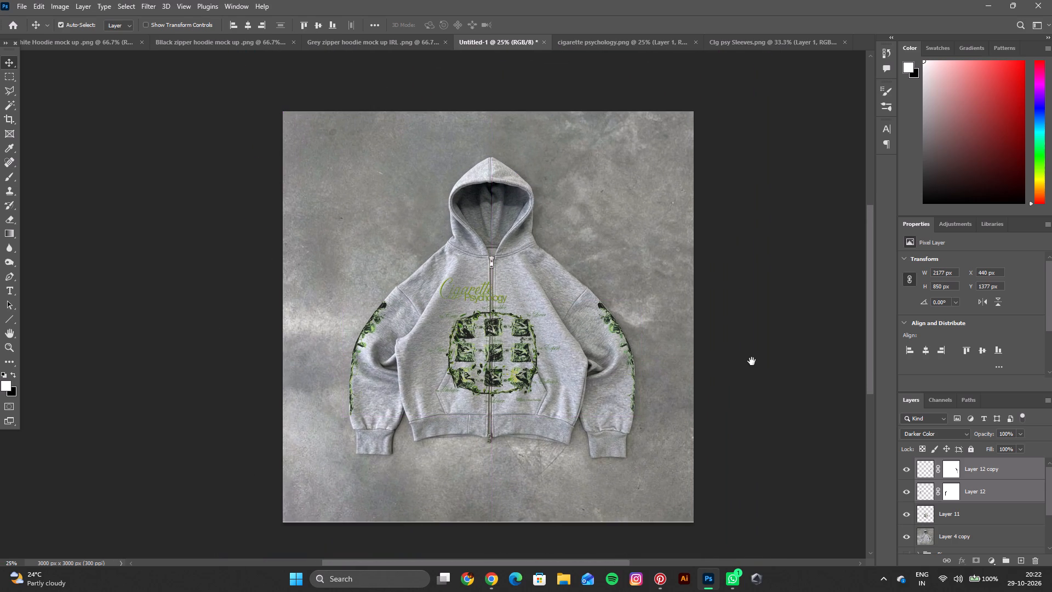
left_click_drag(752, 361, 759, 350)
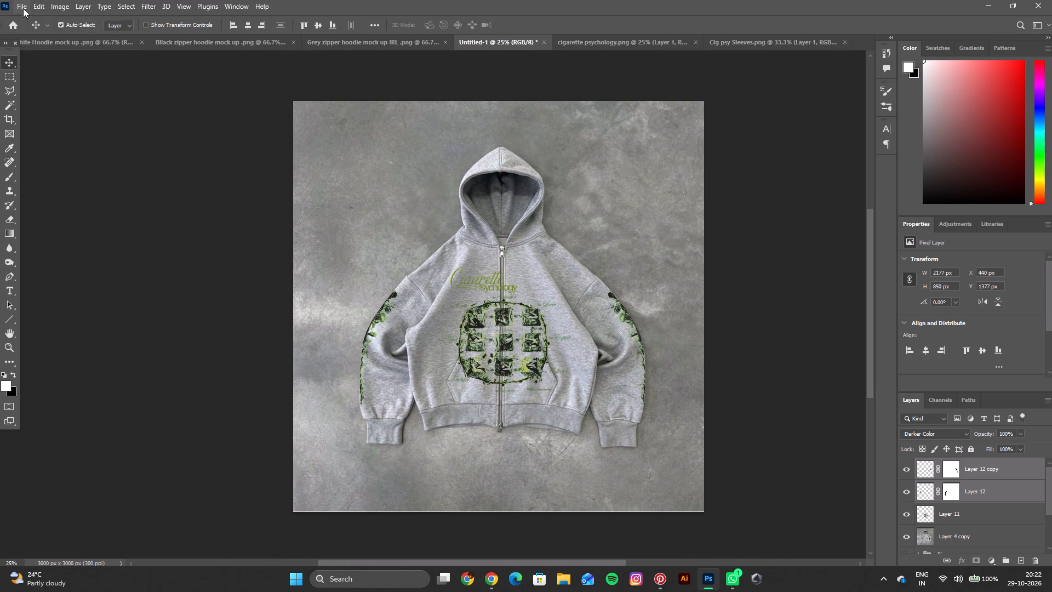
Quick-export the grey hoodie mock-up as a PNG named "Cigarette psychology mockup IRL" in the GB S25 folder.
left_click(23, 8)
left_click(181, 173)
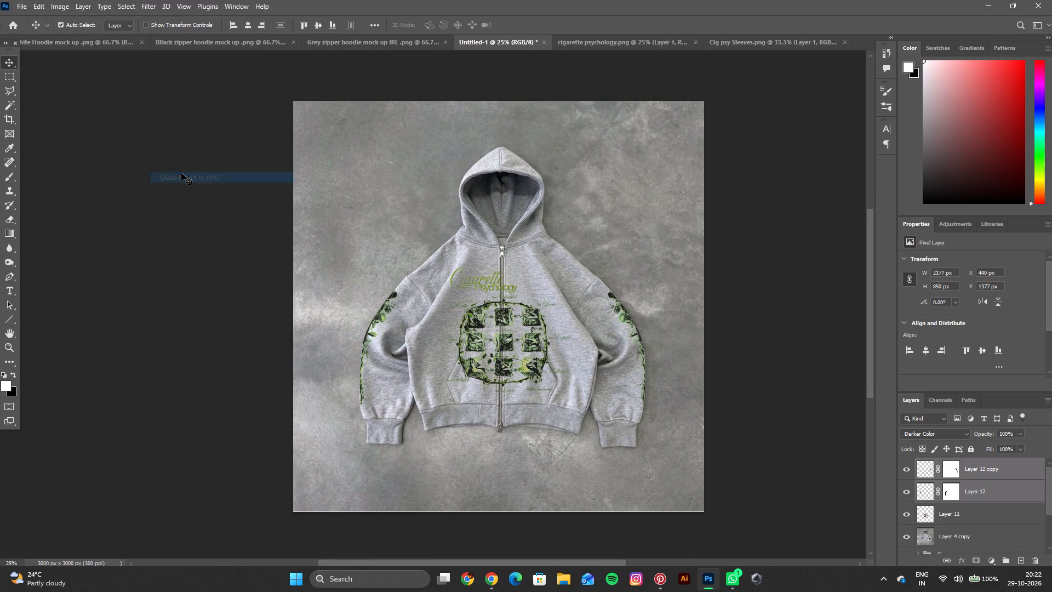
key("BackSpace")
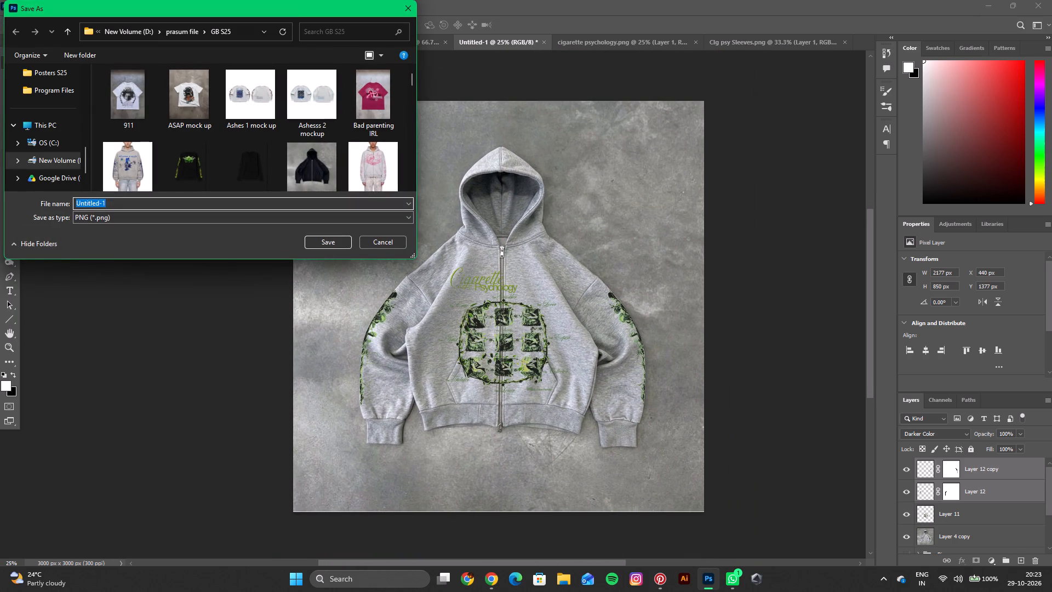
key("shift+i")
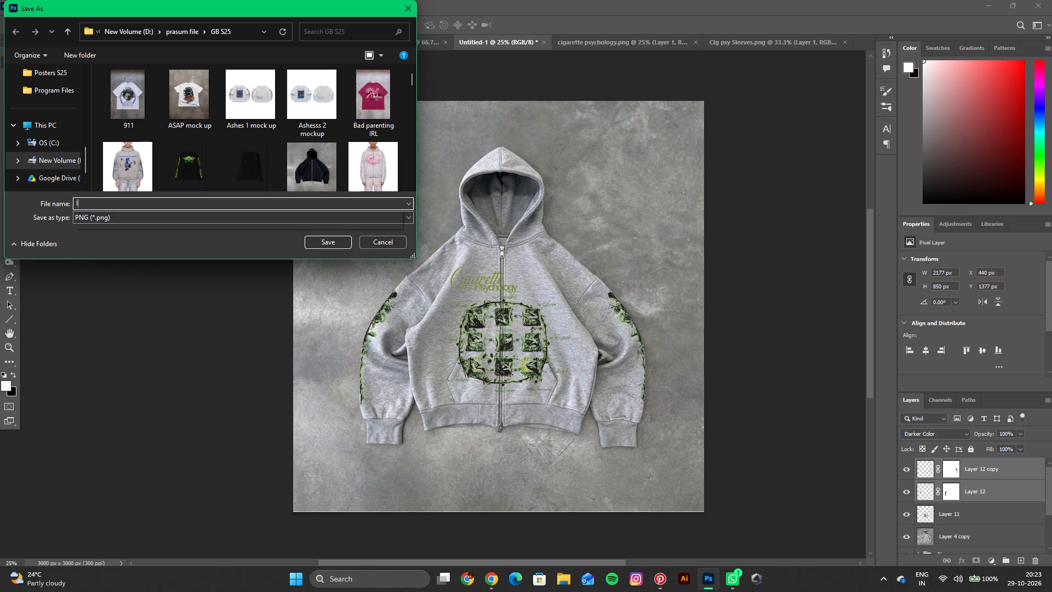
key("shift+BackSpace")
key("shift+c")
type("igarette psyh")
key("BackSpace")
type("chology mockup IRL")
key("shift+Return")
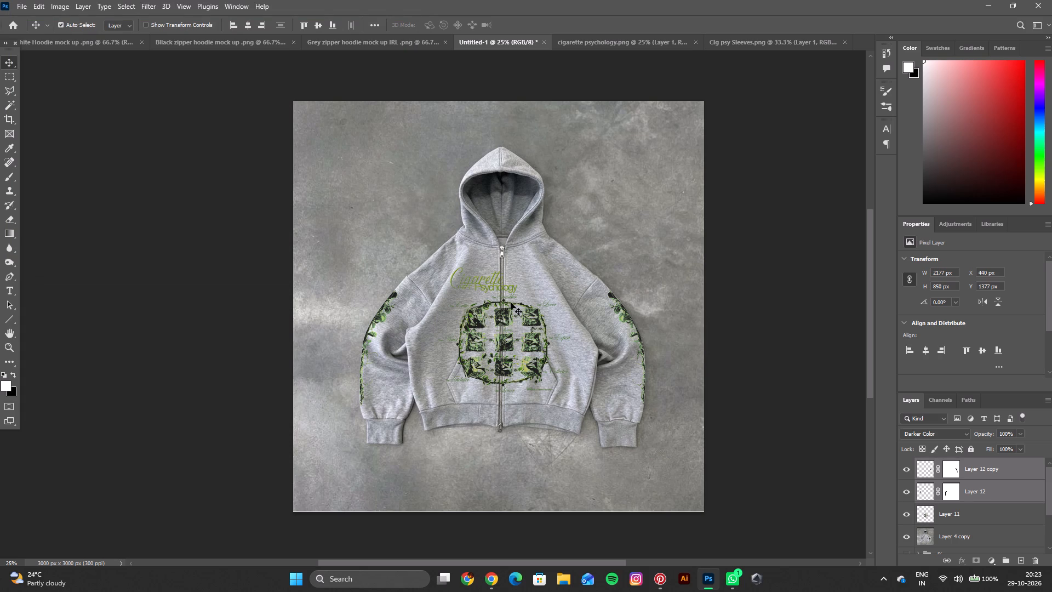
Switch to Pinterest, search for "Waffle tee mock up", and return to Photoshop.
left_click(661, 571)
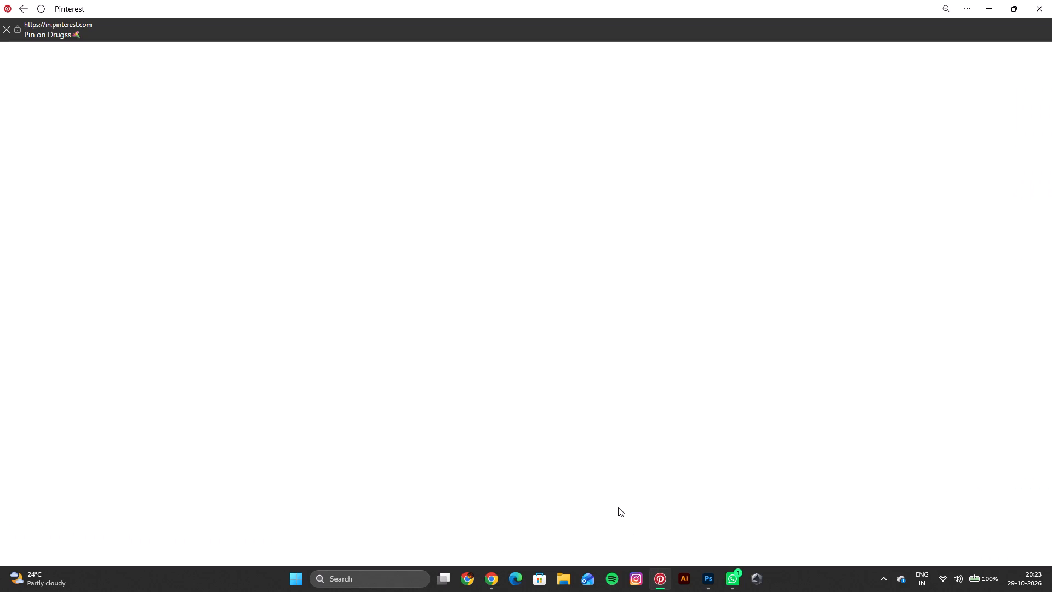
scroll(742, 392, "down", 2)
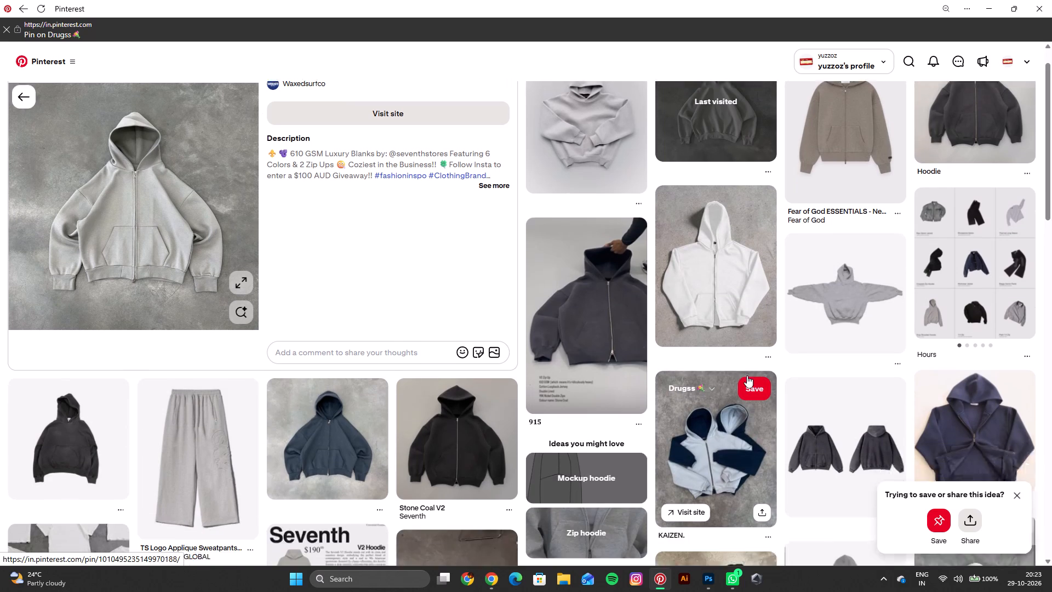
scroll(747, 366, "down", 3)
scroll(747, 392, "up", 7)
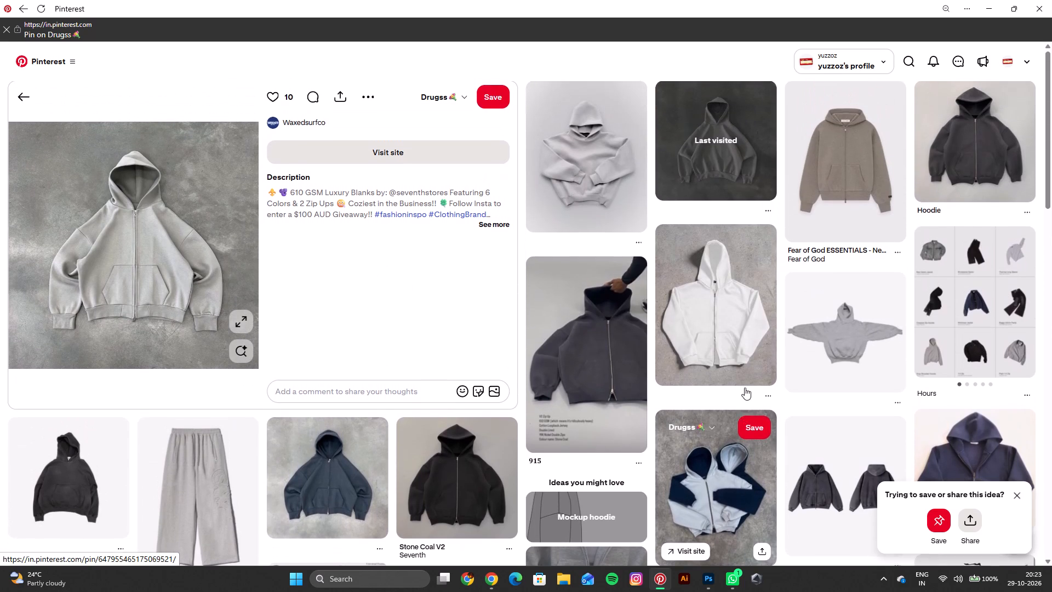
scroll(745, 388, "up", 2)
left_click(904, 67)
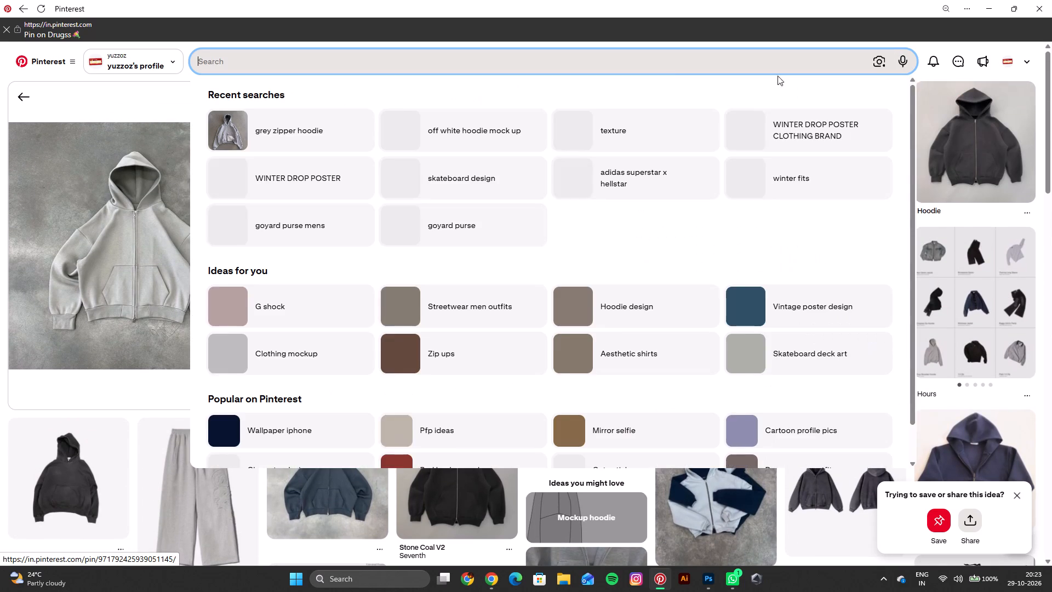
left_click(523, 62)
key("Return")
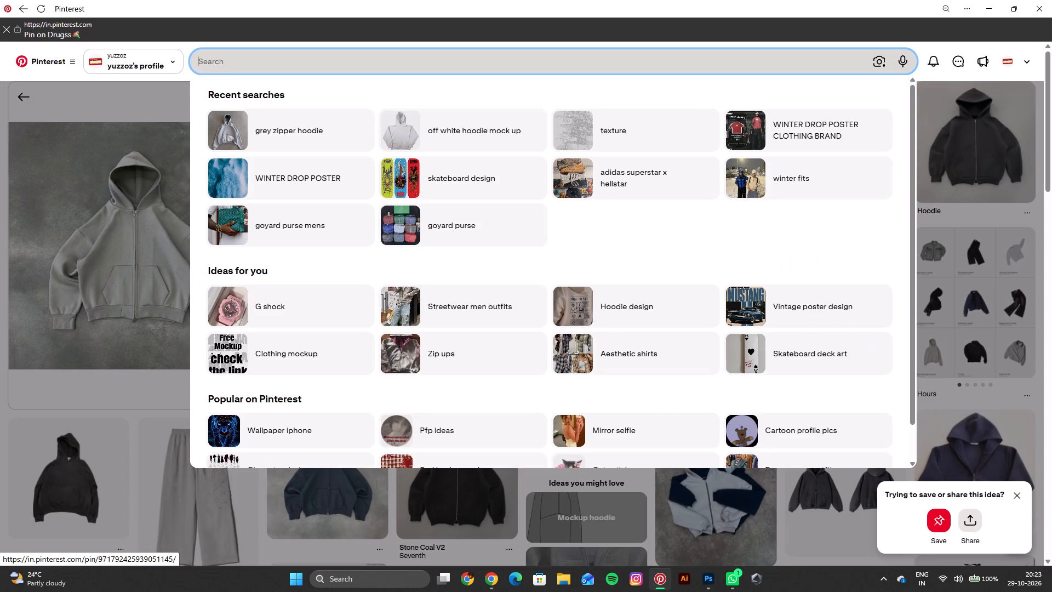
type("Waffle tee mock yp")
key("BackSpace")
key("BackSpace")
type("up")
key("space")
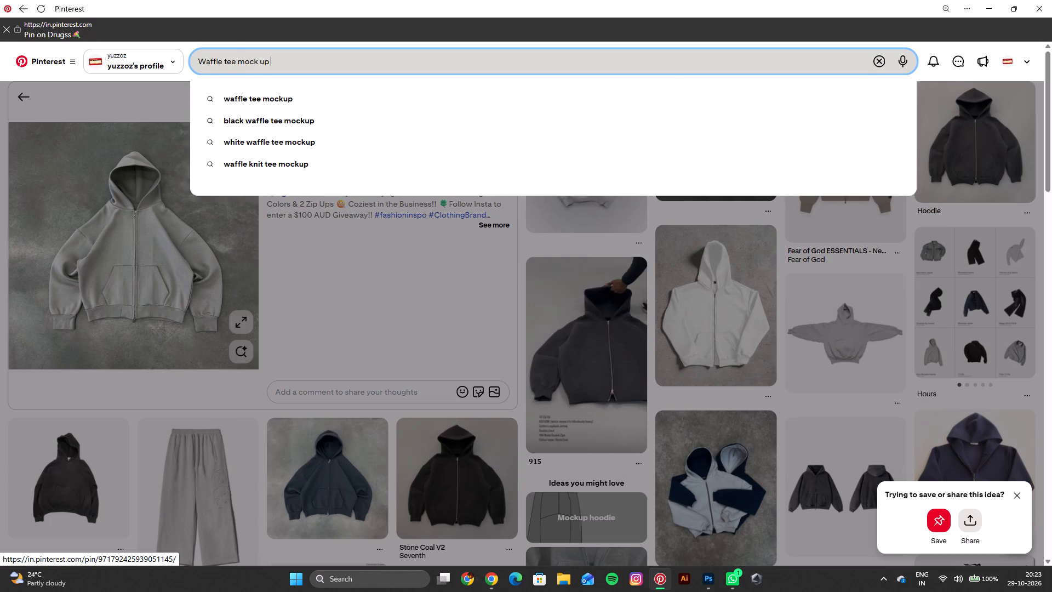
key("Return")
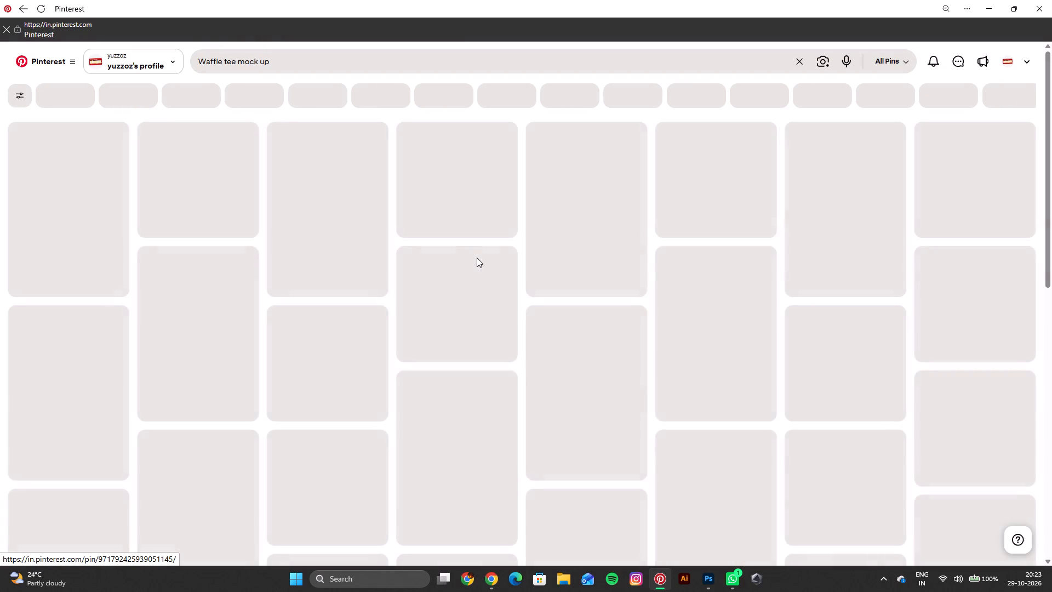
left_click(985, 12)
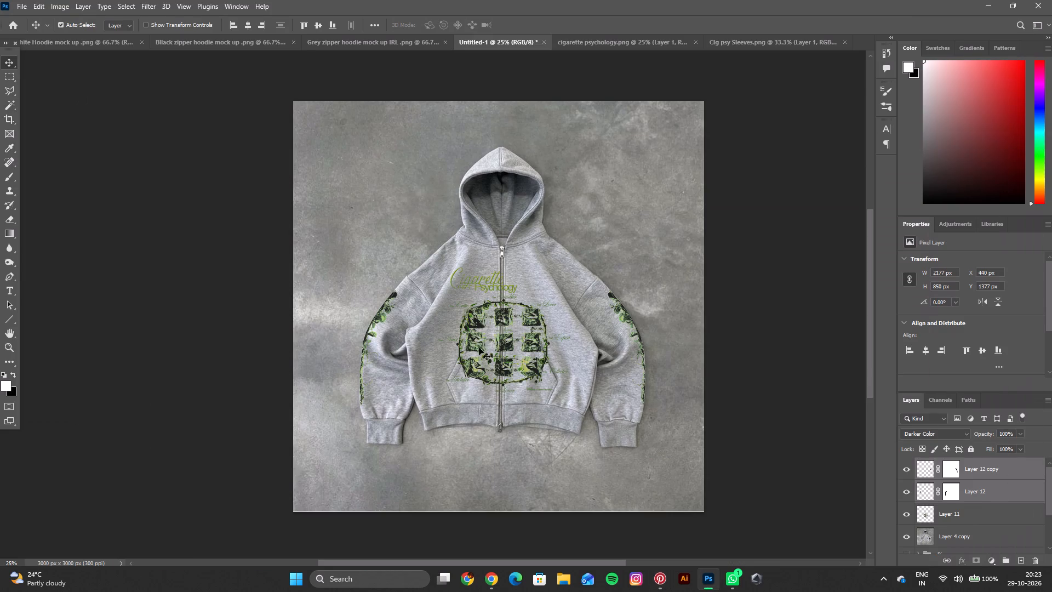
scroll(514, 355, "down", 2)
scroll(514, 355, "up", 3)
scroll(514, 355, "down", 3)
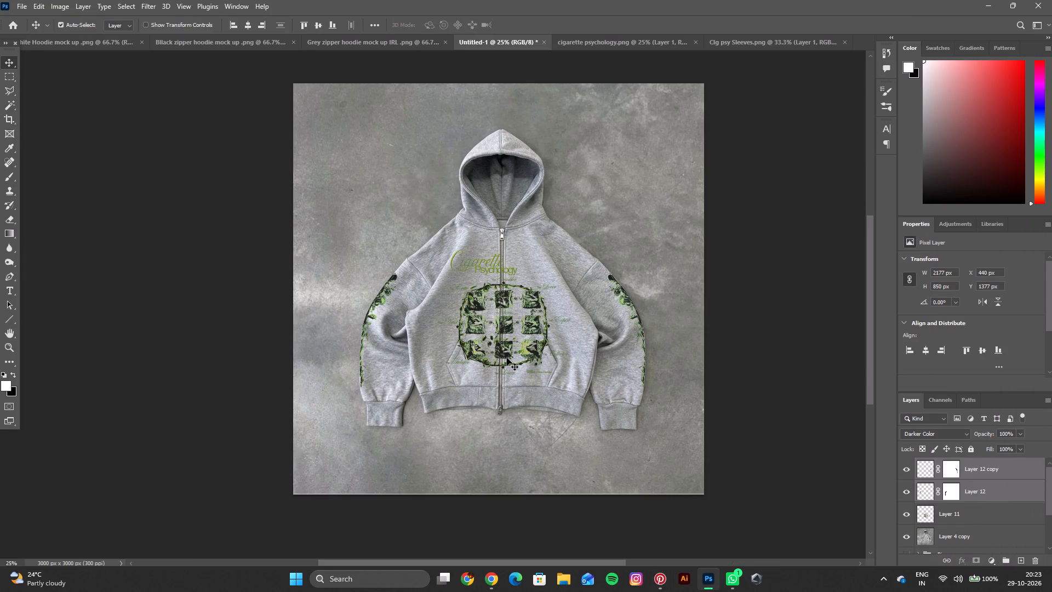